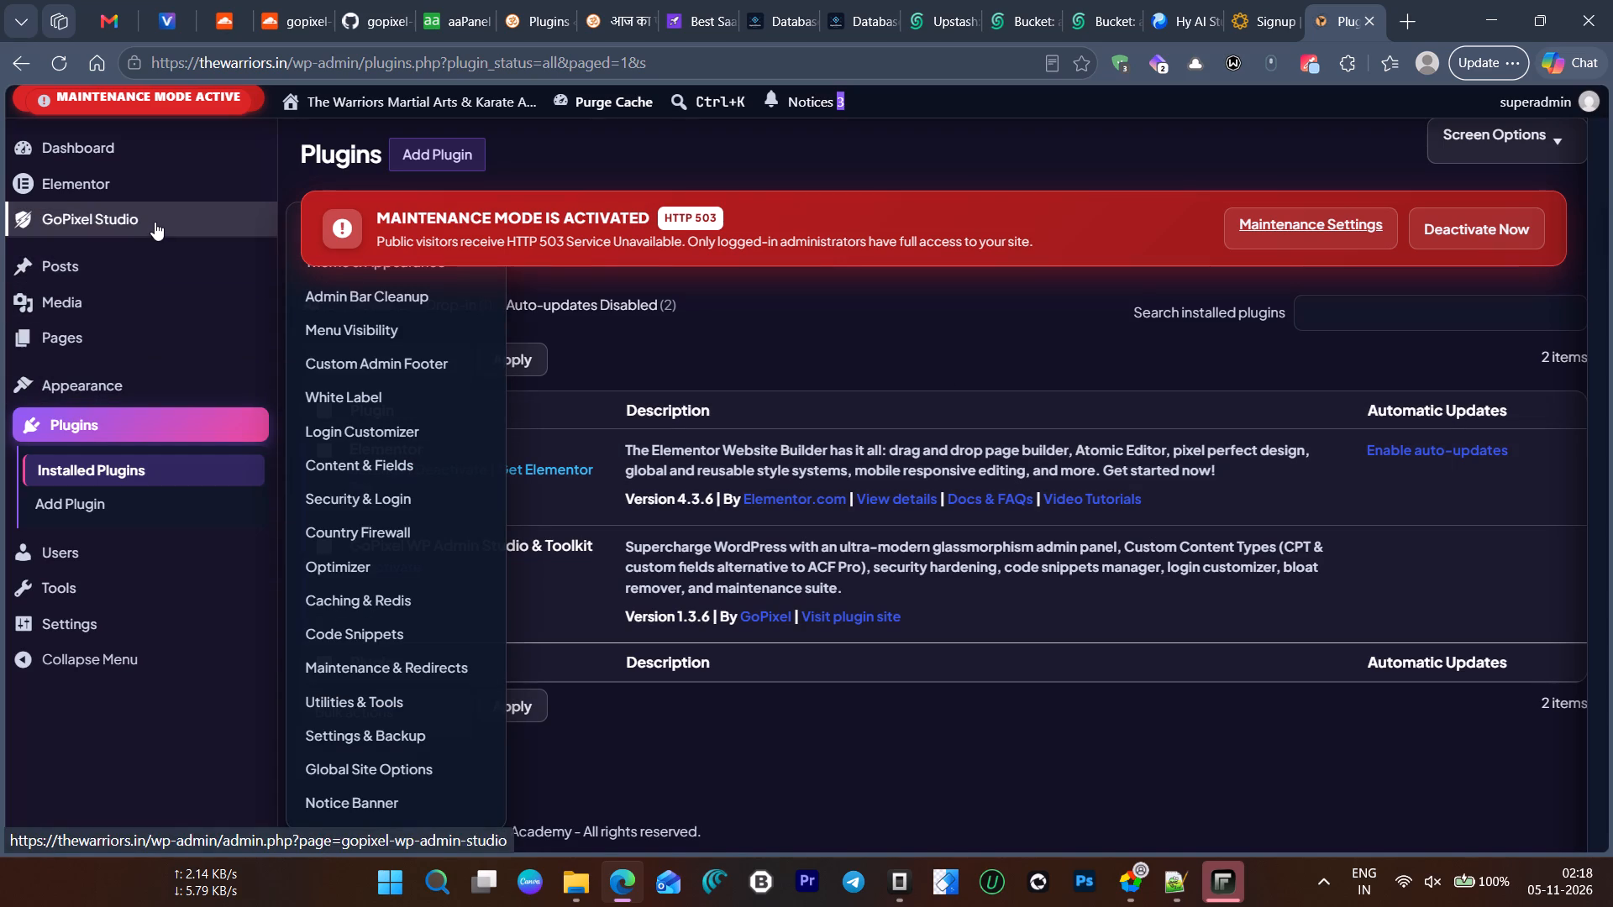
Open the WordPress Dashboard and look over its widgets.
{"action": "scroll", "coordinate": [155, 223], "scroll_direction": "up", "scroll_amount": 2}
{"action": "scroll", "coordinate": [155, 223], "scroll_direction": "down", "scroll_amount": 2}
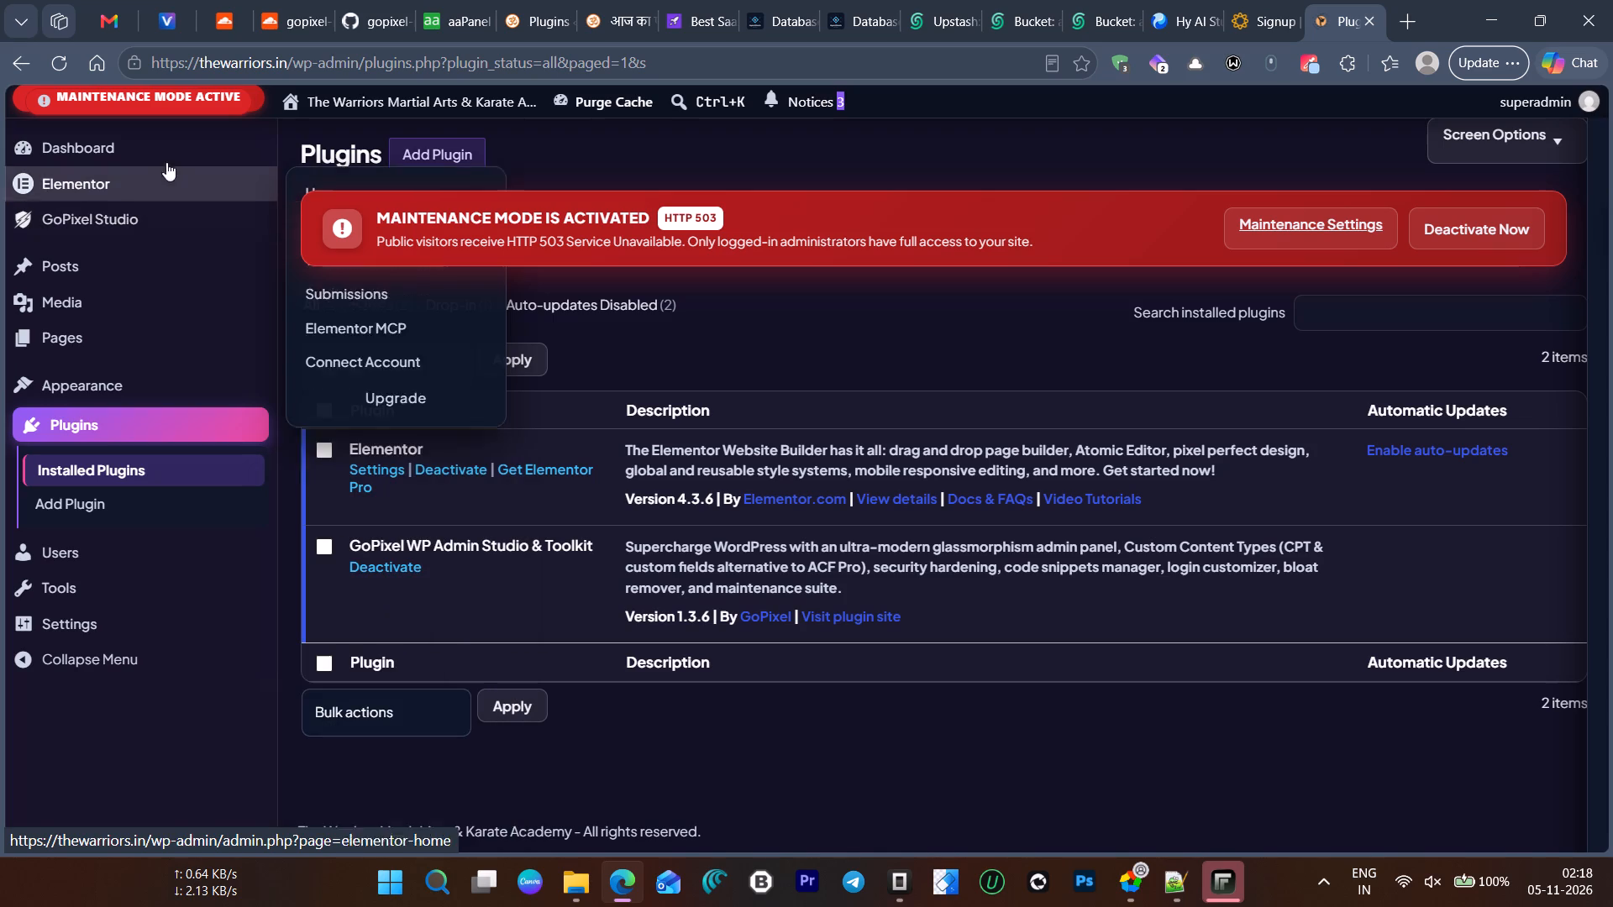
{"action": "left_click", "coordinate": [170, 149]}
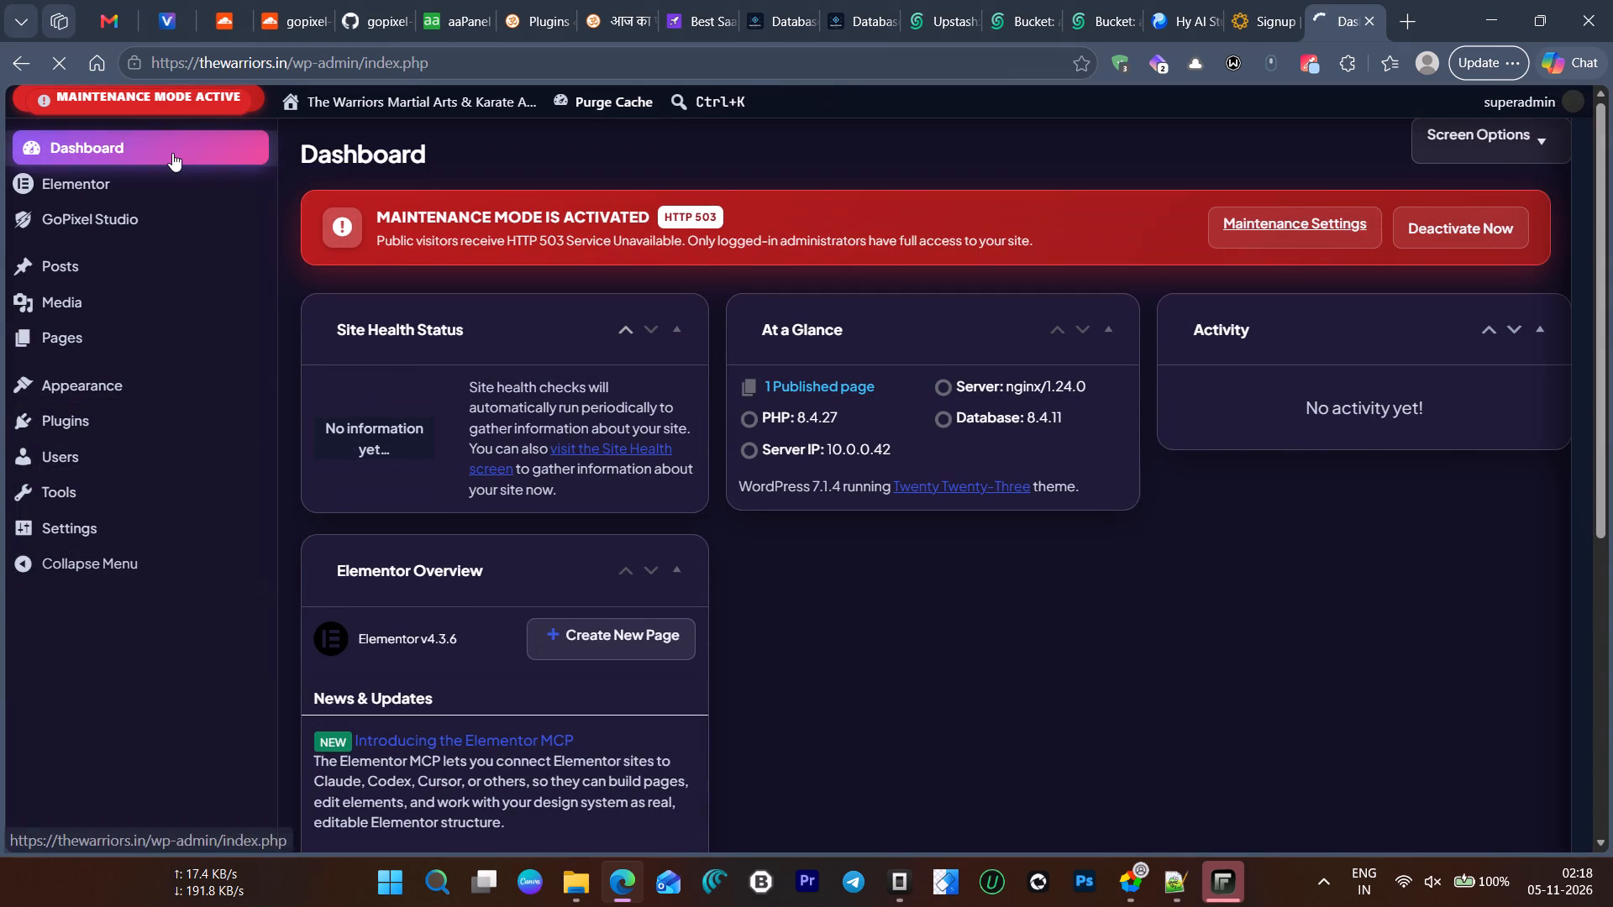
{"action": "scroll", "coordinate": [200, 334], "scroll_direction": "down", "scroll_amount": 2}
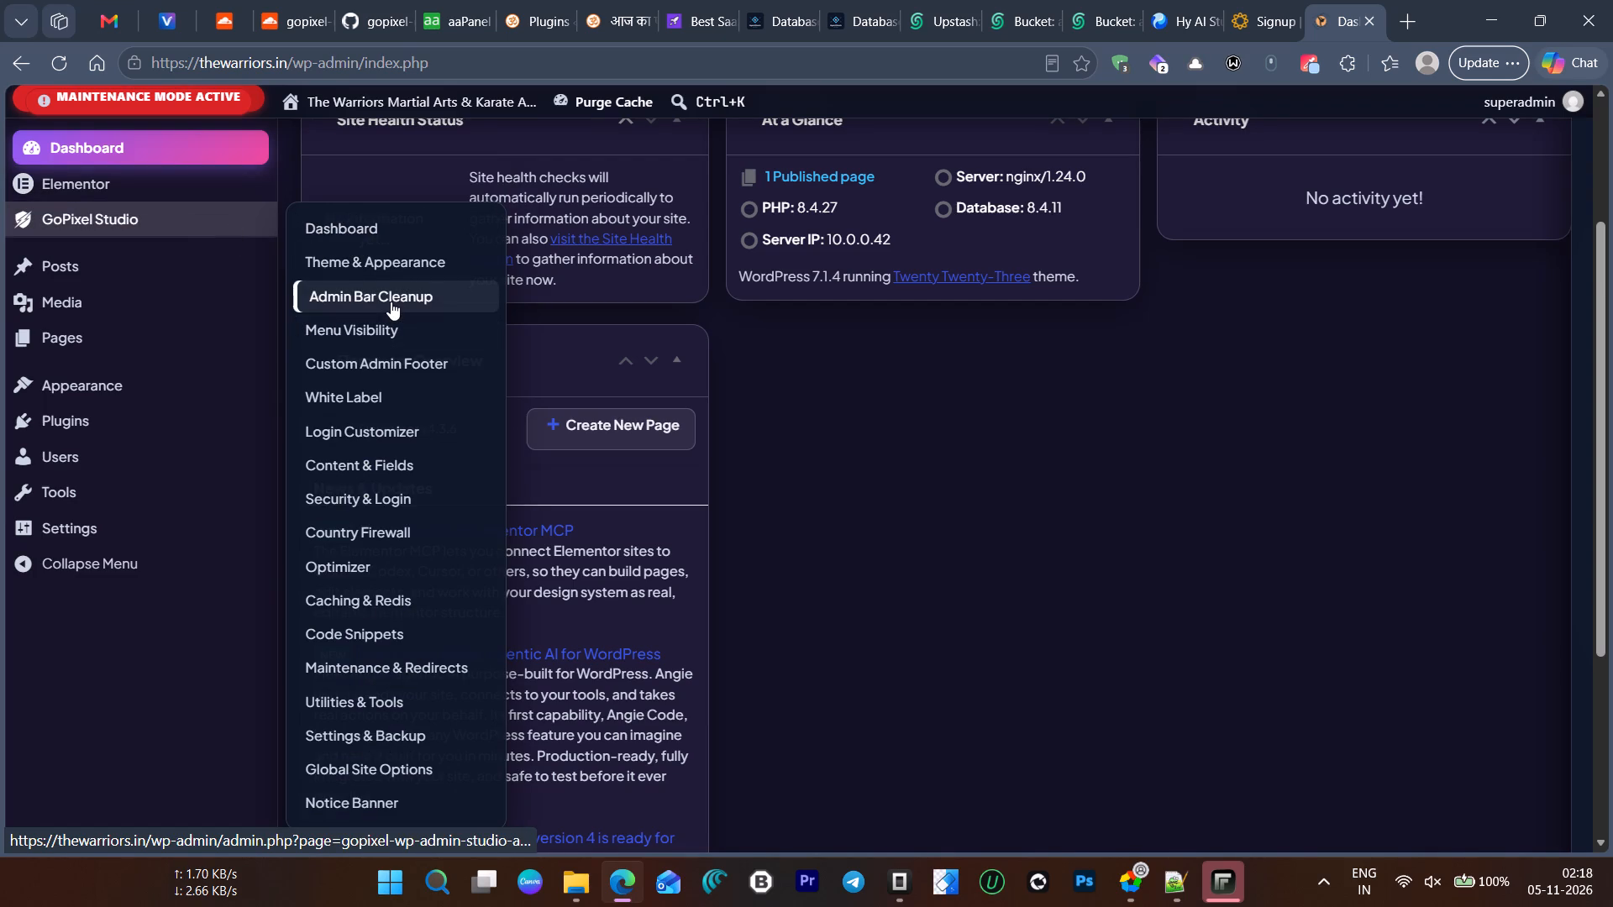
In GoPixel Studio's White Label settings, enable hiding the Updates menu and admin-bar link from non-administrators, and save the settings.
{"action": "left_click", "coordinate": [354, 401]}
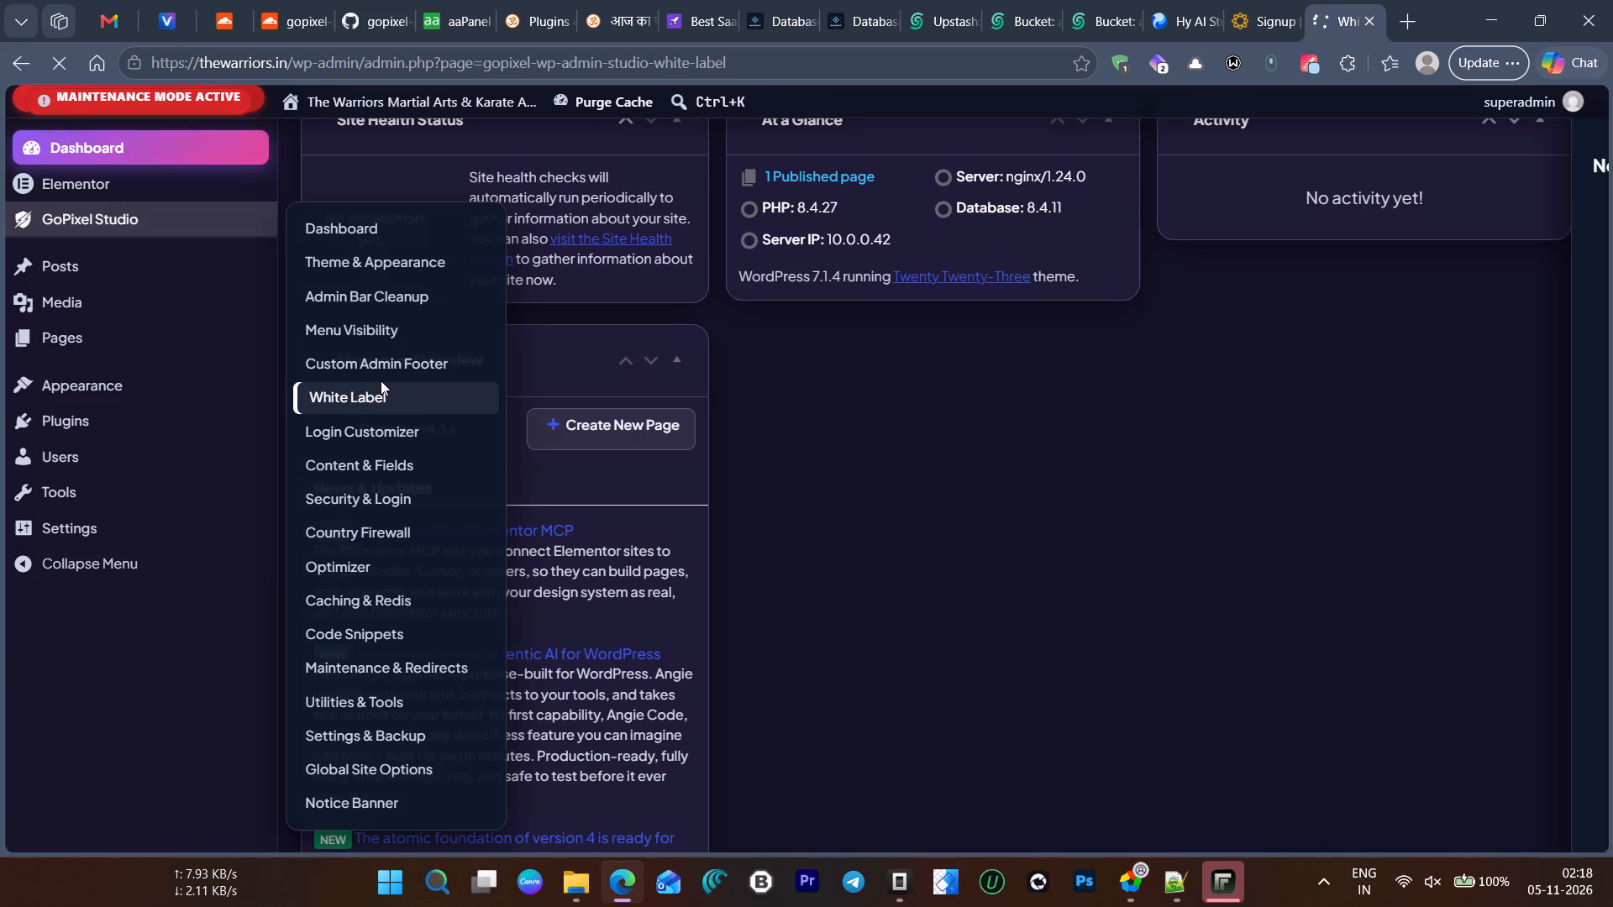
{"action": "scroll", "coordinate": [655, 457], "scroll_direction": "down", "scroll_amount": 3}
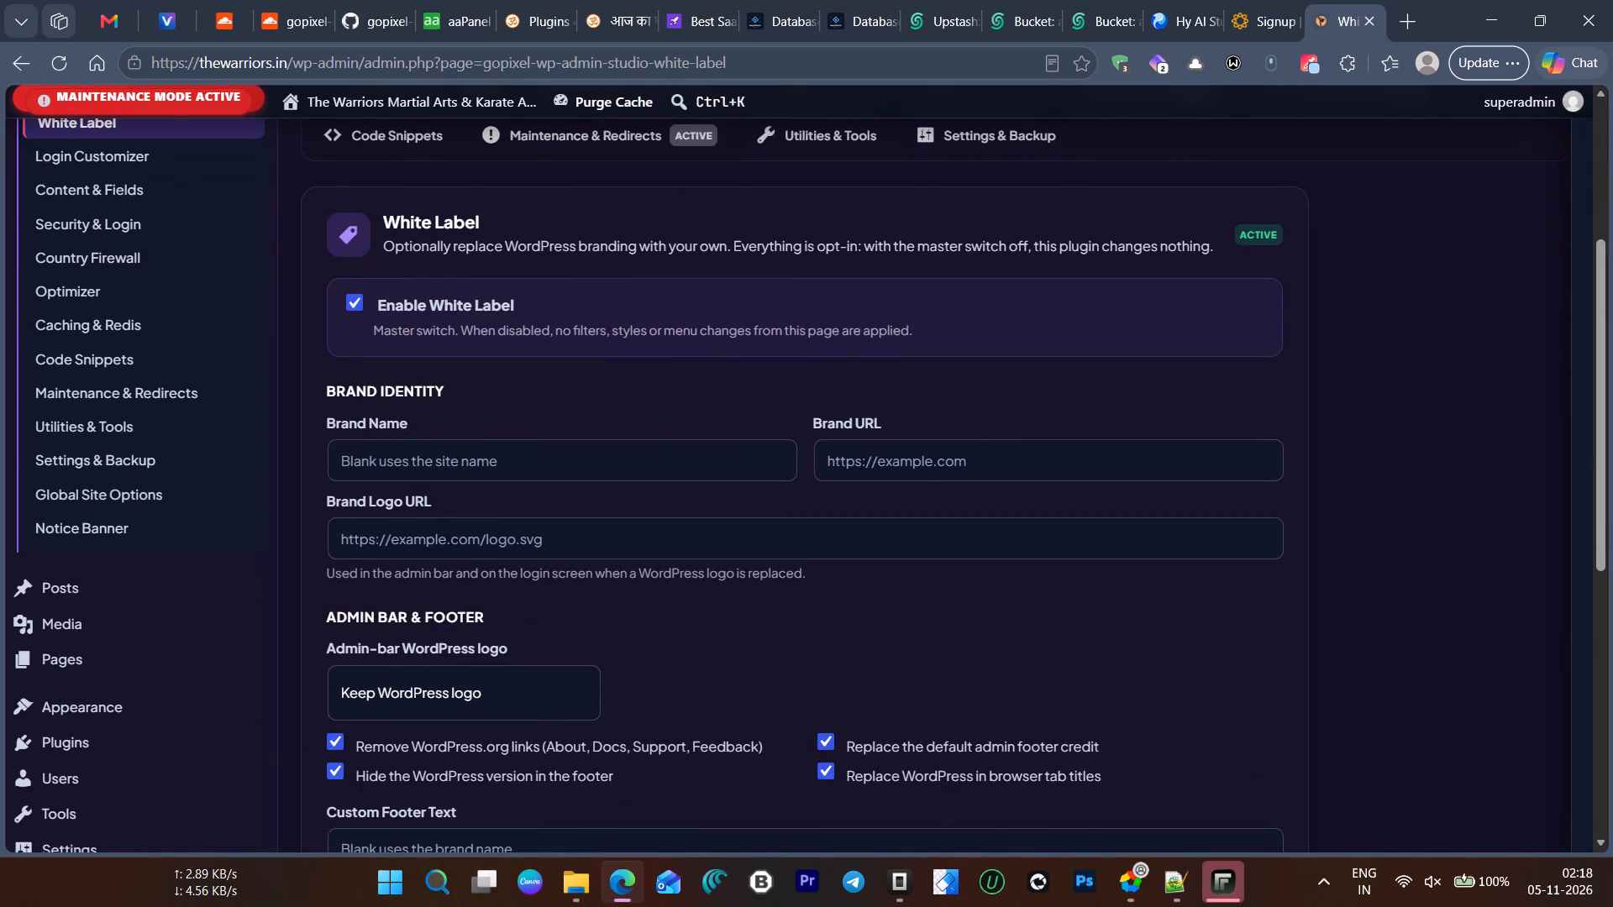
{"action": "scroll", "coordinate": [664, 454], "scroll_direction": "down", "scroll_amount": 3}
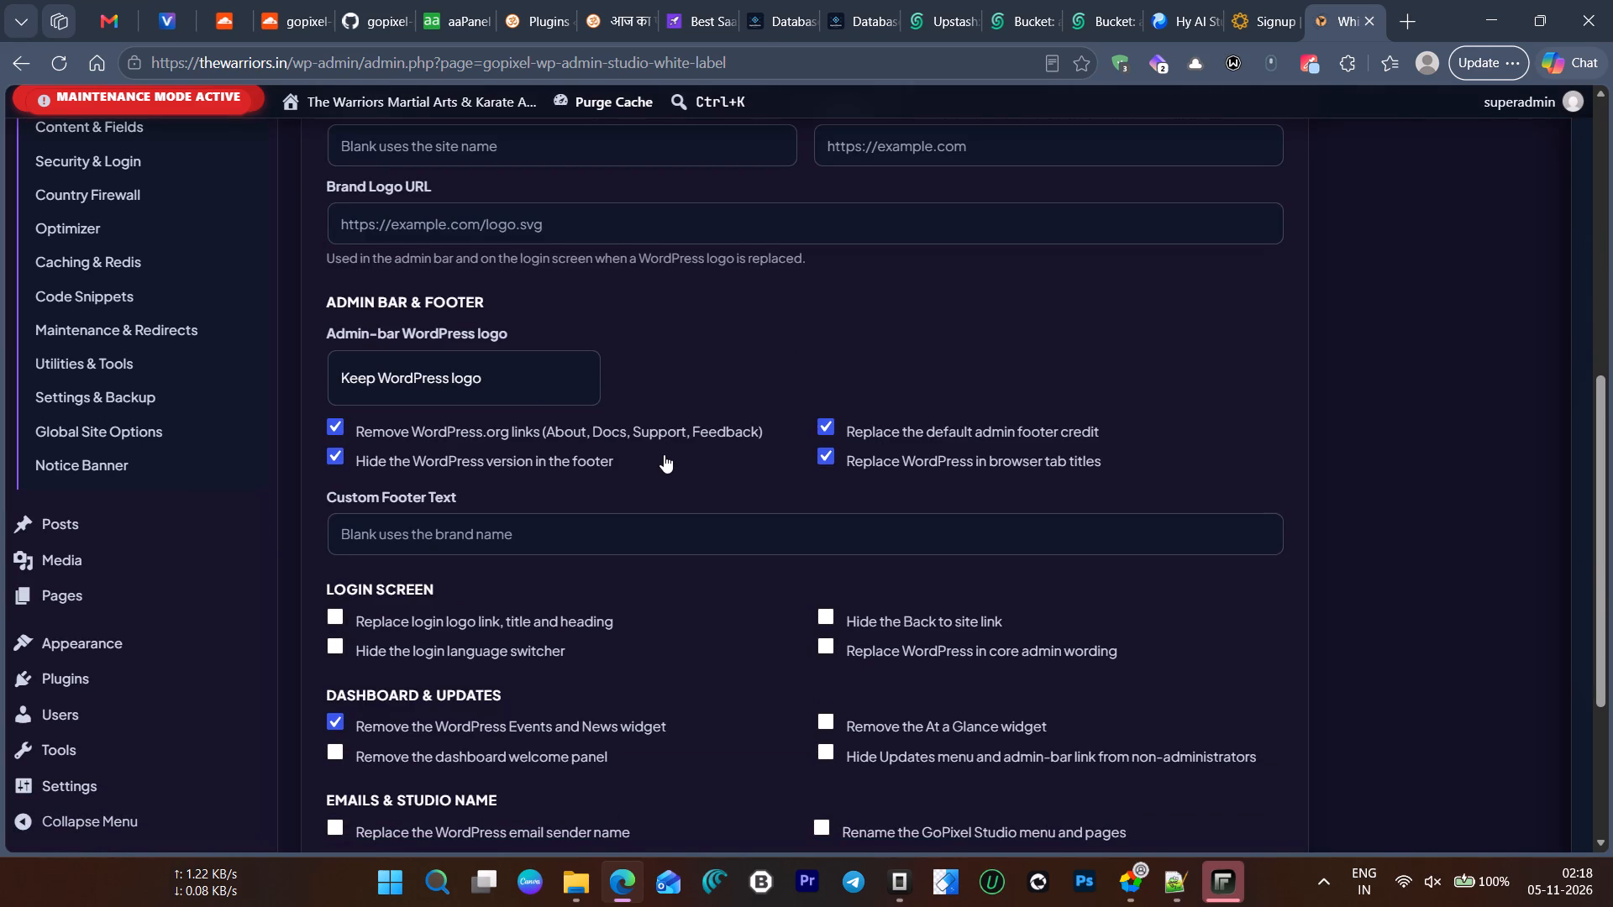
{"action": "scroll", "coordinate": [664, 454], "scroll_direction": "up", "scroll_amount": 2}
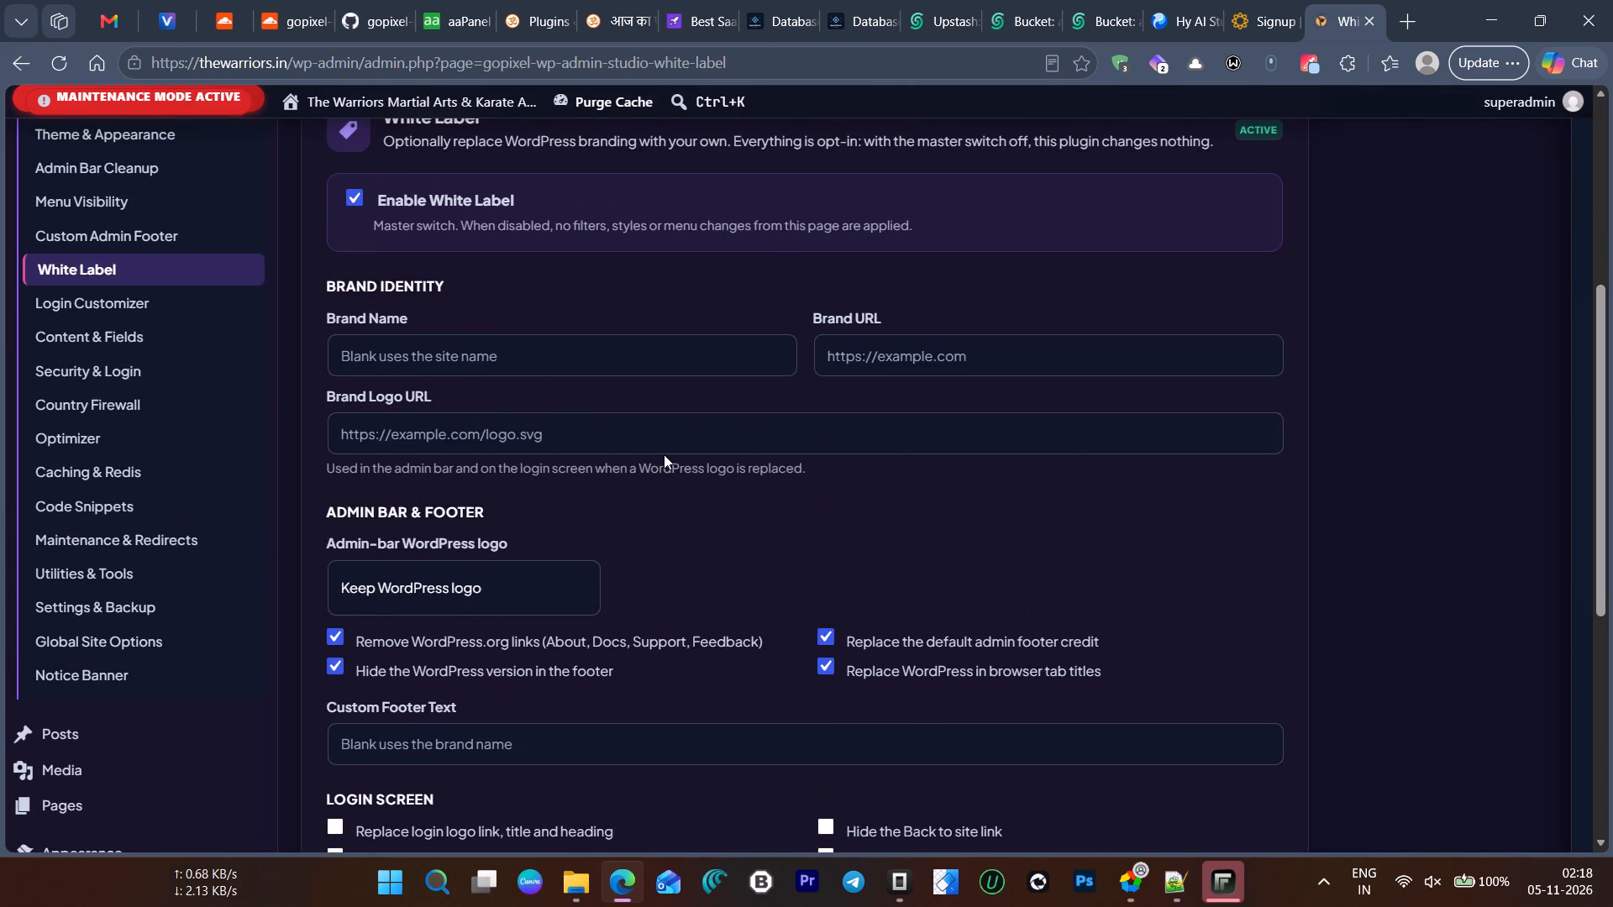
{"action": "scroll", "coordinate": [664, 454], "scroll_direction": "up", "scroll_amount": 1}
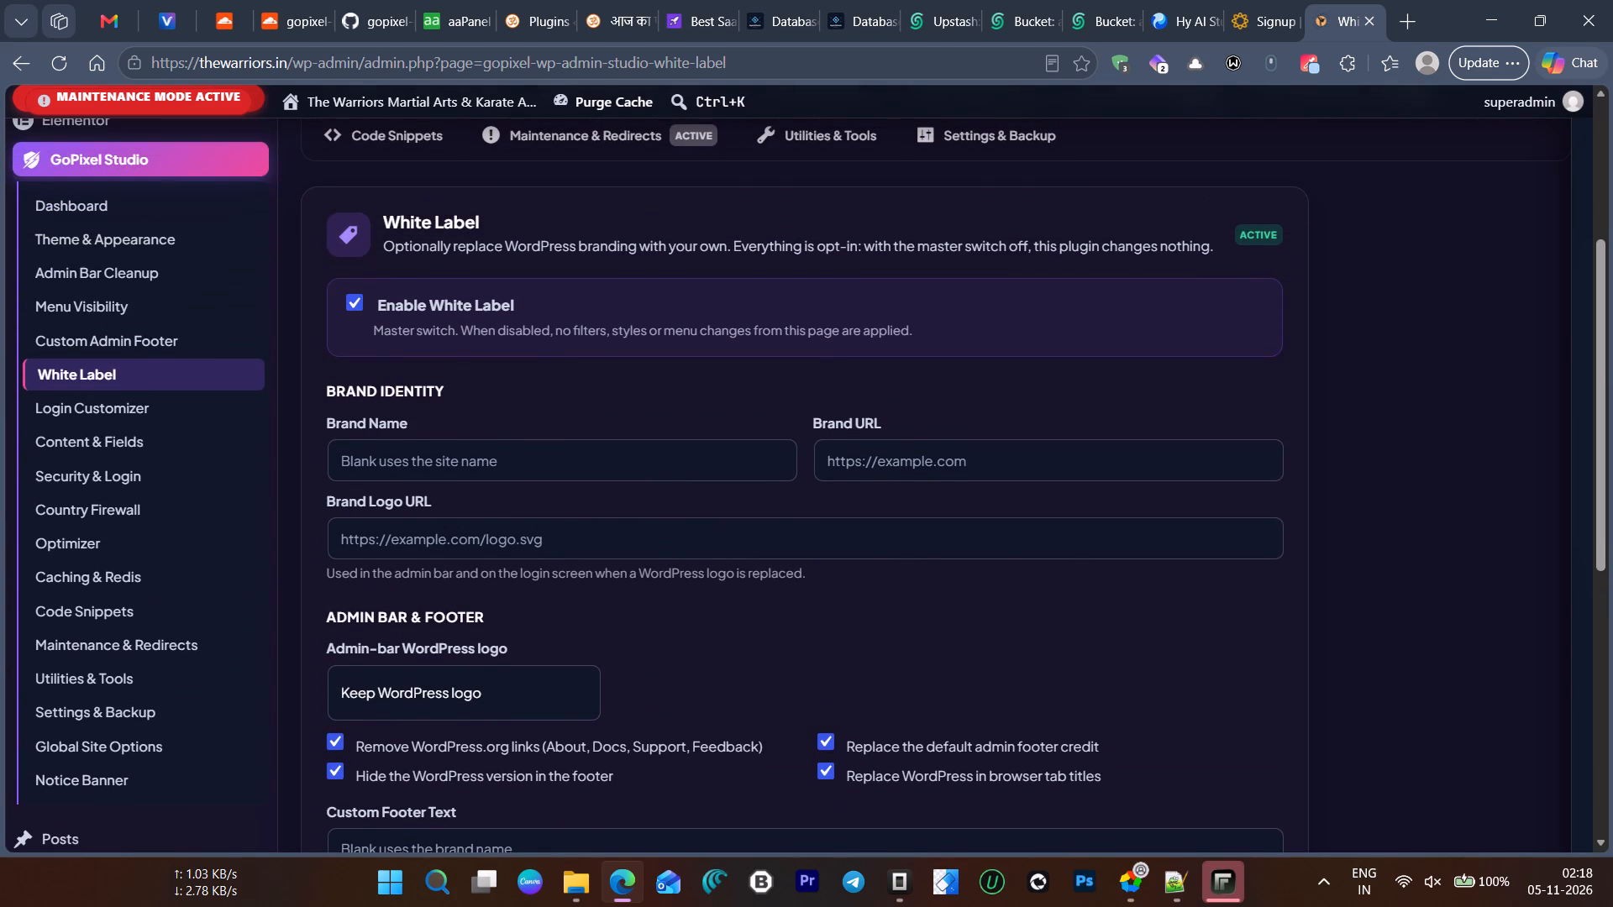
{"action": "scroll", "coordinate": [664, 454], "scroll_direction": "down", "scroll_amount": 5}
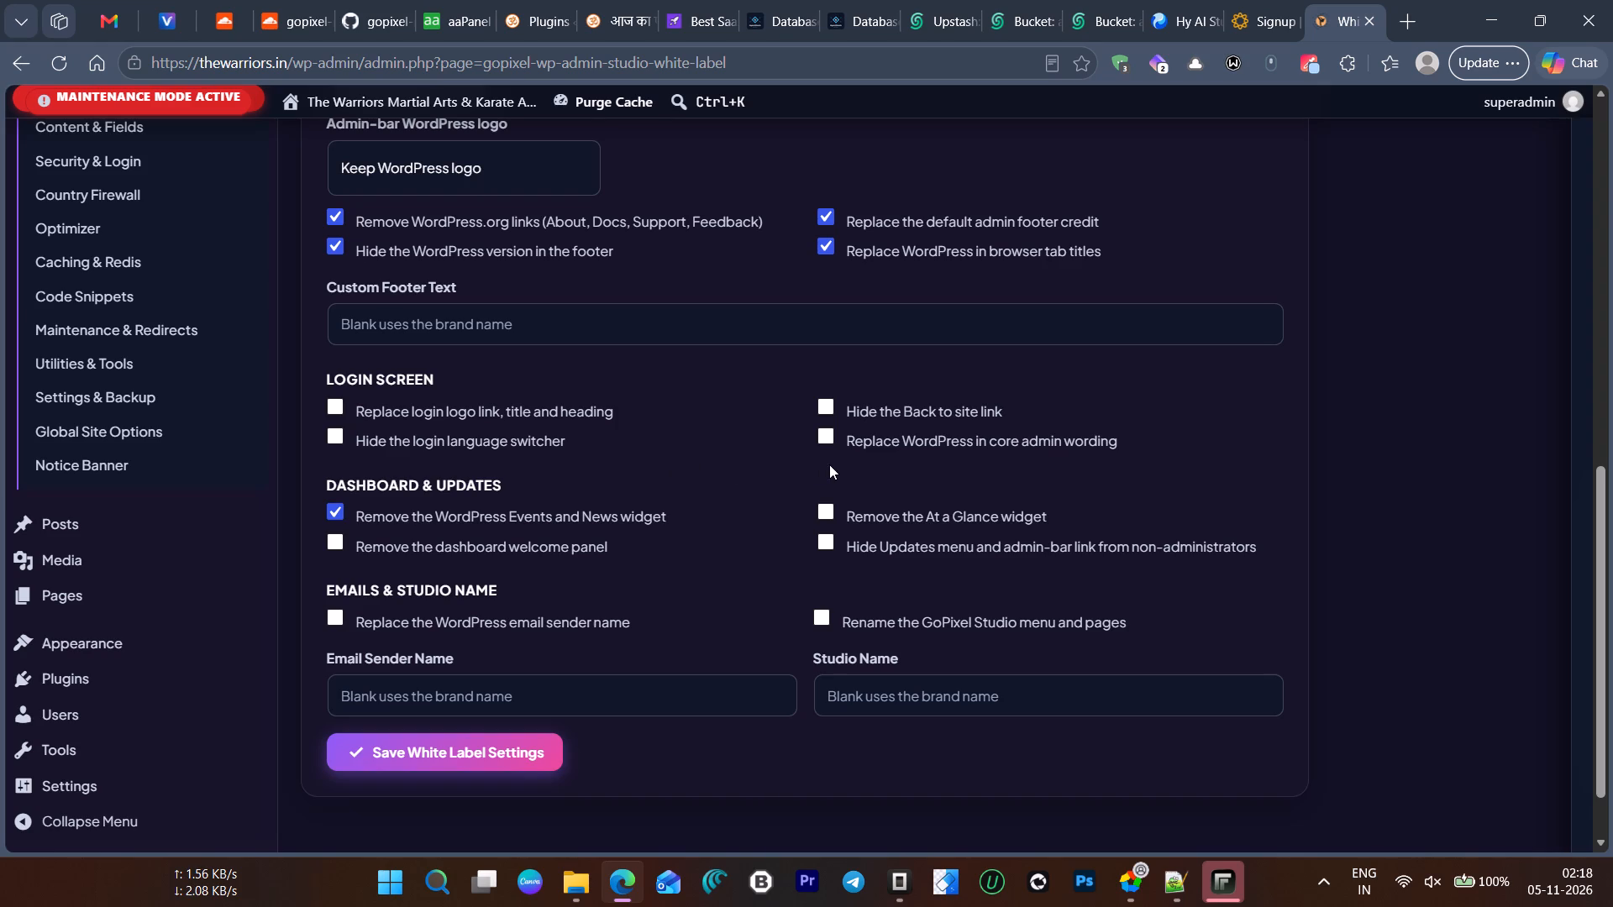
{"action": "scroll", "coordinate": [742, 490], "scroll_direction": "down", "scroll_amount": 1}
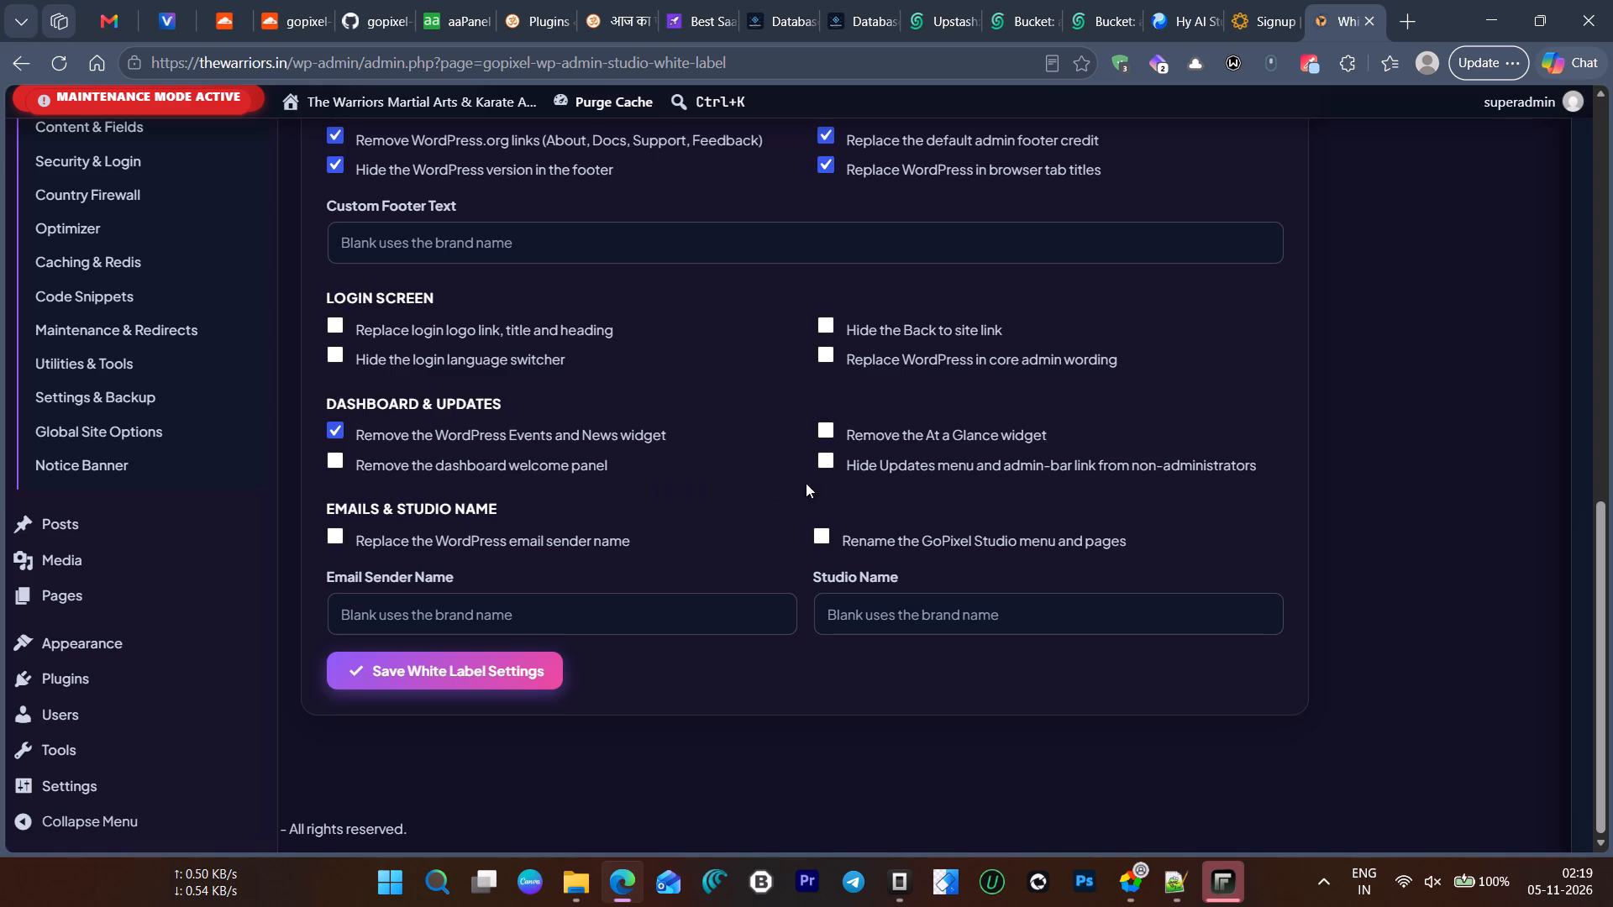
{"action": "left_click", "coordinate": [822, 458]}
{"action": "scroll", "coordinate": [710, 495], "scroll_direction": "down", "scroll_amount": 2}
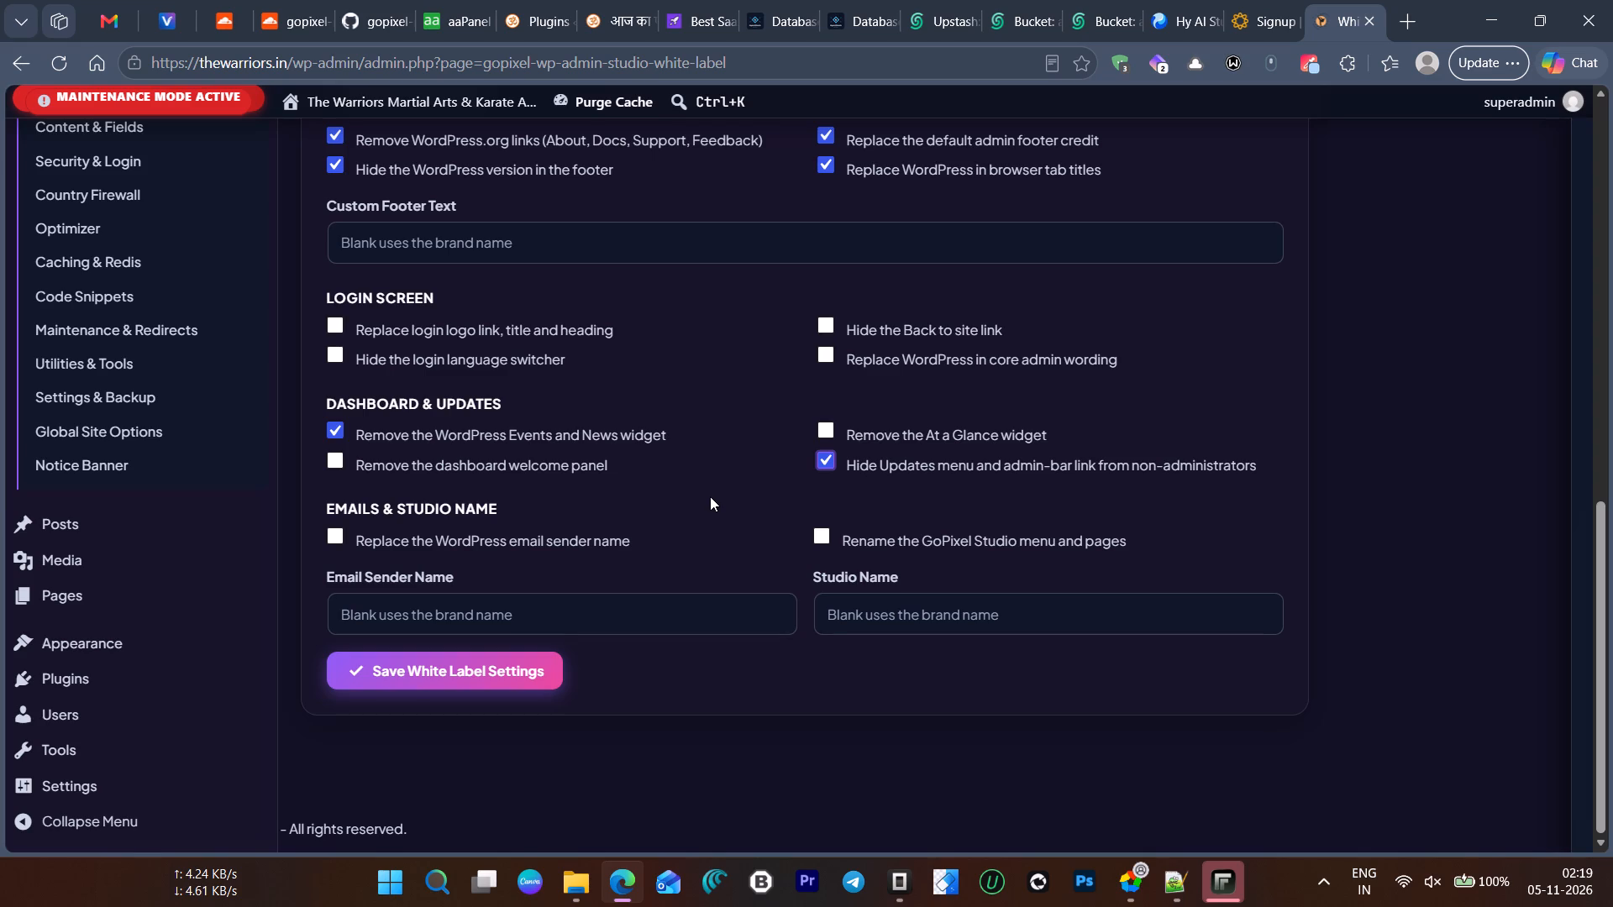
{"action": "left_click", "coordinate": [710, 496]}
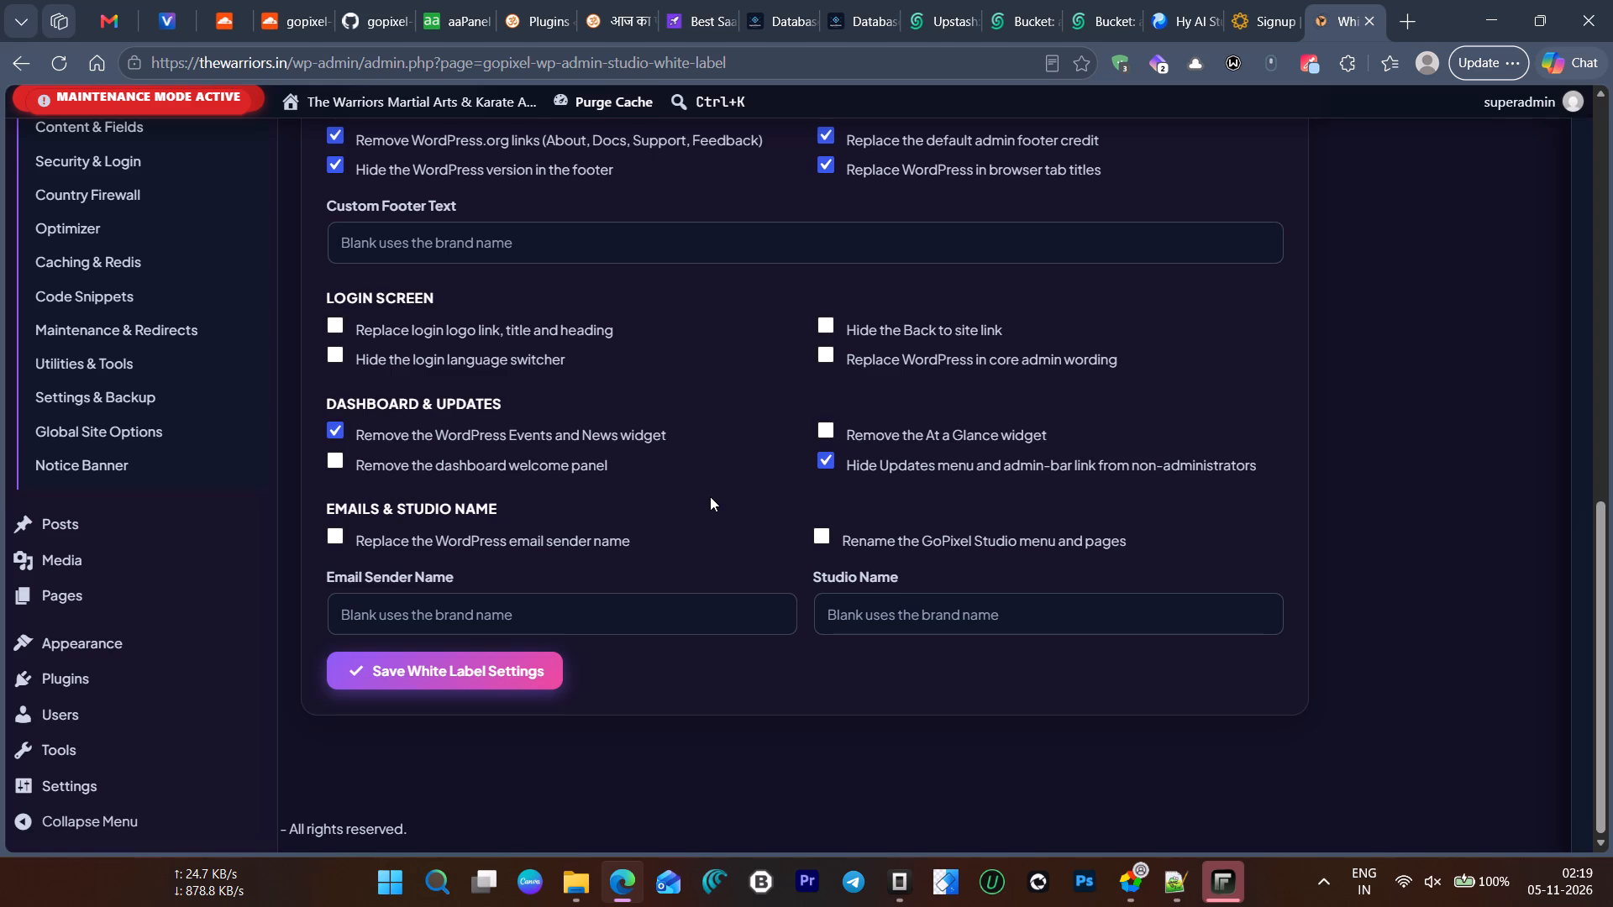
{"action": "scroll", "coordinate": [710, 496], "scroll_direction": "up", "scroll_amount": 5}
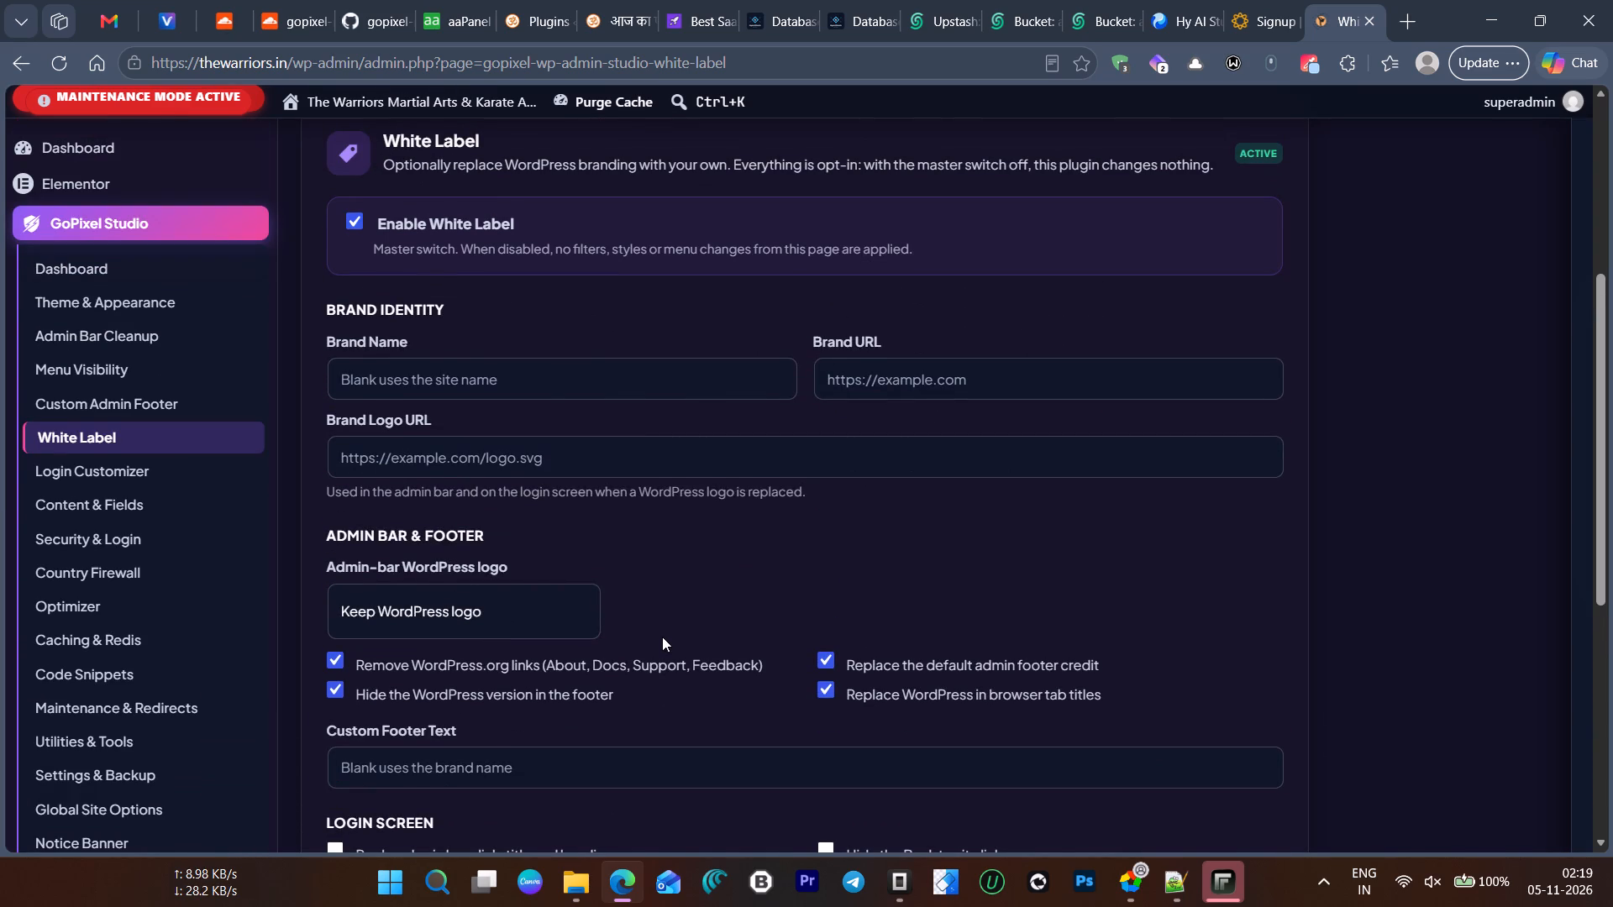
{"action": "scroll", "coordinate": [662, 637], "scroll_direction": "up", "scroll_amount": 4}
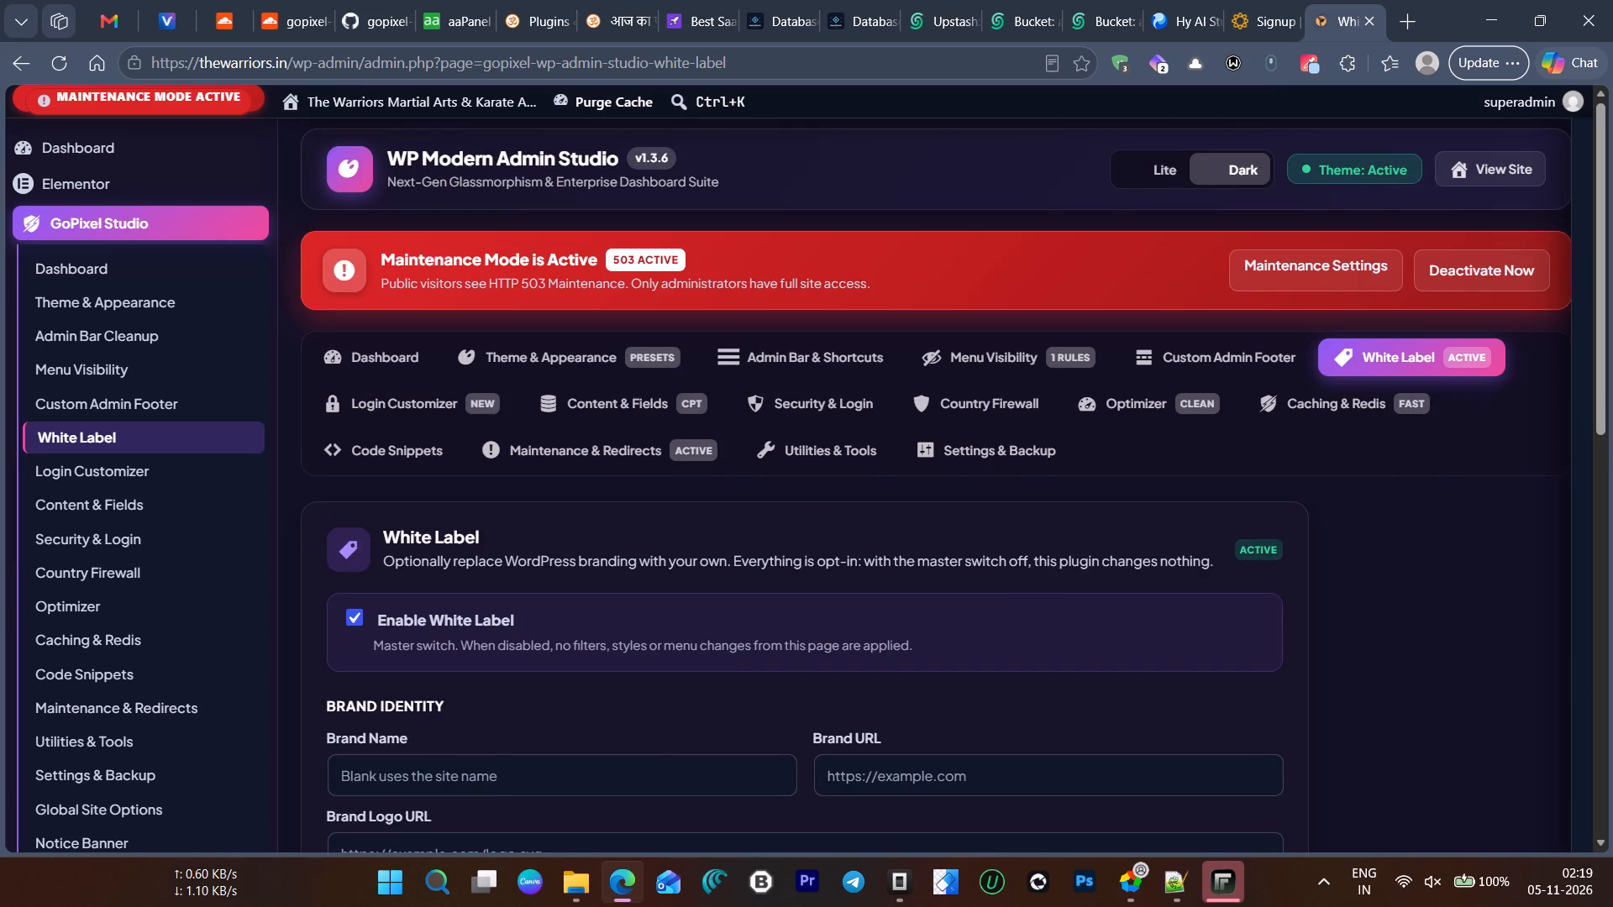
{"action": "scroll", "coordinate": [662, 637], "scroll_direction": "down", "scroll_amount": 8}
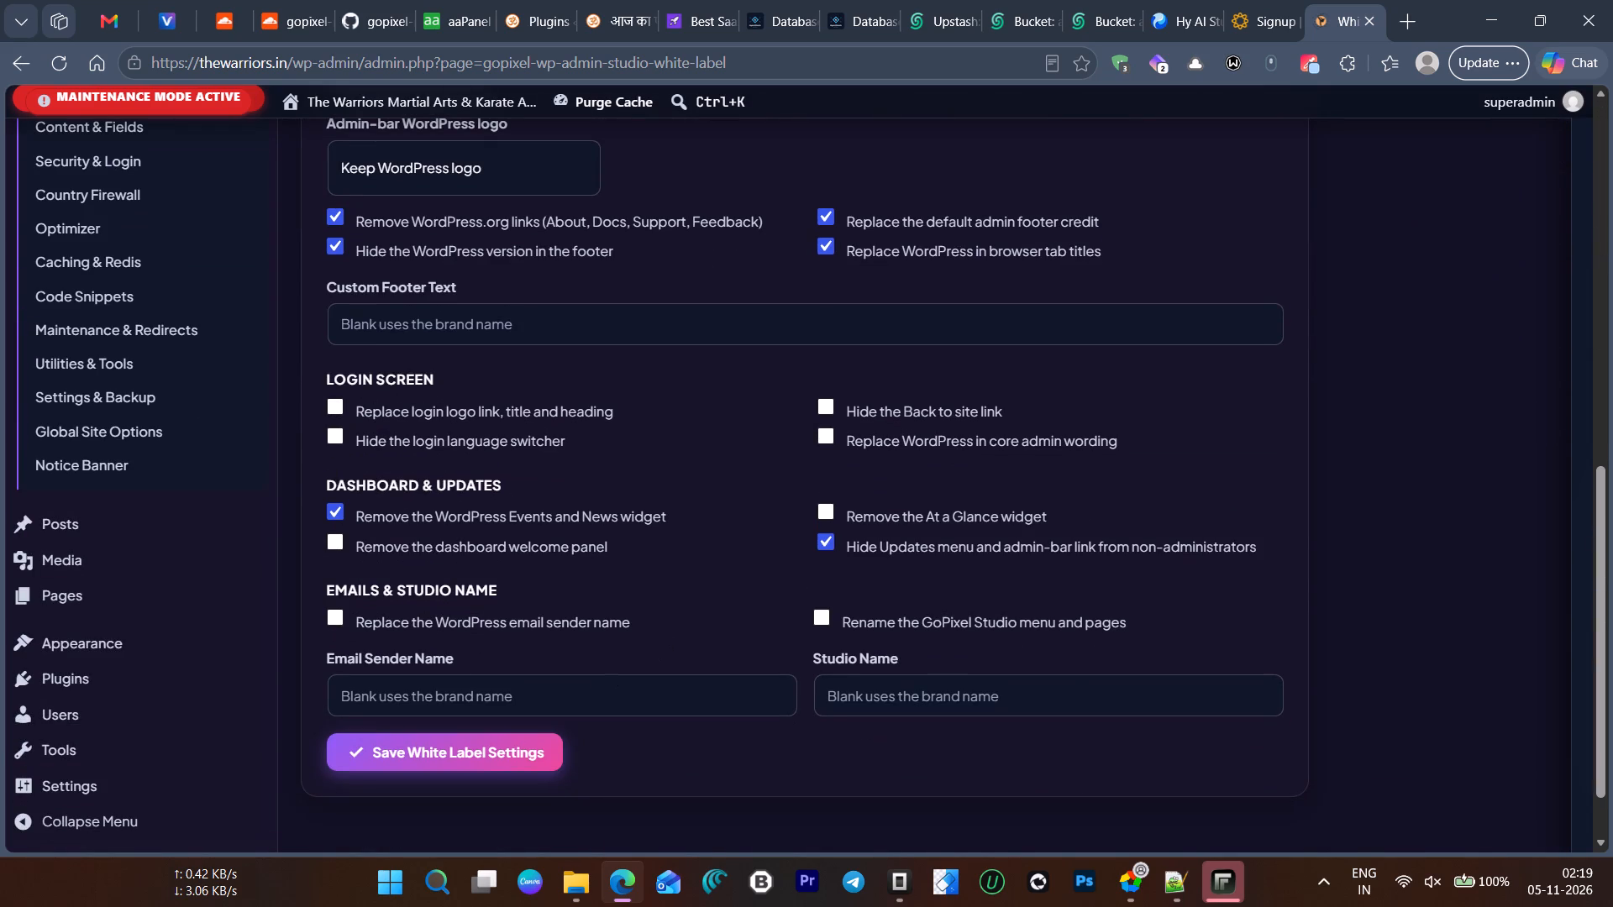
{"action": "left_click", "coordinate": [492, 743]}
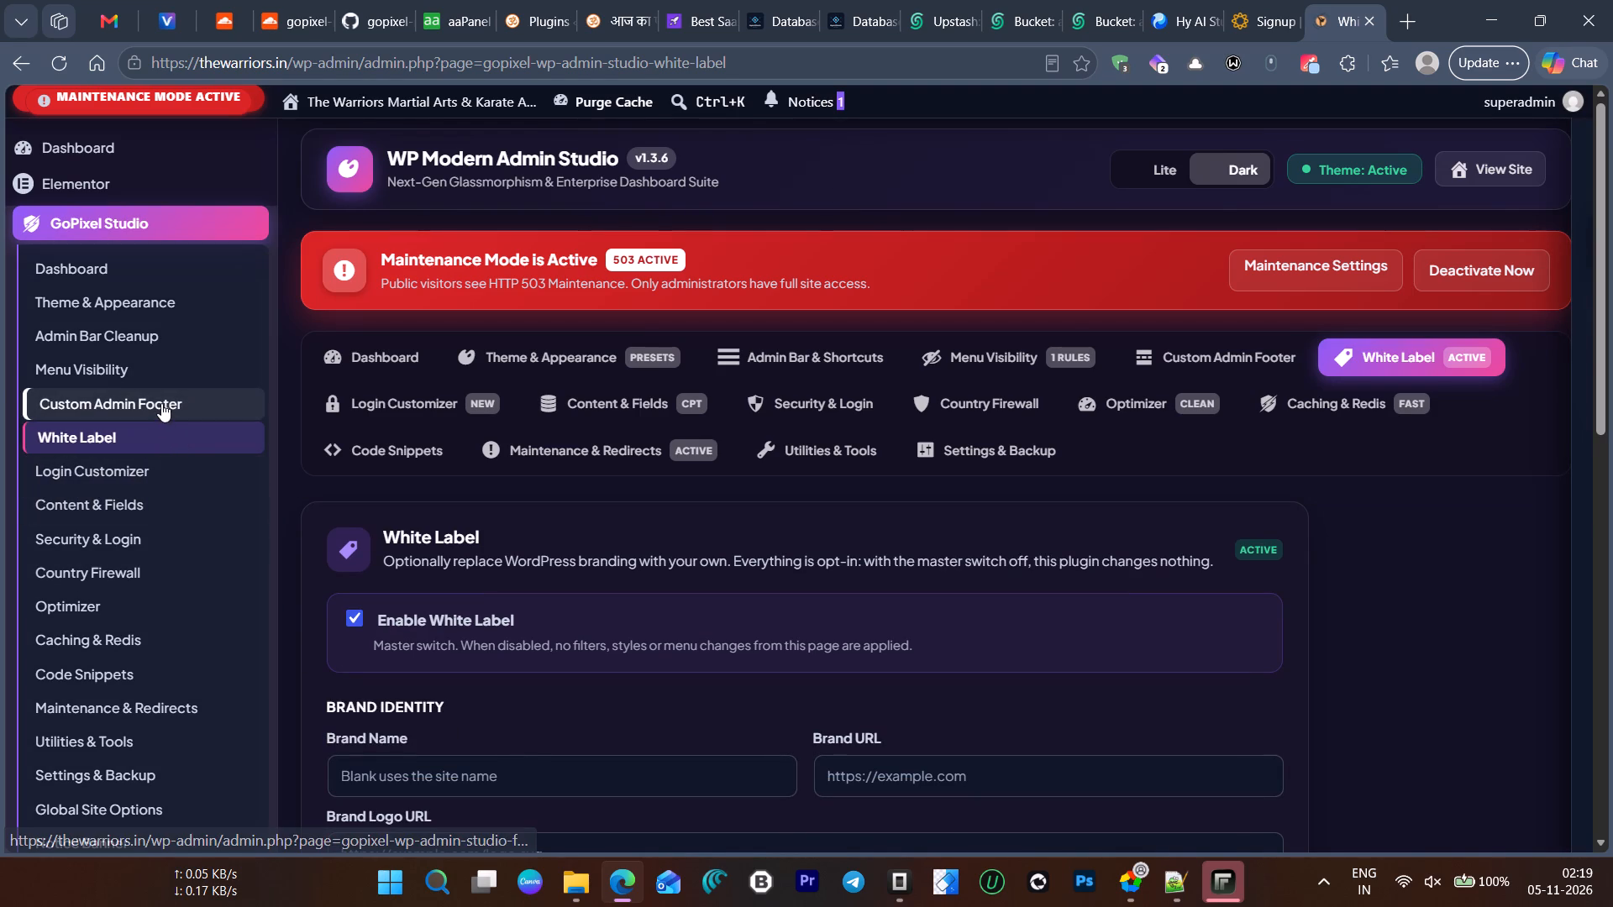
In Menu Visibility, deselect Administrator and select the Editor, Author, Contributor and Subscriber roles for the menu item toggles.
{"action": "left_click", "coordinate": [151, 360]}
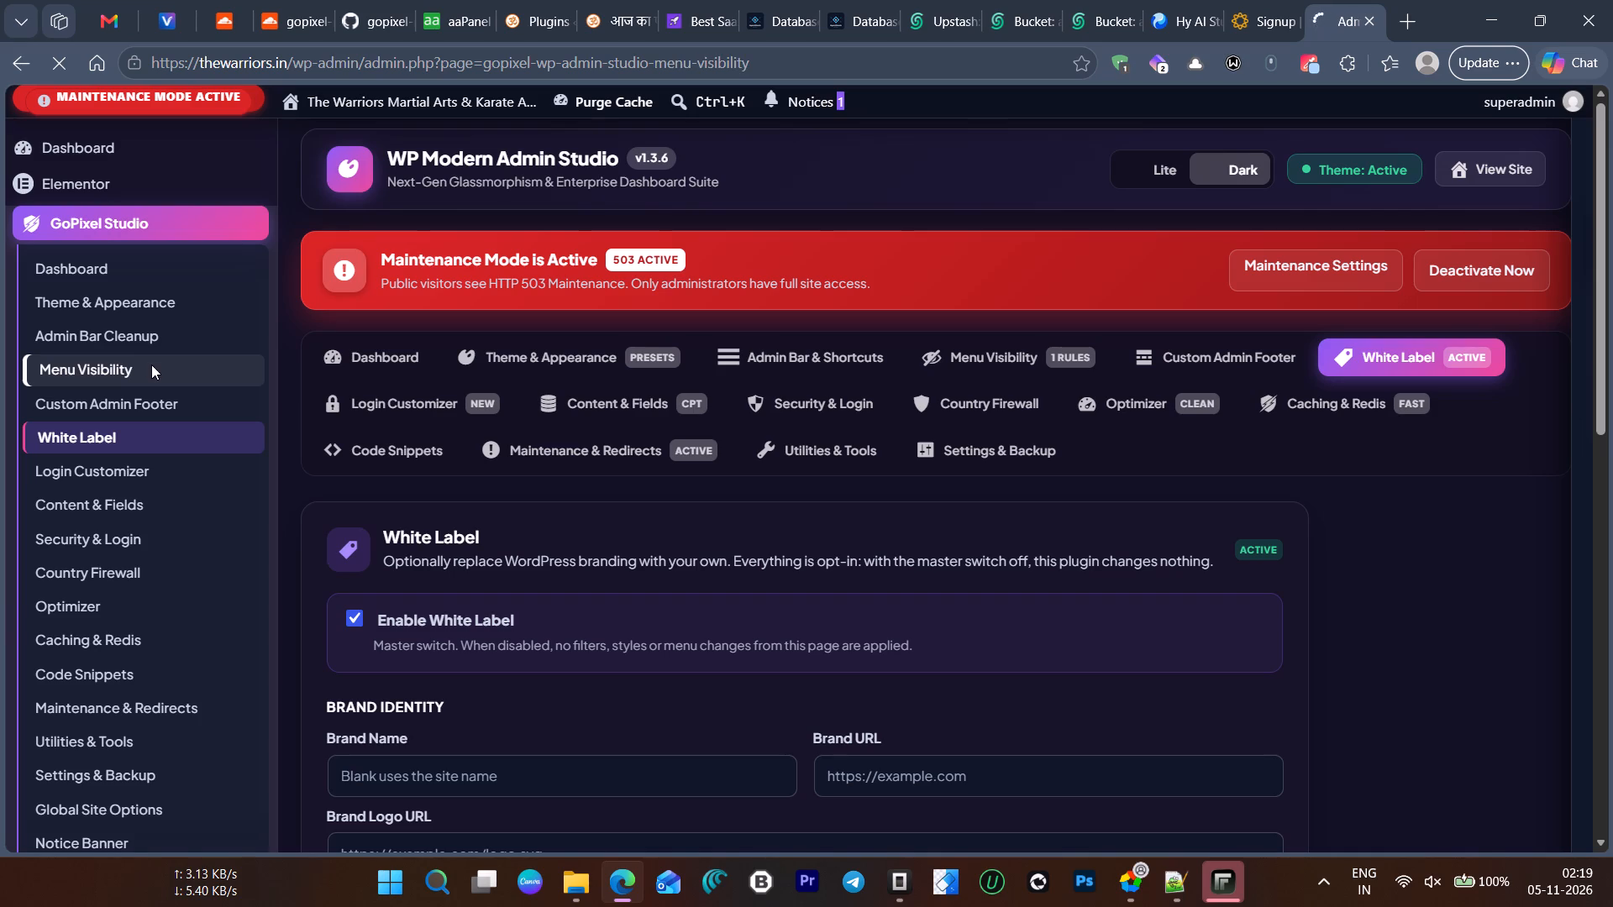
{"action": "scroll", "coordinate": [575, 581], "scroll_direction": "down", "scroll_amount": 4}
{"action": "scroll", "coordinate": [662, 542], "scroll_direction": "down", "scroll_amount": 2}
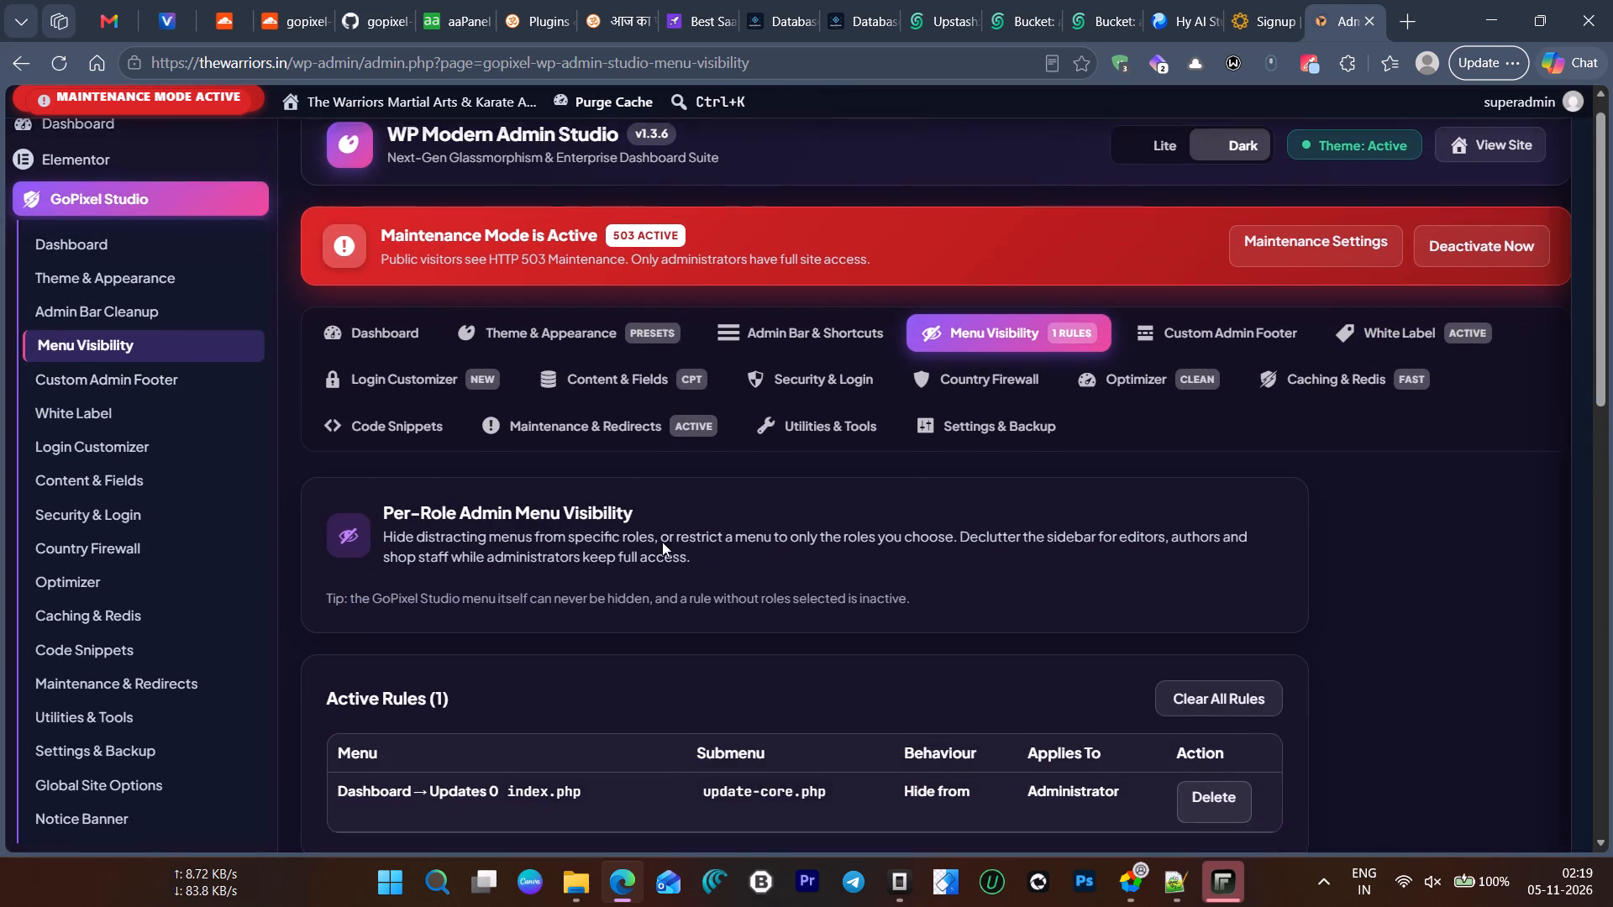
{"action": "scroll", "coordinate": [662, 542], "scroll_direction": "down", "scroll_amount": 4}
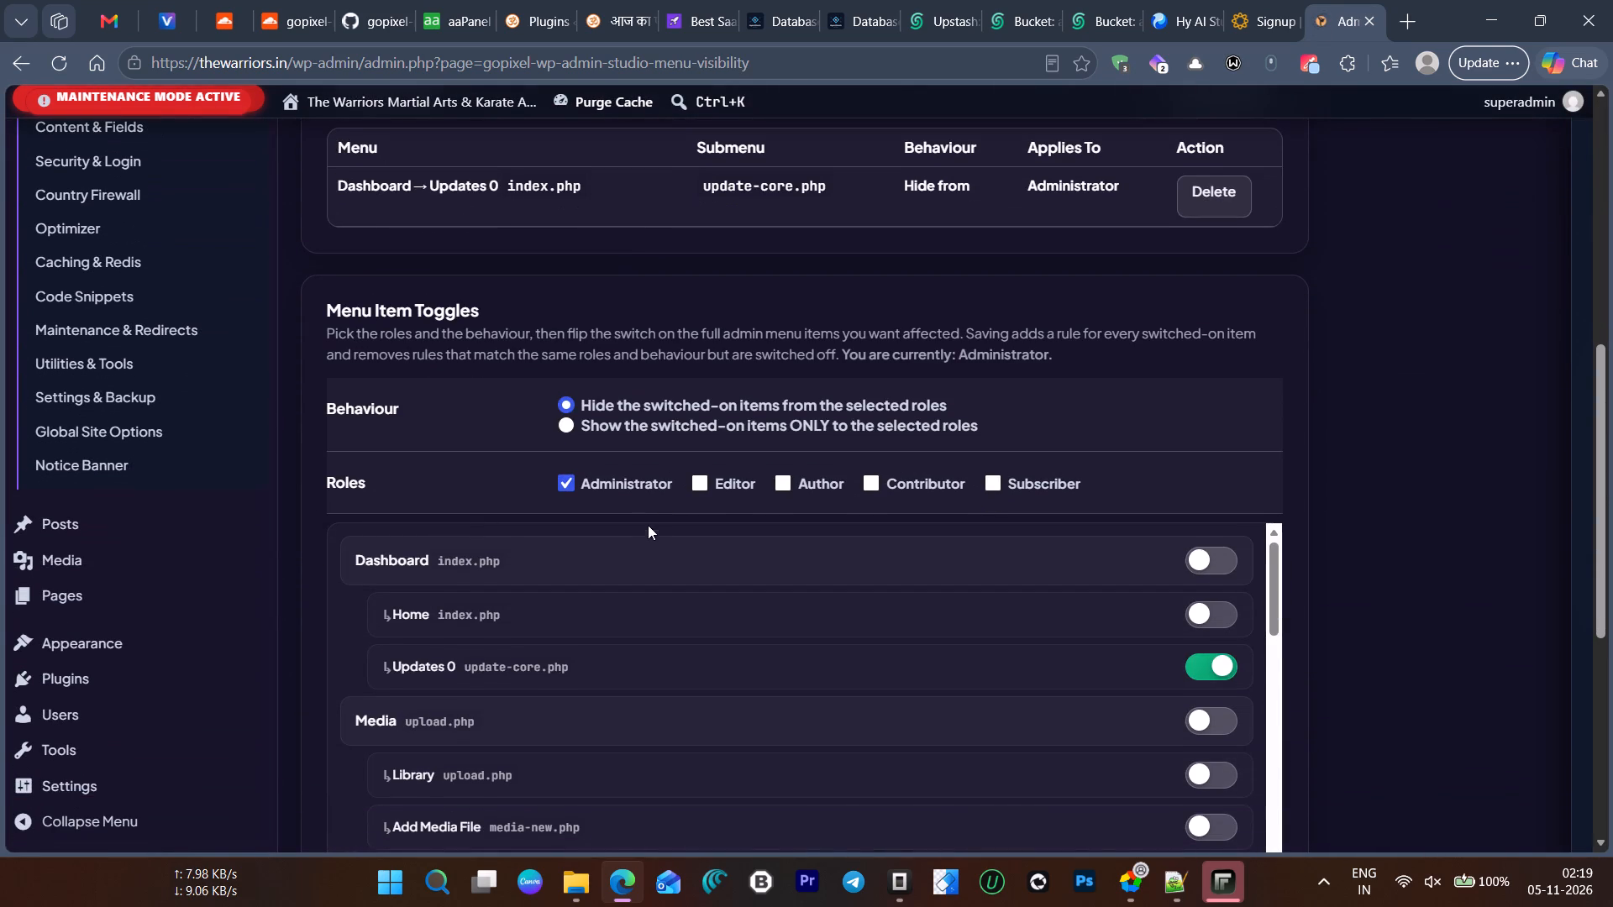
{"action": "left_click", "coordinate": [623, 485]}
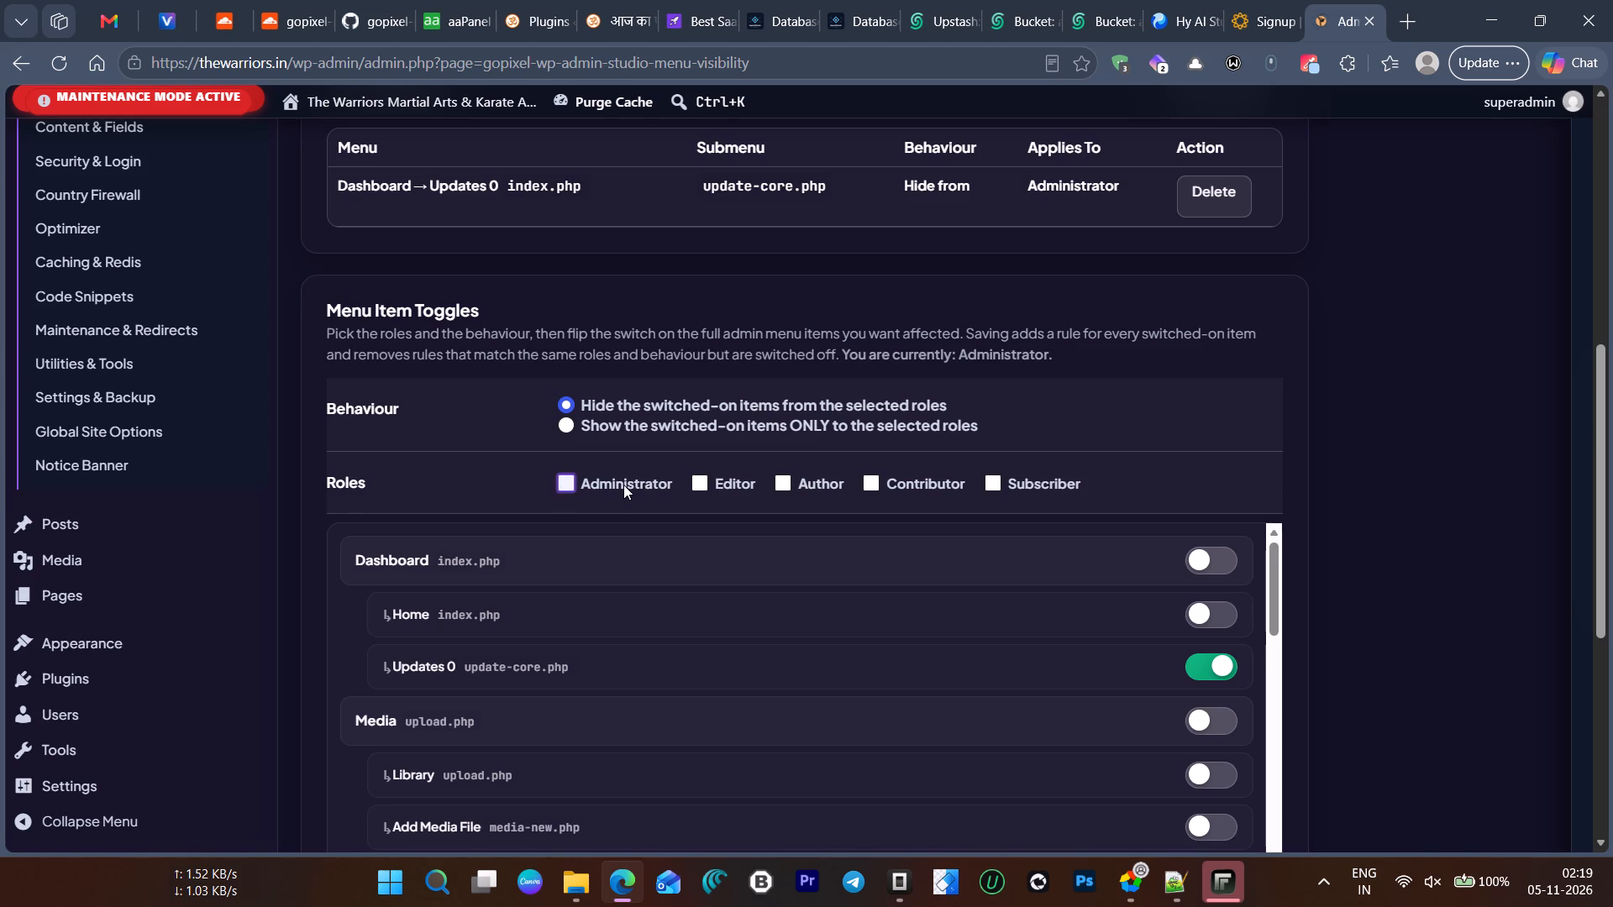
{"action": "left_click", "coordinate": [623, 485]}
{"action": "left_click", "coordinate": [623, 485]}
{"action": "left_click", "coordinate": [701, 478]}
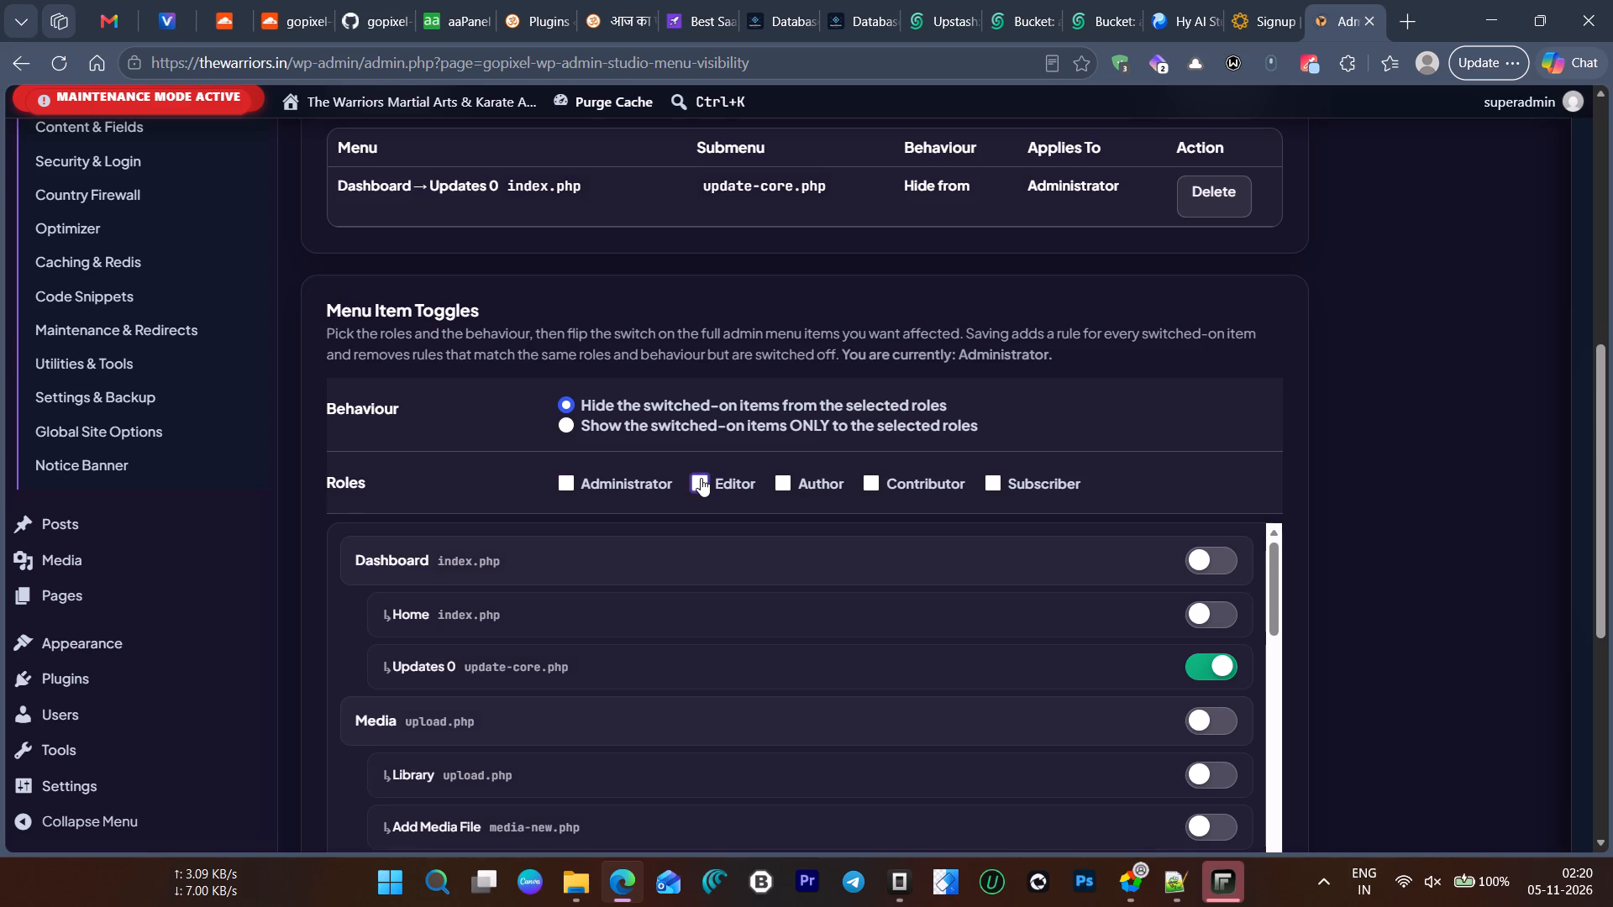
{"action": "left_click", "coordinate": [781, 487]}
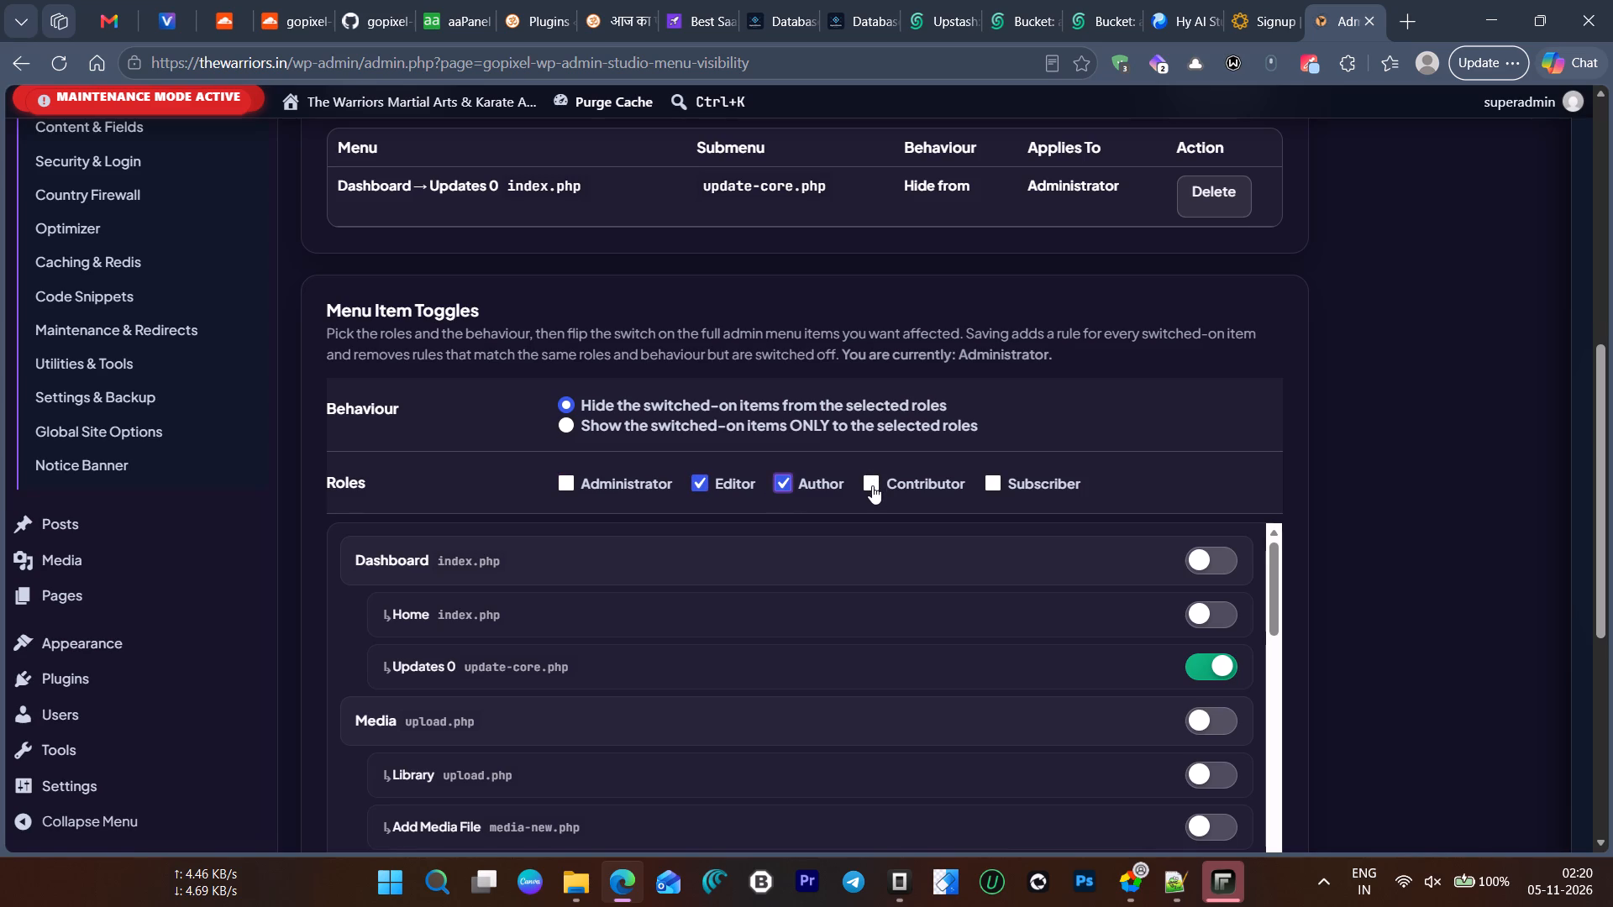
{"action": "left_click", "coordinate": [872, 485]}
{"action": "left_click", "coordinate": [999, 485]}
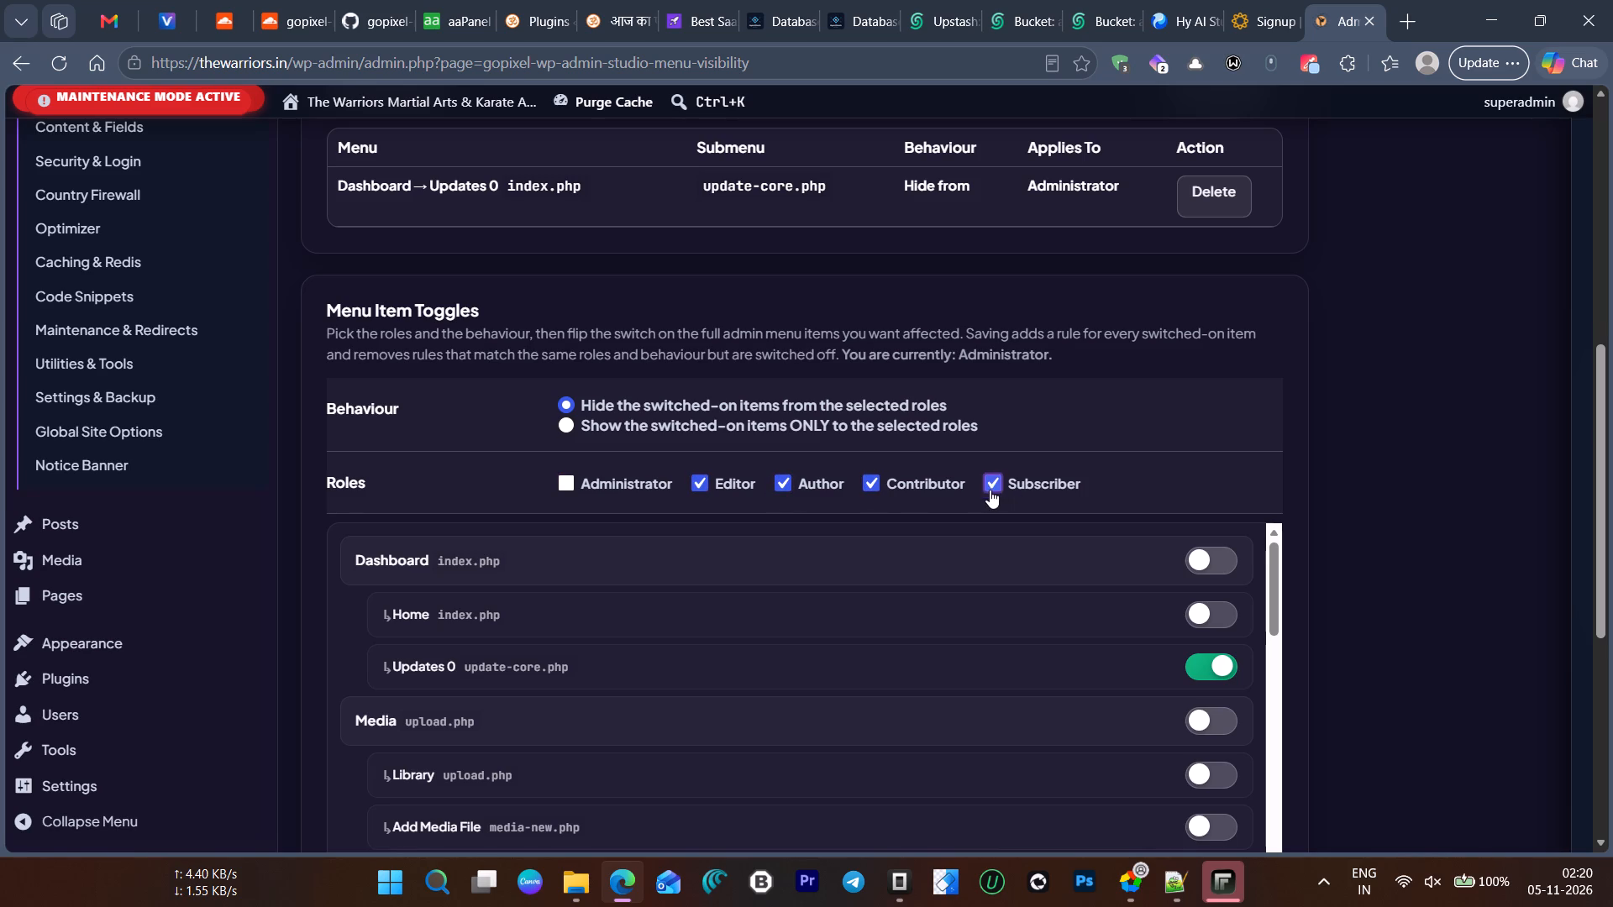
In the menu item toggles, switch on Templates and its All Templates, Add New Template and Categories items.
{"action": "scroll", "coordinate": [932, 537], "scroll_direction": "down", "scroll_amount": 1}
{"action": "scroll", "coordinate": [932, 537], "scroll_direction": "up", "scroll_amount": 1}
{"action": "scroll", "coordinate": [1490, 375], "scroll_direction": "down", "scroll_amount": 1}
{"action": "scroll", "coordinate": [1429, 463], "scroll_direction": "down", "scroll_amount": 2}
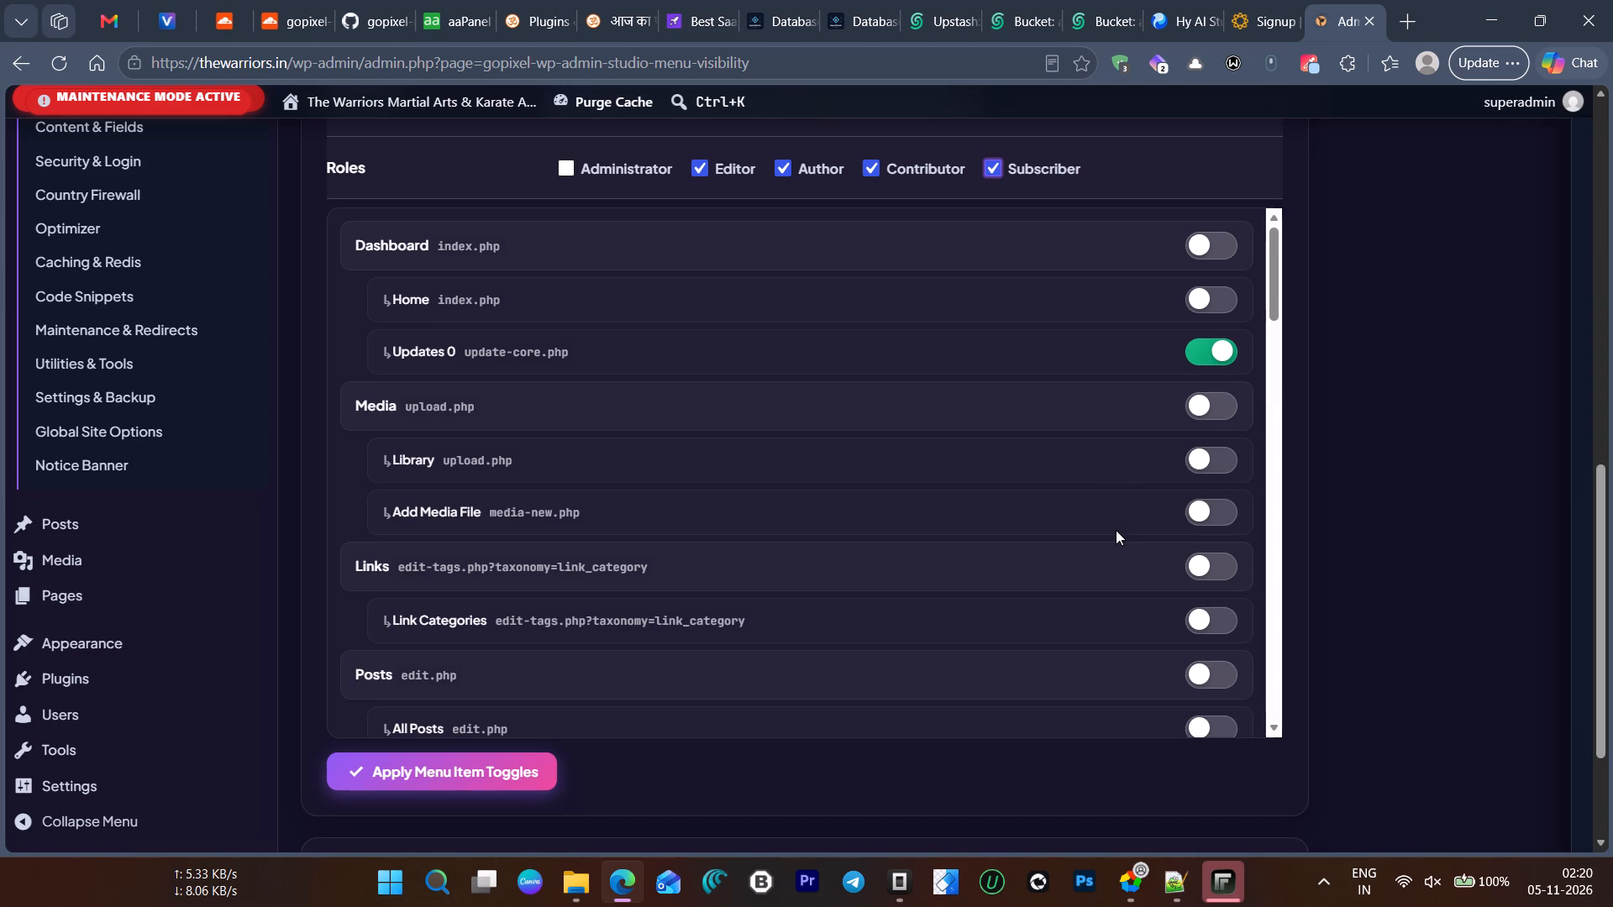
{"action": "scroll", "coordinate": [1116, 530], "scroll_direction": "down", "scroll_amount": 2}
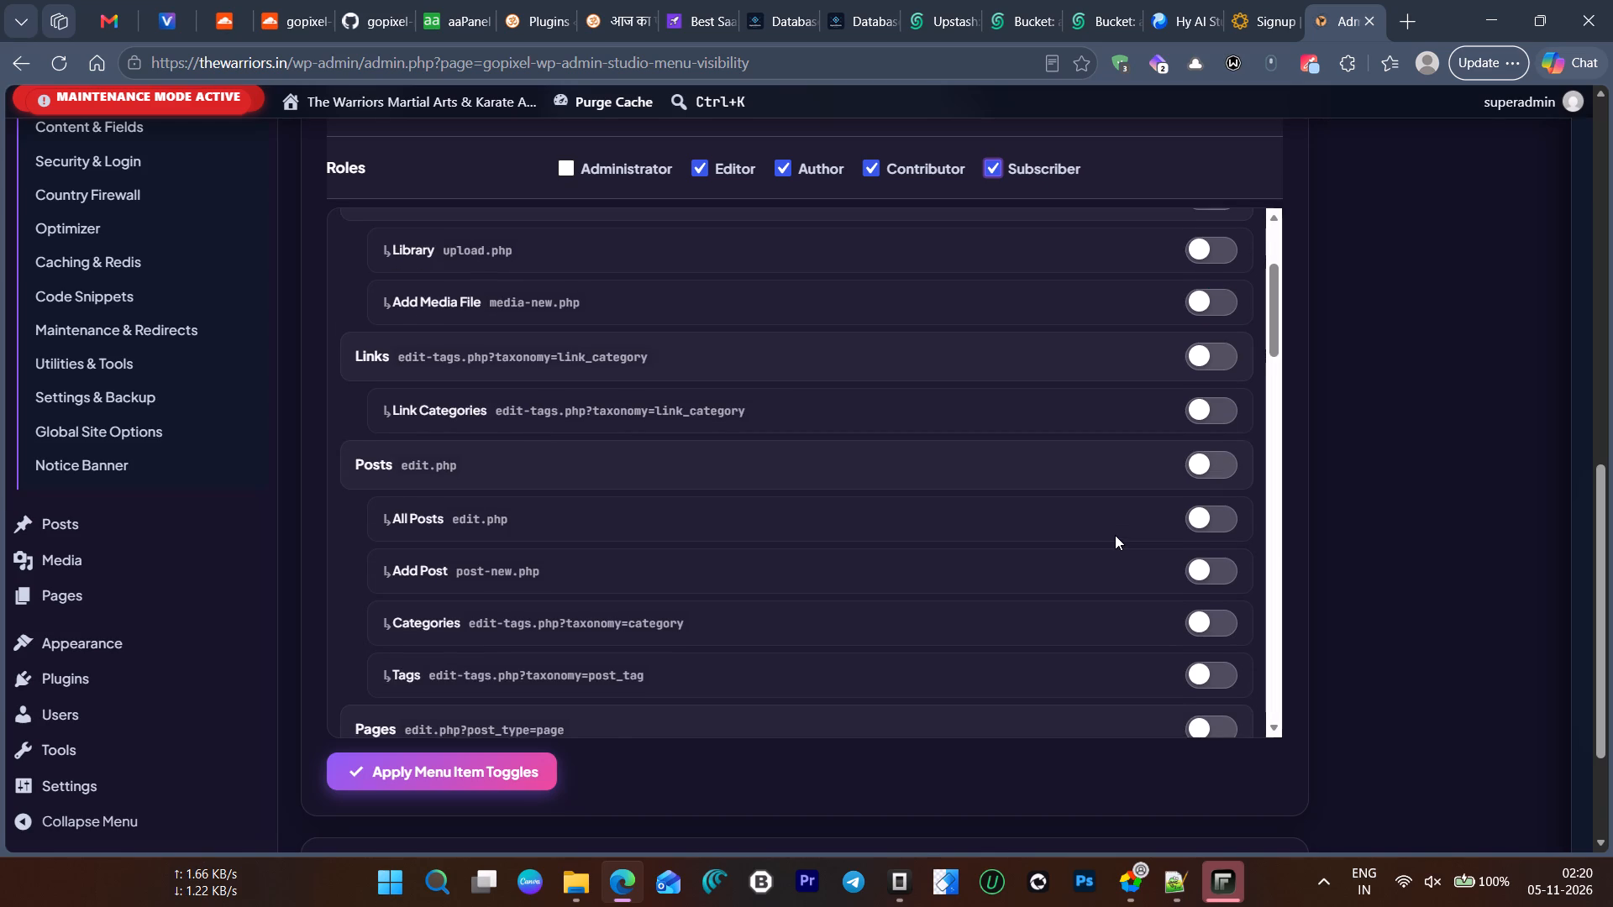
{"action": "scroll", "coordinate": [1115, 535], "scroll_direction": "up", "scroll_amount": 1}
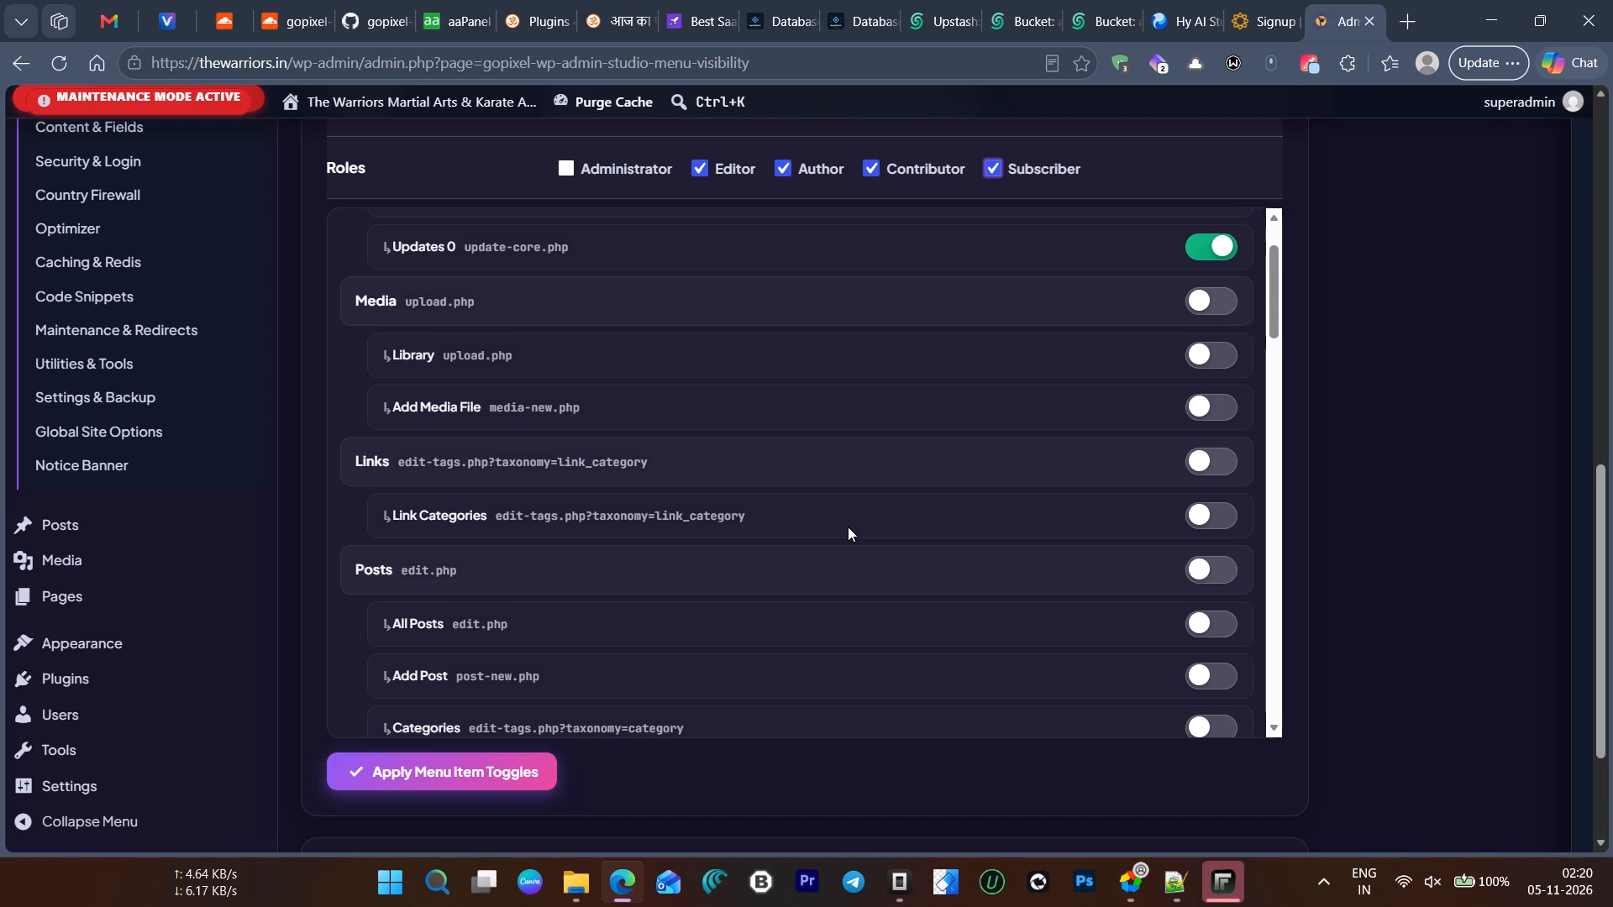
{"action": "scroll", "coordinate": [848, 527], "scroll_direction": "down", "scroll_amount": 2}
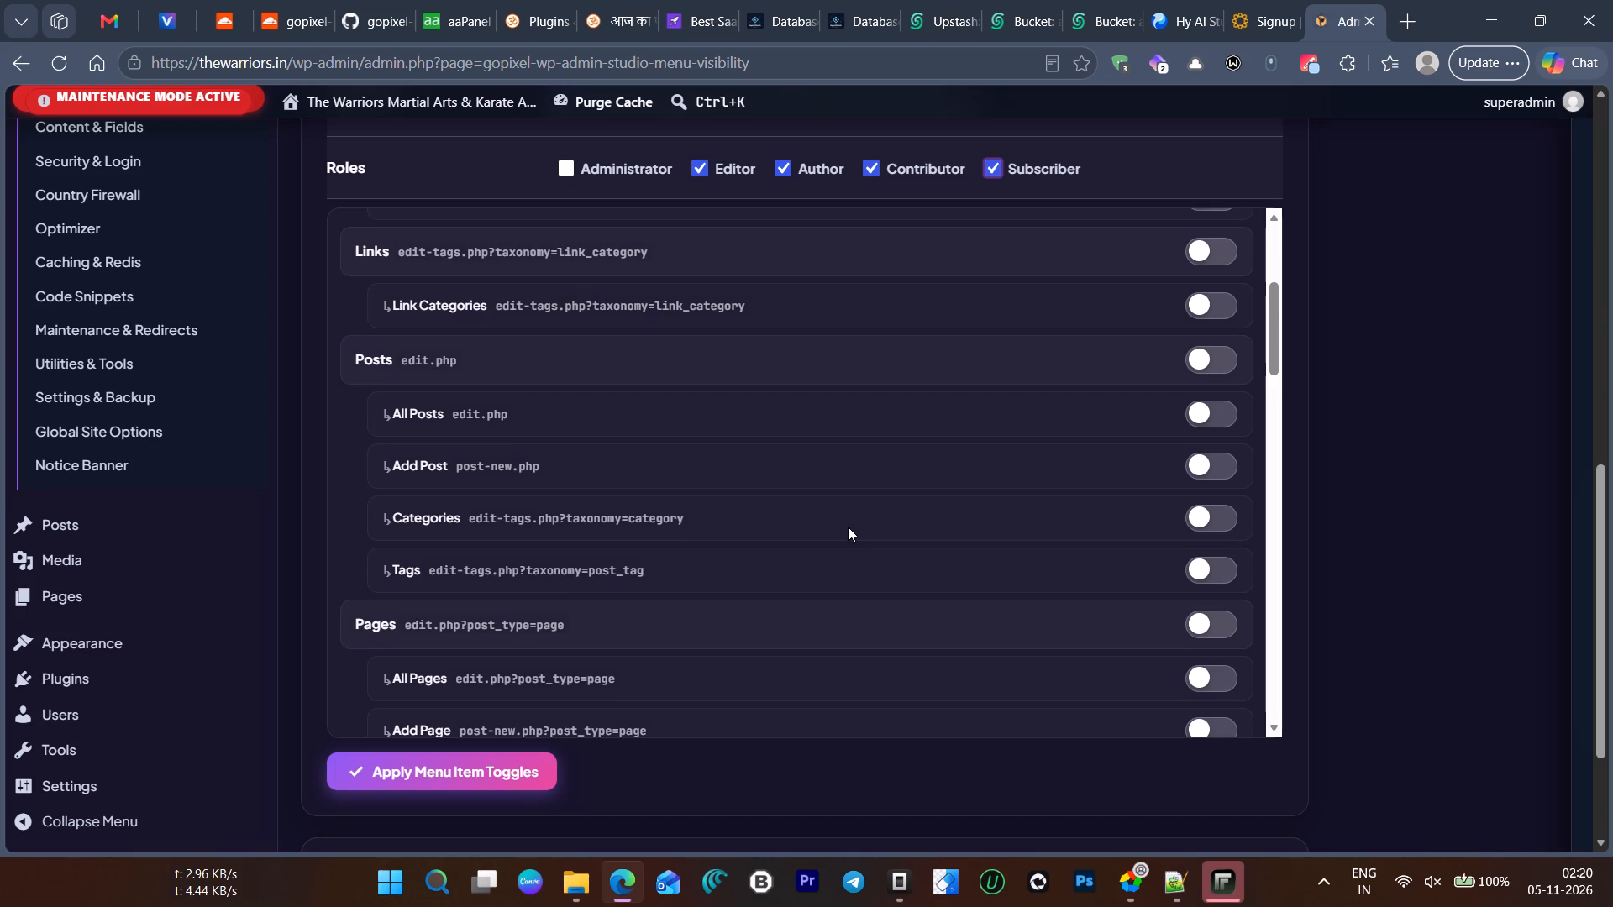
{"action": "scroll", "coordinate": [848, 527], "scroll_direction": "down", "scroll_amount": 2}
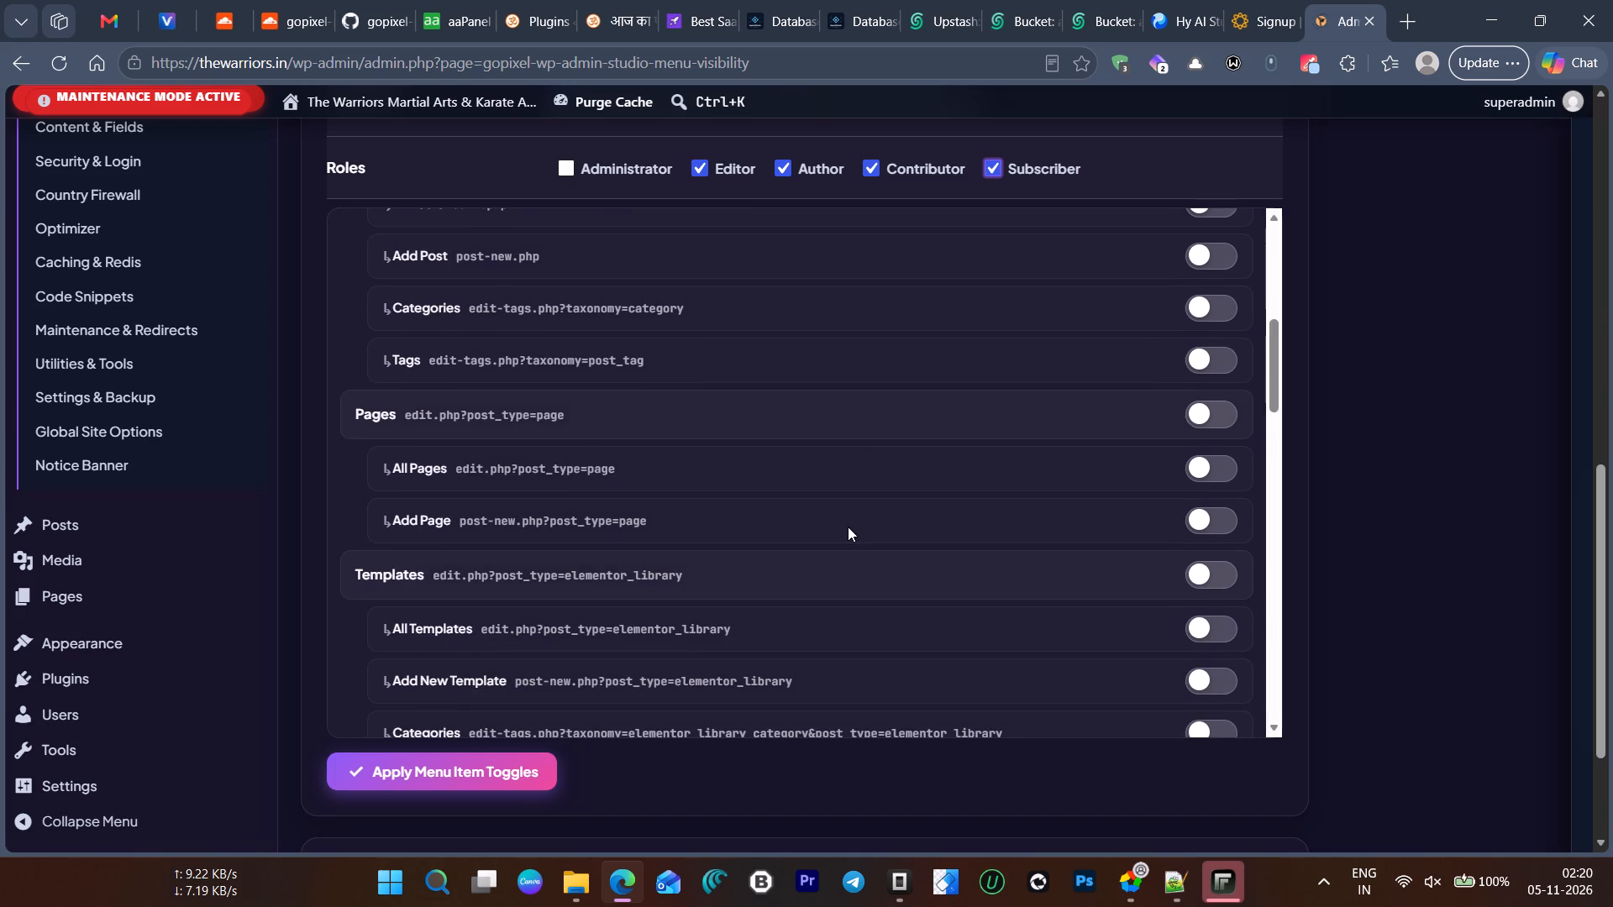
{"action": "scroll", "coordinate": [848, 527], "scroll_direction": "down", "scroll_amount": 1}
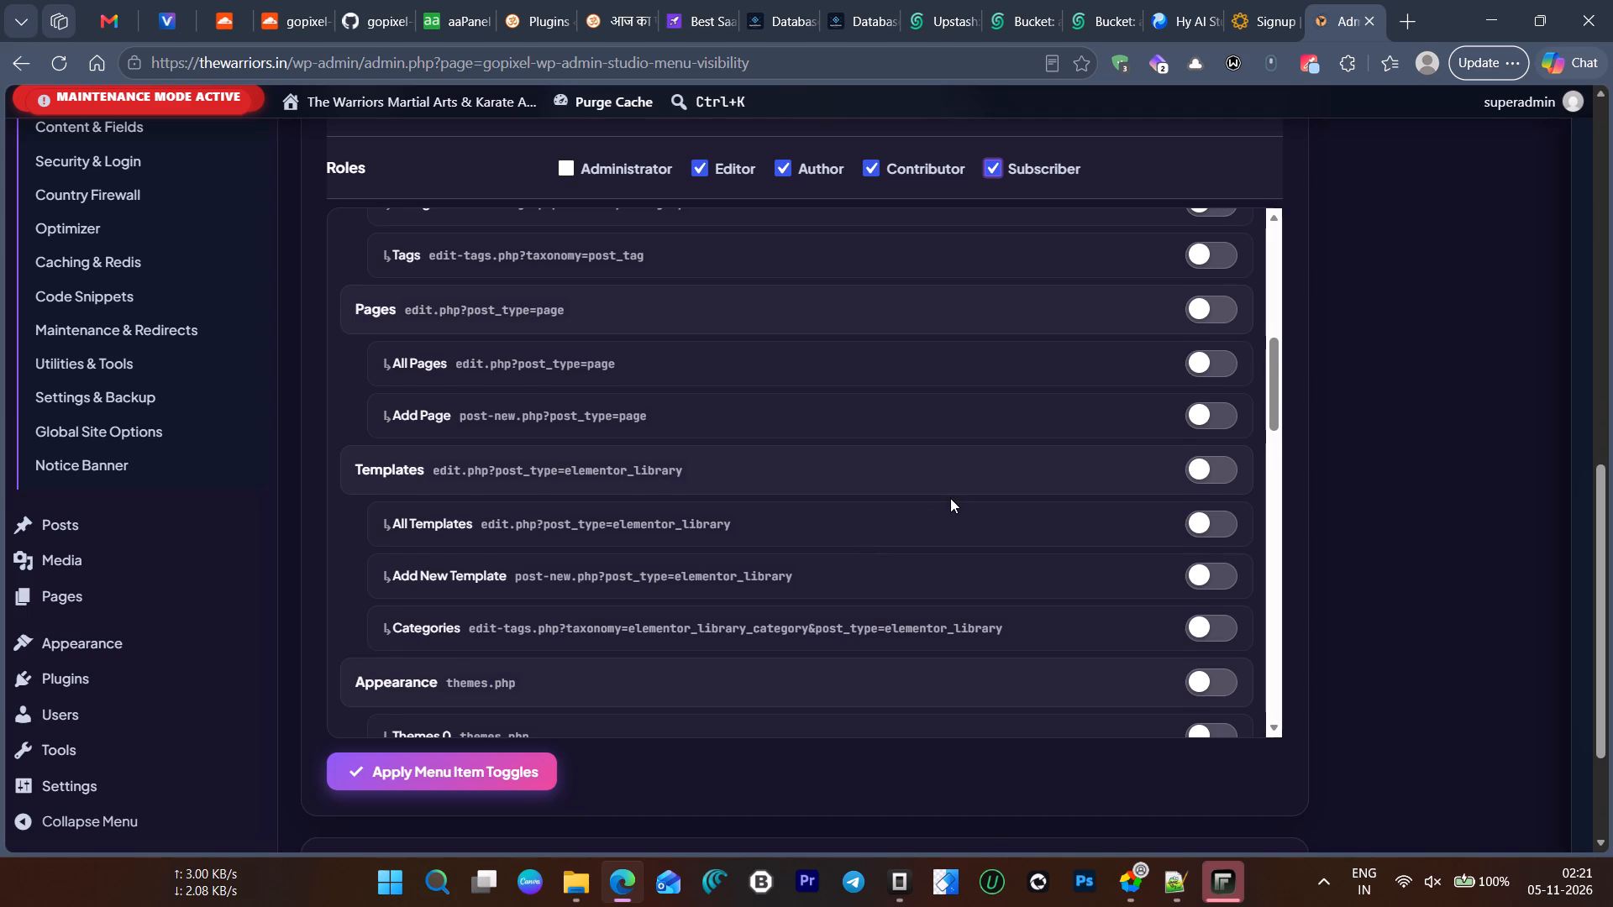
{"action": "scroll", "coordinate": [950, 498], "scroll_direction": "down", "scroll_amount": 1}
{"action": "left_click", "coordinate": [1213, 370]}
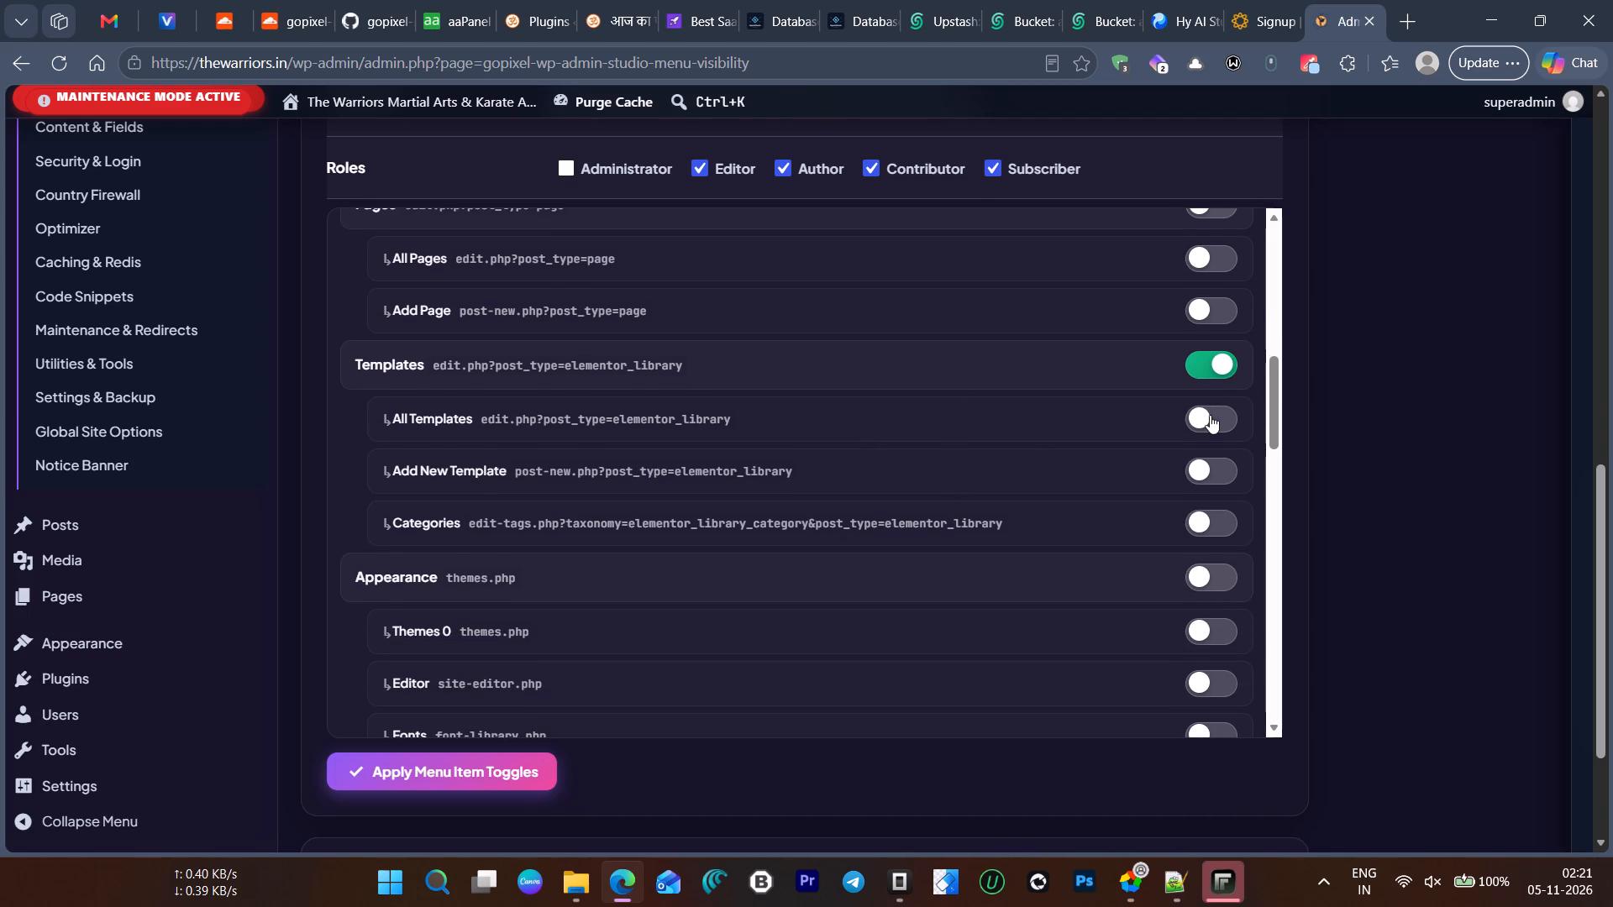
{"action": "left_click", "coordinate": [1210, 415]}
{"action": "left_click", "coordinate": [1217, 485]}
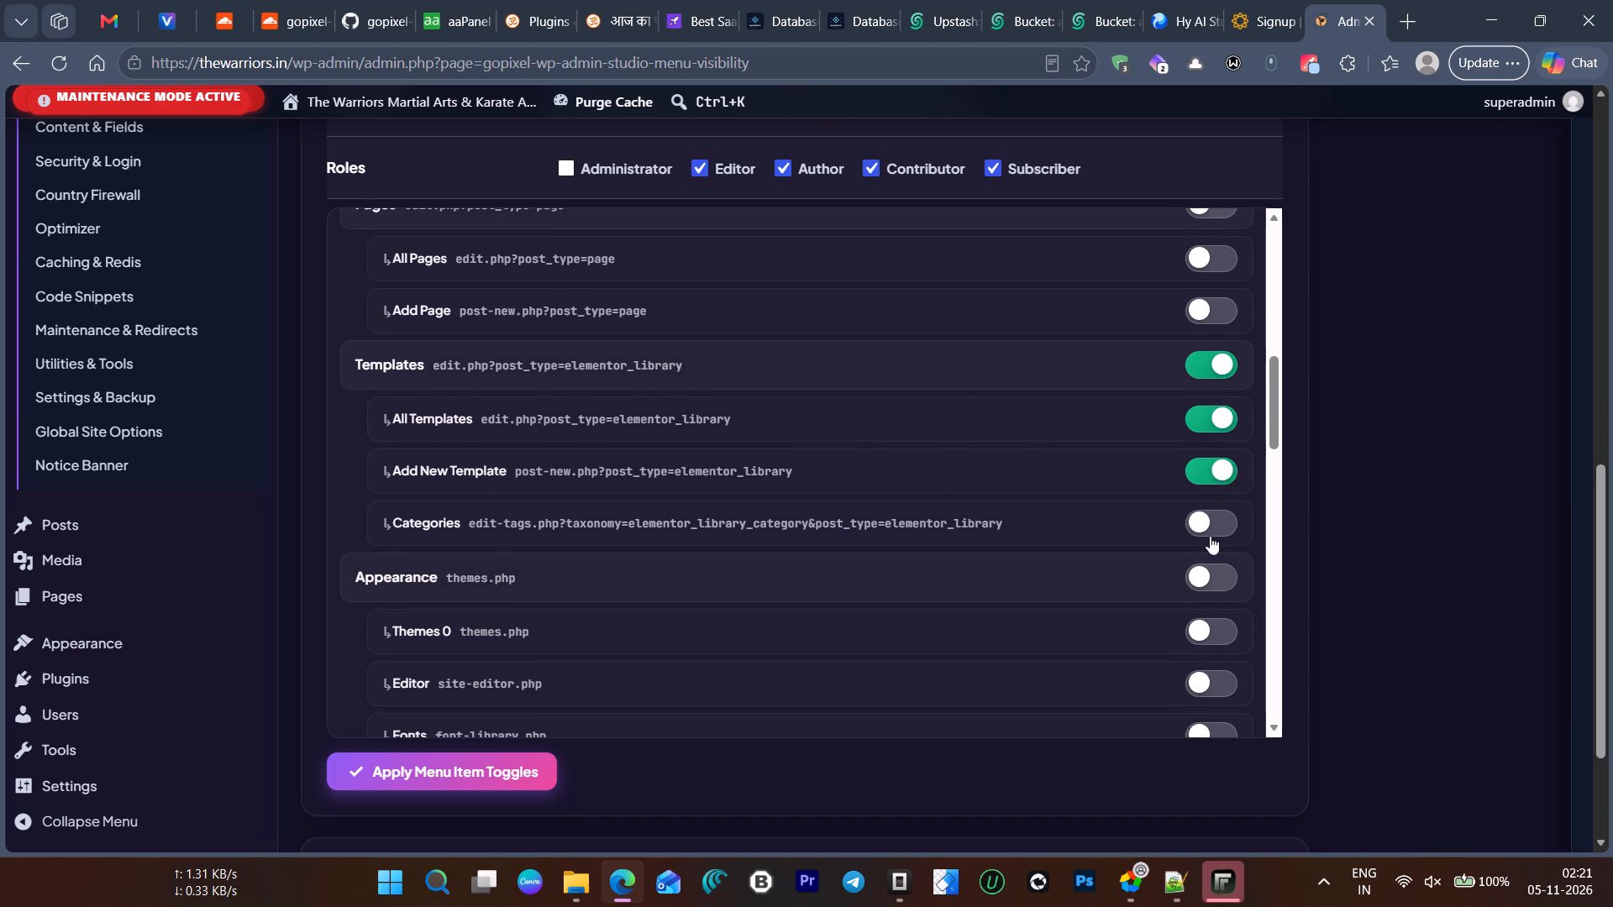
{"action": "left_click", "coordinate": [1210, 536]}
Switch on the Appearance menu item along with its Themes, Editor and Fonts subitems.
{"action": "scroll", "coordinate": [980, 607], "scroll_direction": "down", "scroll_amount": 2}
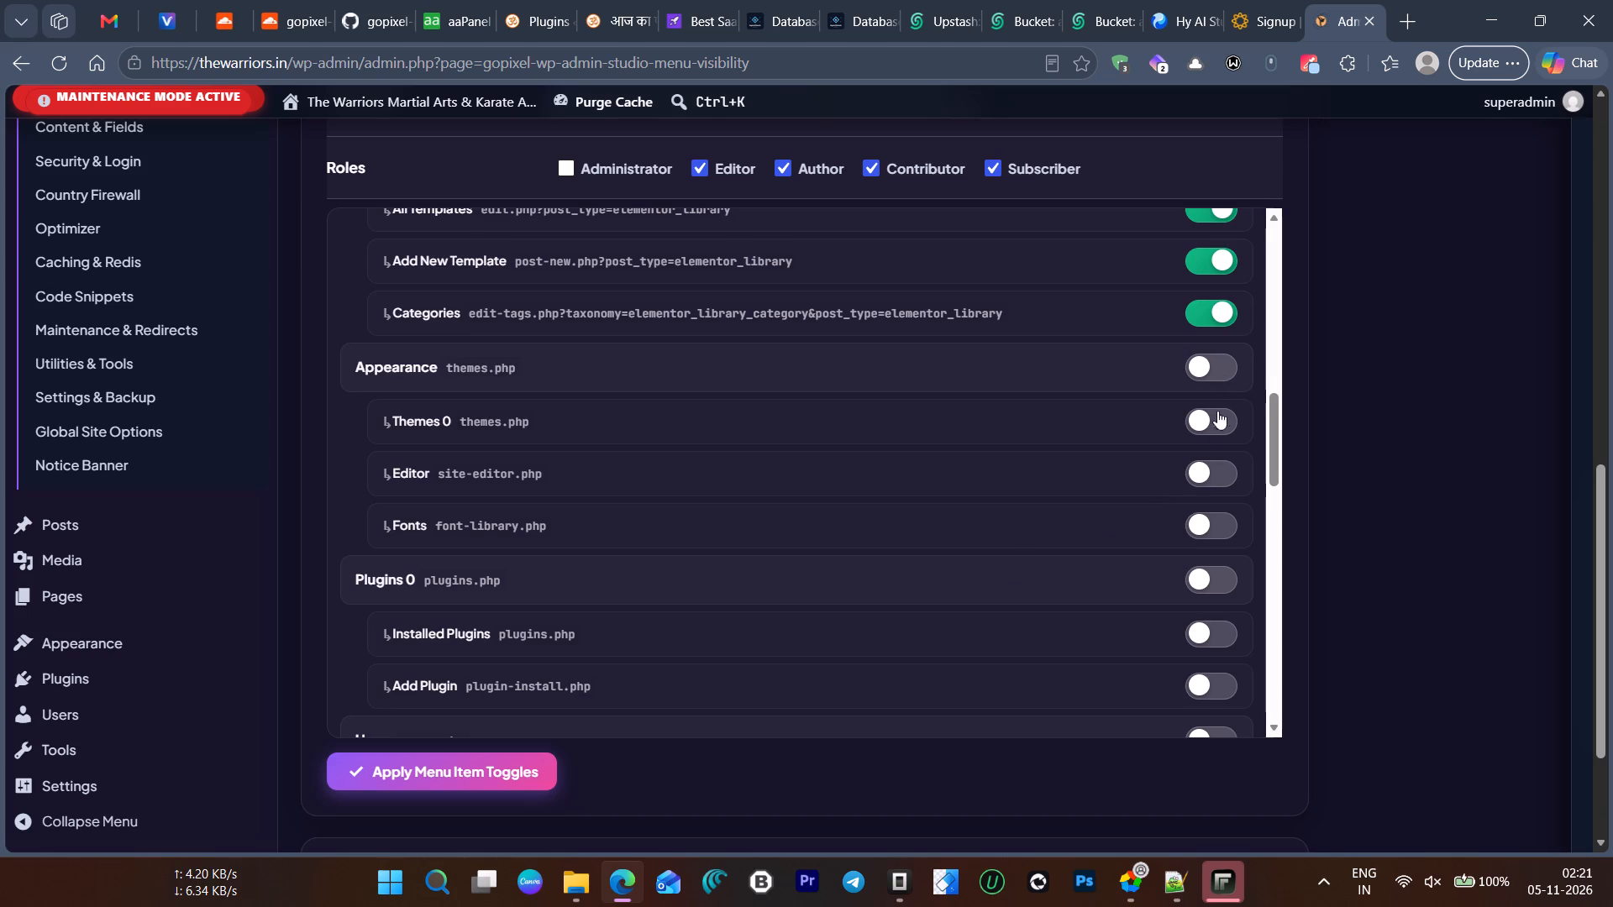
{"action": "left_click", "coordinate": [1214, 463]}
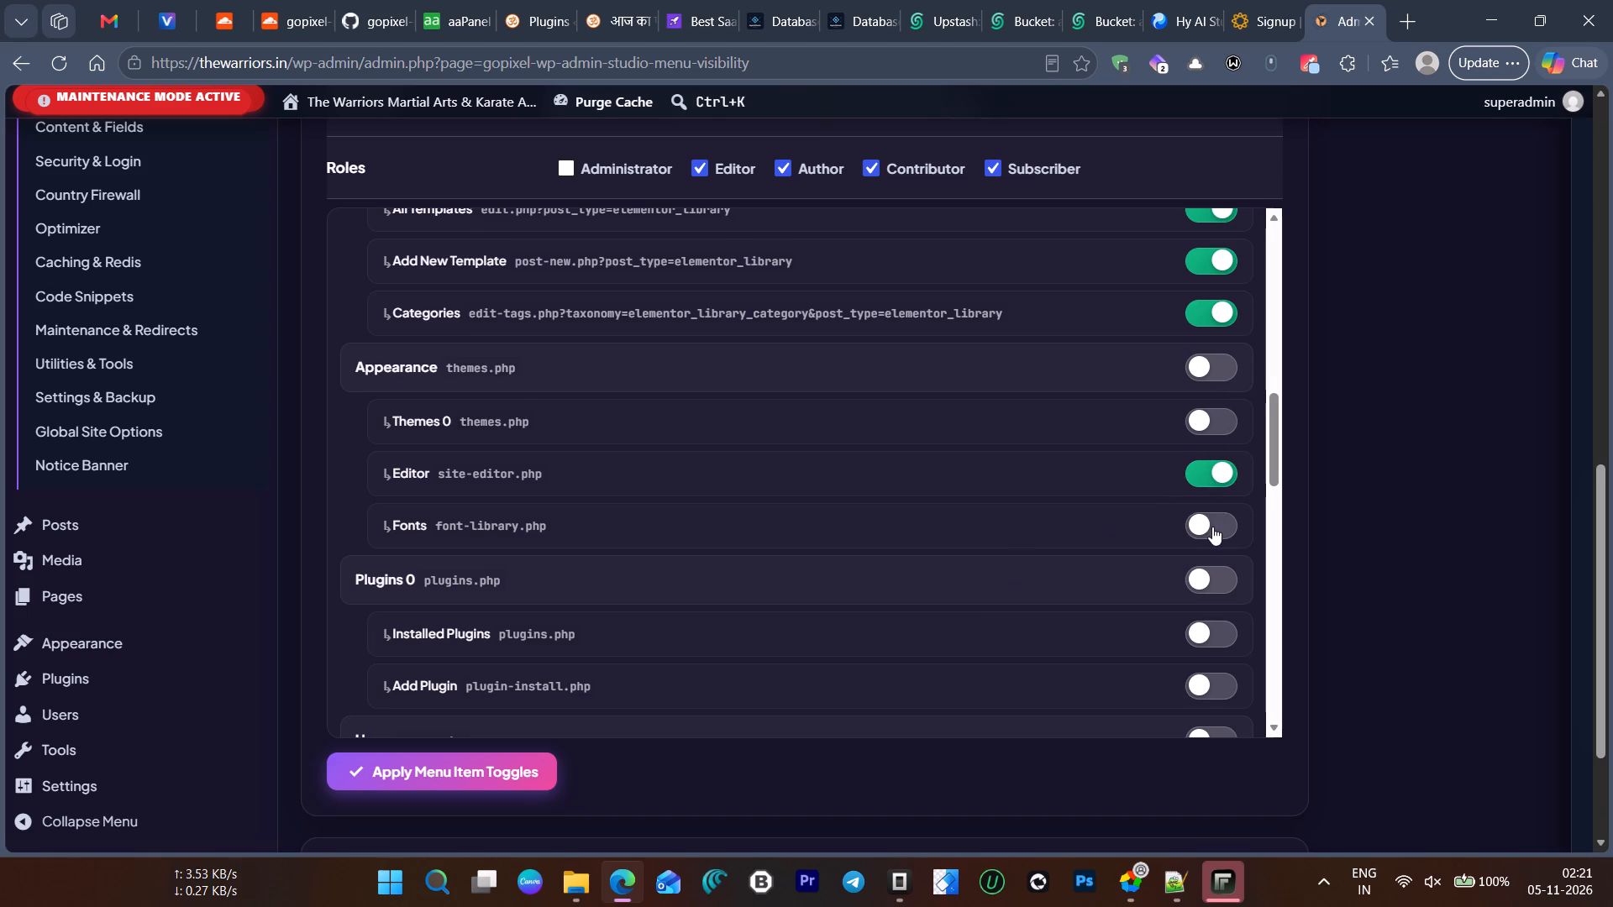
{"action": "left_click", "coordinate": [1212, 527]}
{"action": "left_click", "coordinate": [1211, 418]}
{"action": "left_click", "coordinate": [1211, 381]}
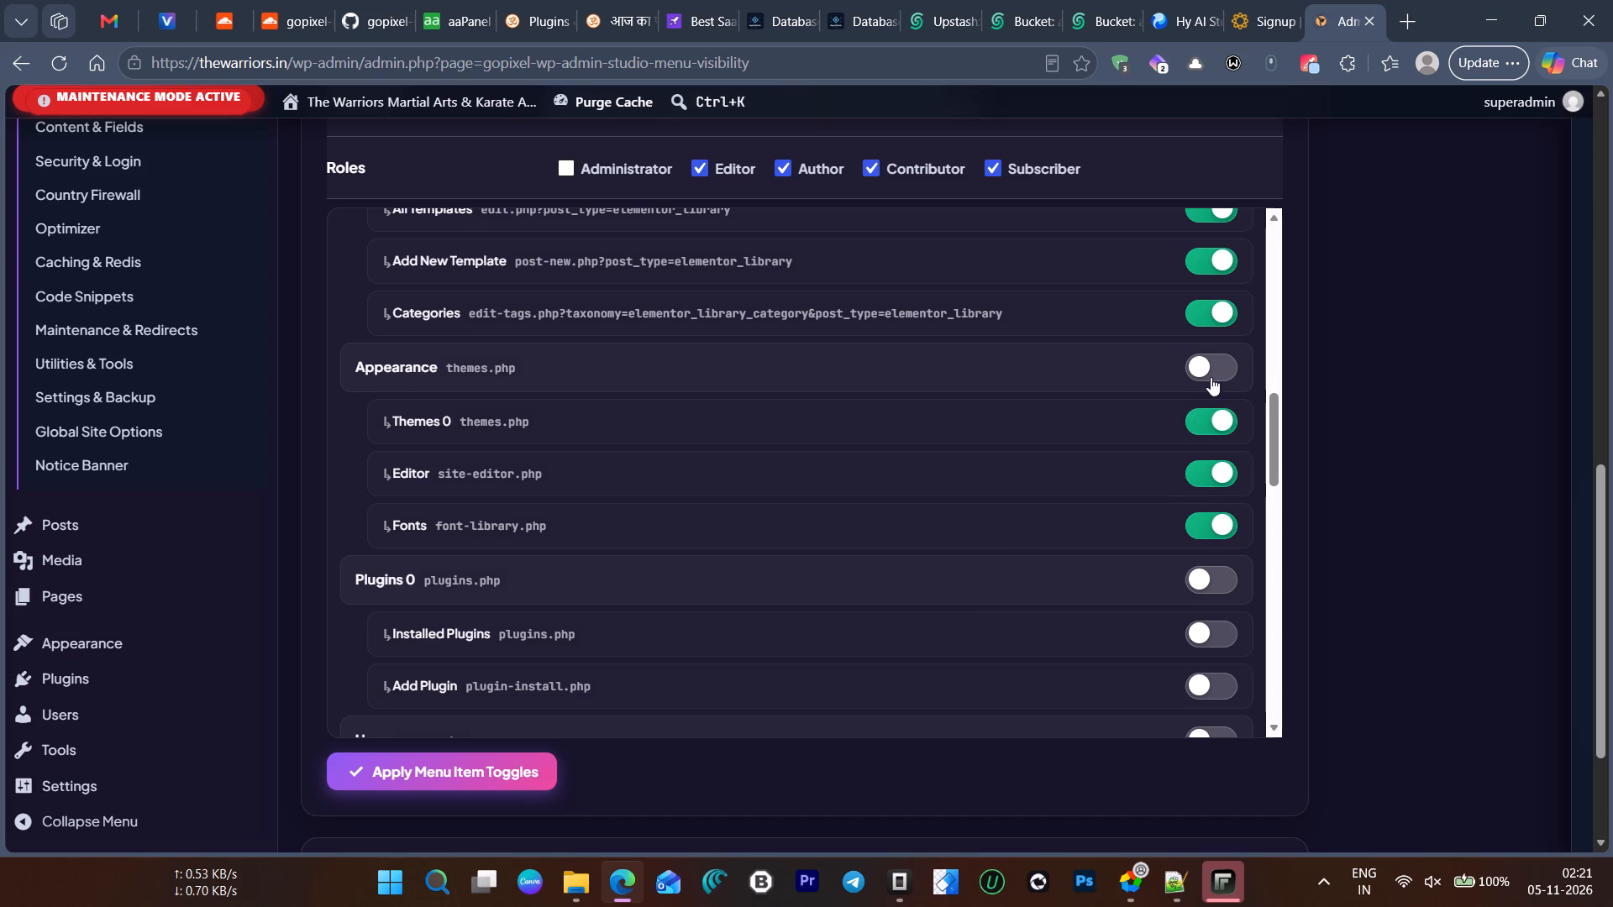
{"action": "left_click", "coordinate": [1211, 377]}
Switch on the Plugins menu item along with its Installed Plugins and Add Plugin subitems.
{"action": "scroll", "coordinate": [838, 537], "scroll_direction": "down", "scroll_amount": 1}
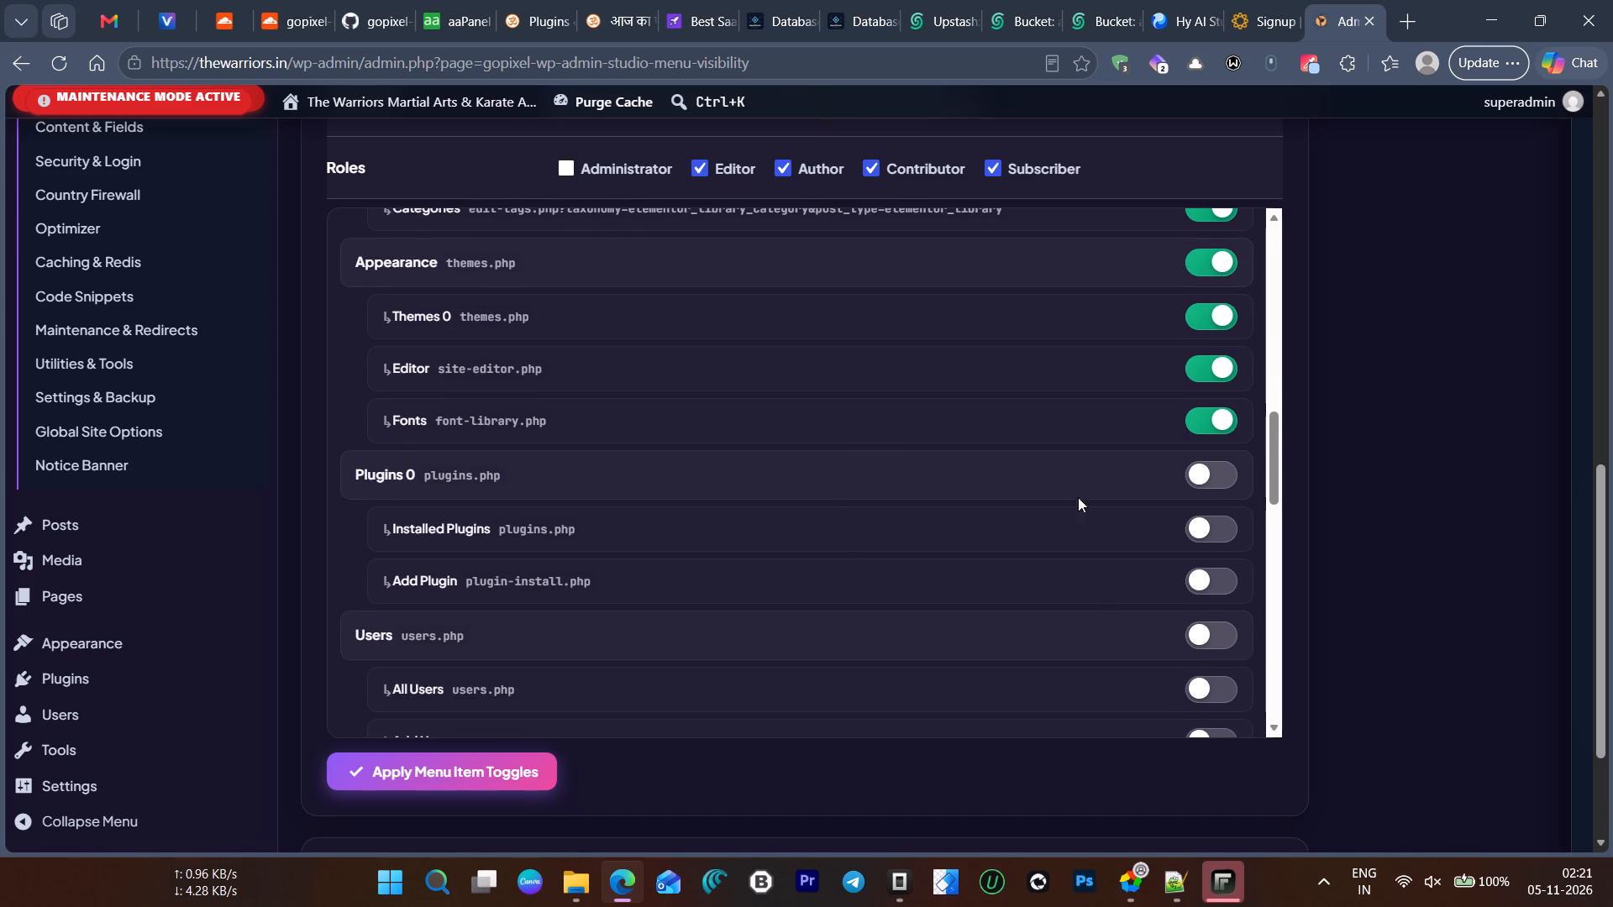
{"action": "left_click", "coordinate": [1229, 469]}
{"action": "left_click", "coordinate": [1216, 537]}
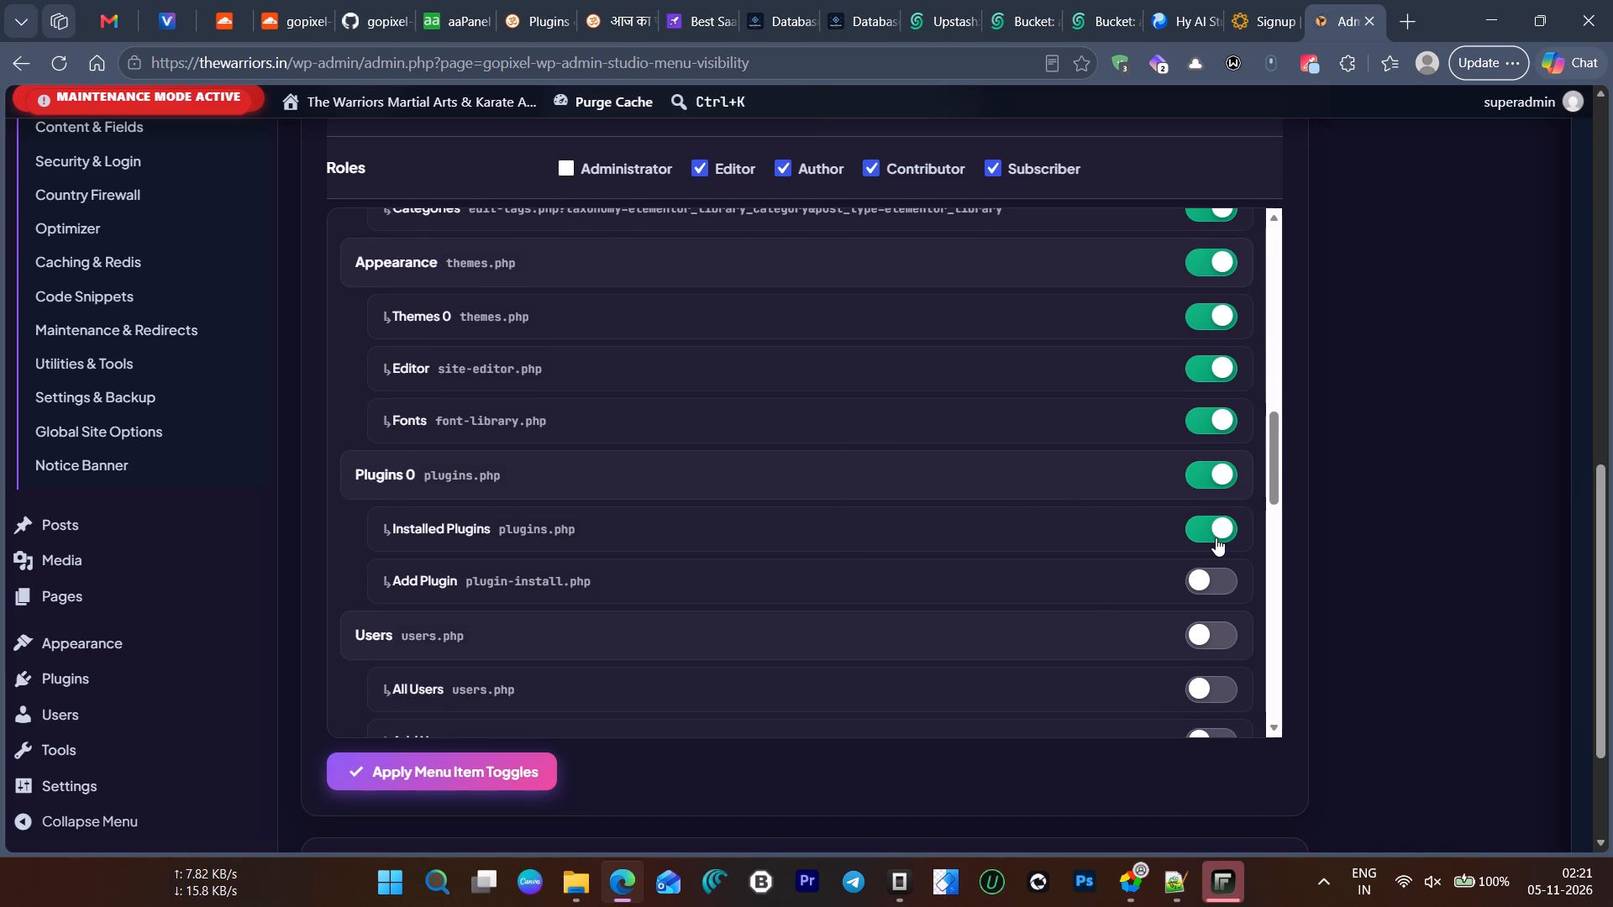
{"action": "left_click", "coordinate": [1219, 580]}
Switch on All Users and Add User under Users, leaving the parent Users toggle off.
{"action": "scroll", "coordinate": [1036, 560], "scroll_direction": "down", "scroll_amount": 2}
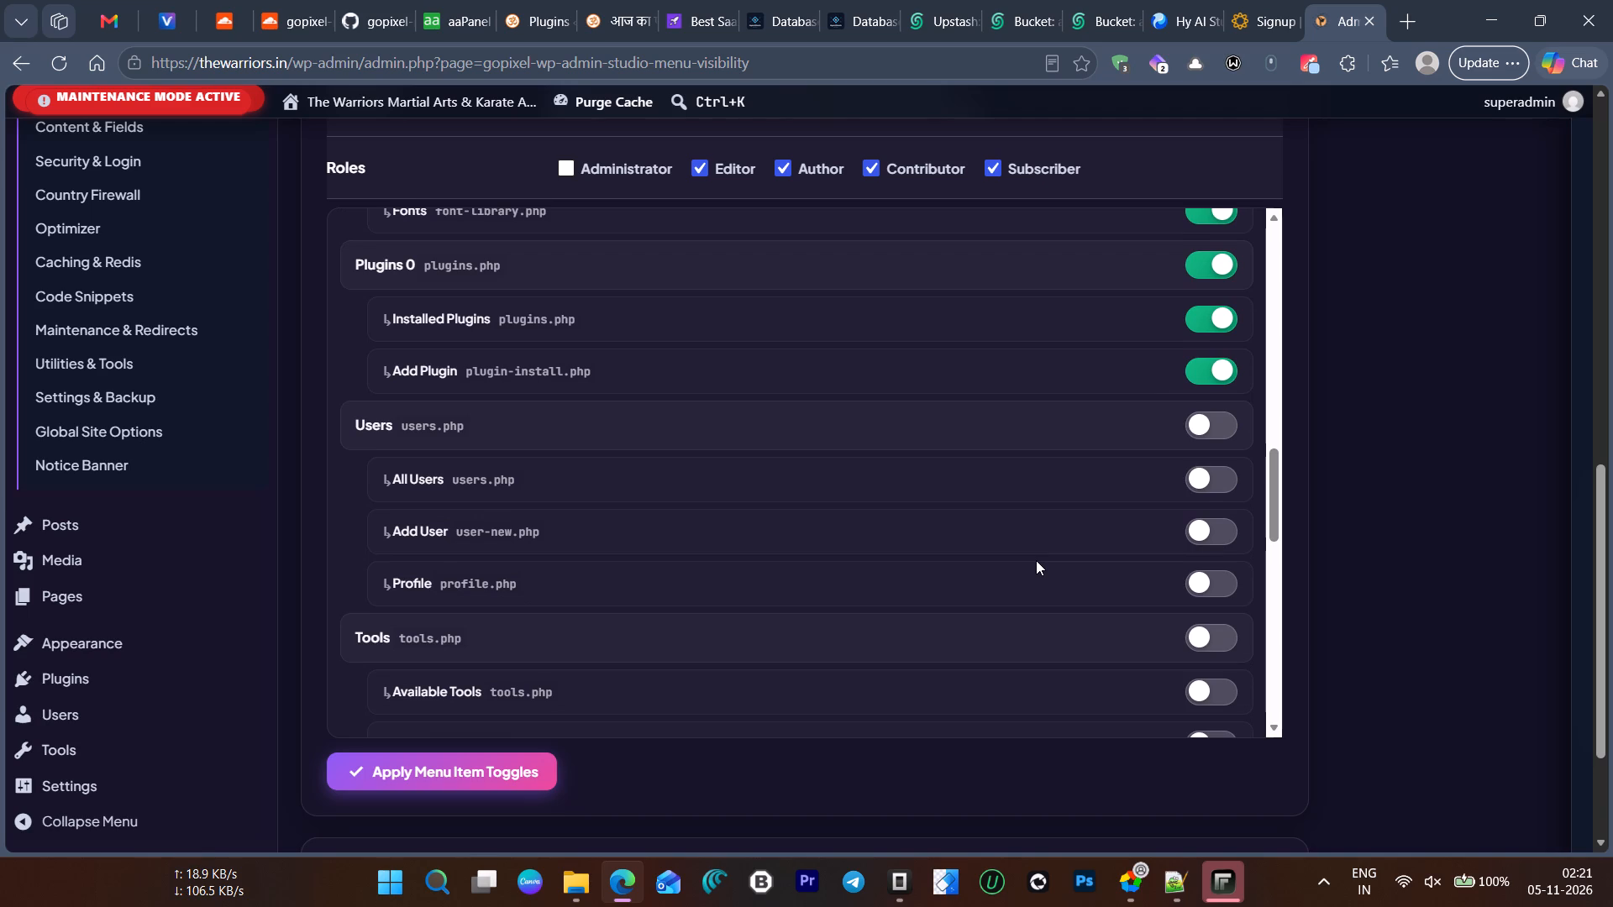
{"action": "left_click", "coordinate": [1224, 433]}
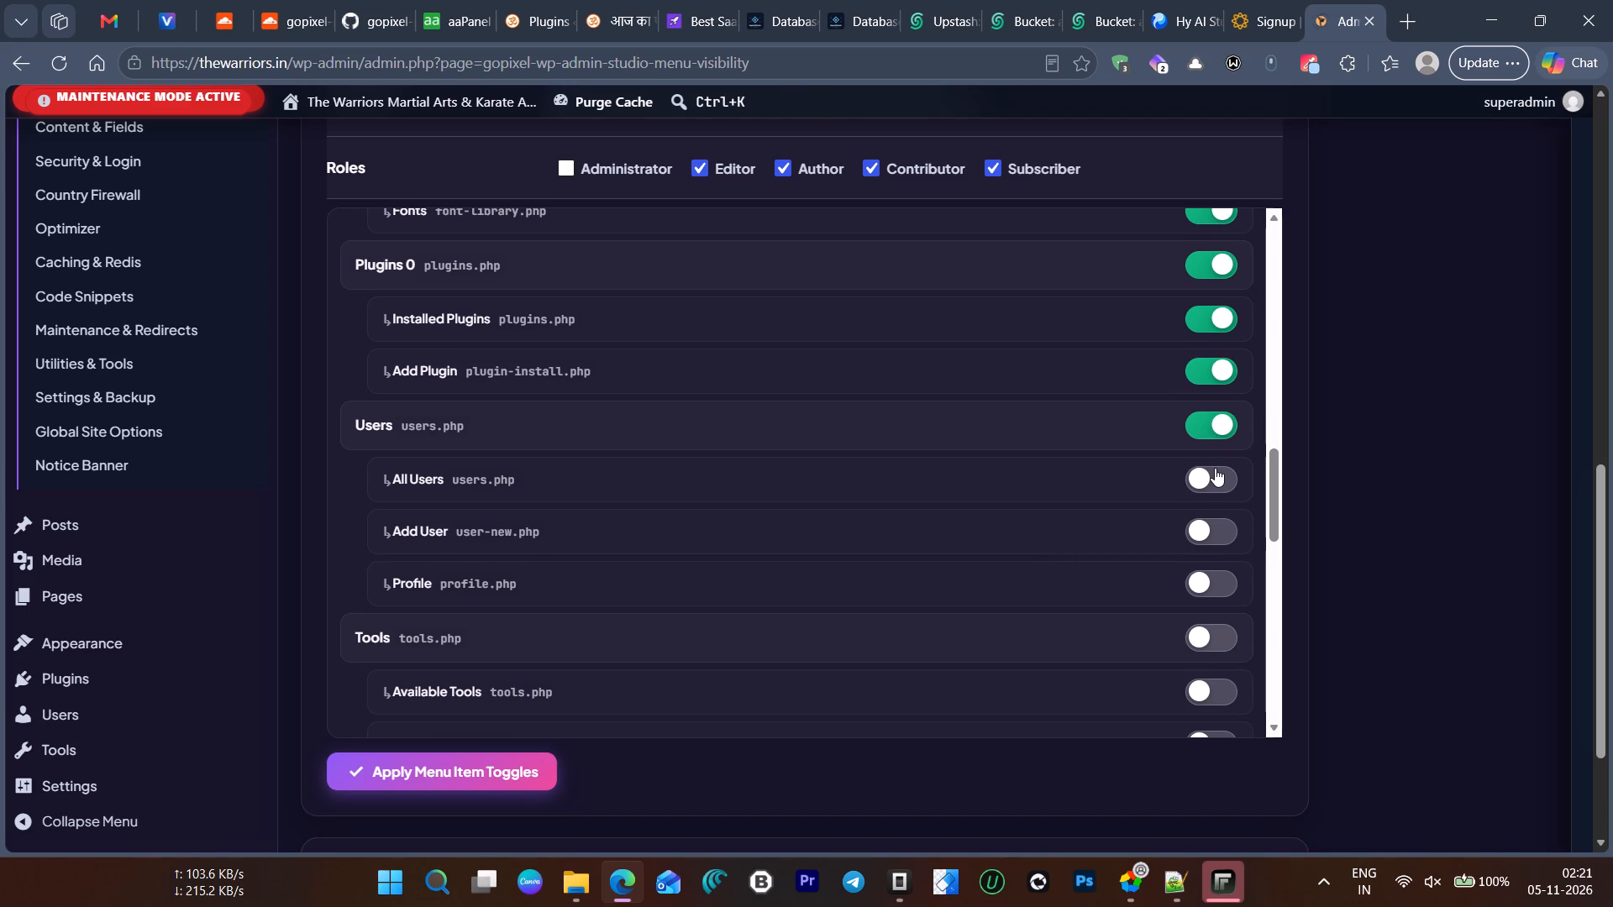
{"action": "left_click", "coordinate": [1215, 468]}
{"action": "left_click", "coordinate": [1207, 526]}
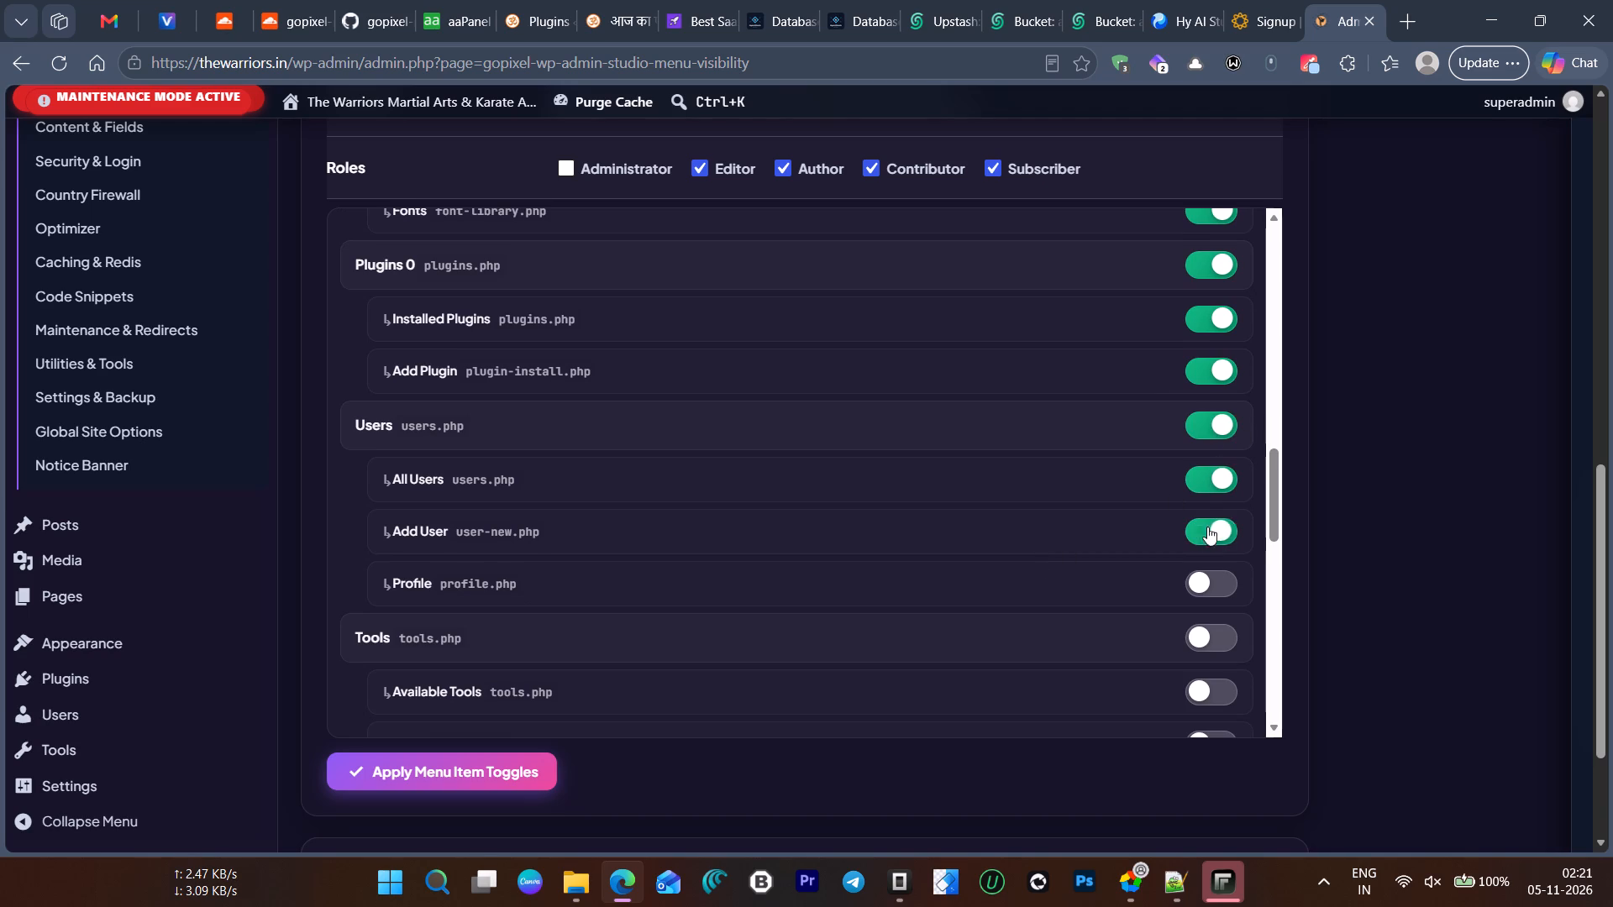
{"action": "scroll", "coordinate": [1074, 531], "scroll_direction": "down", "scroll_amount": 2}
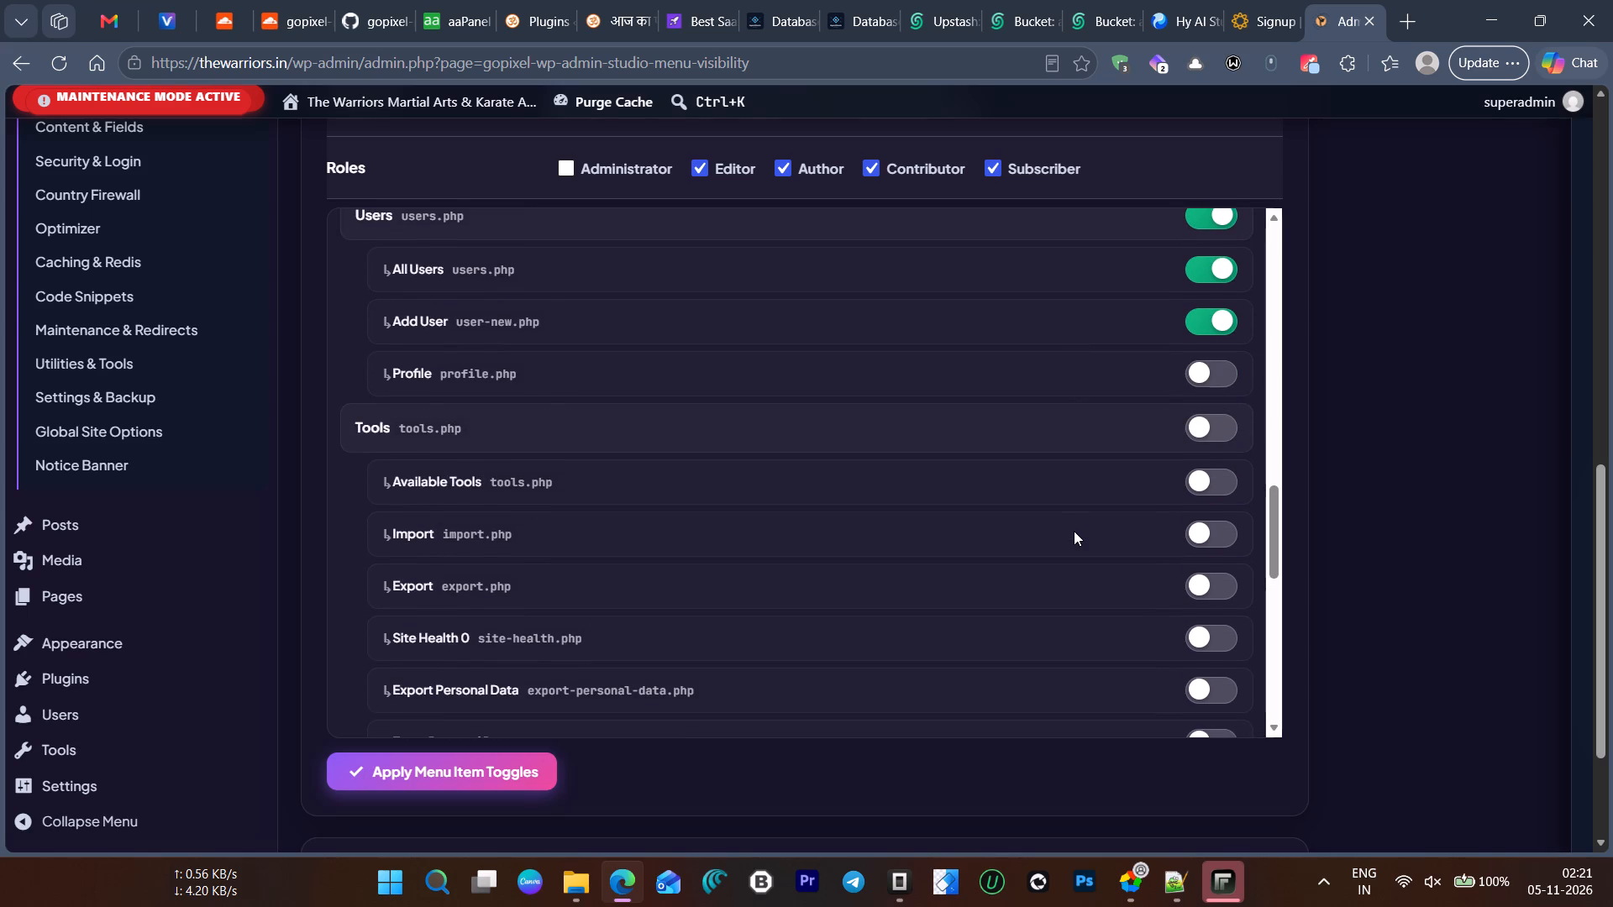
{"action": "scroll", "coordinate": [1074, 531], "scroll_direction": "up", "scroll_amount": 1}
{"action": "left_click", "coordinate": [1217, 318]}
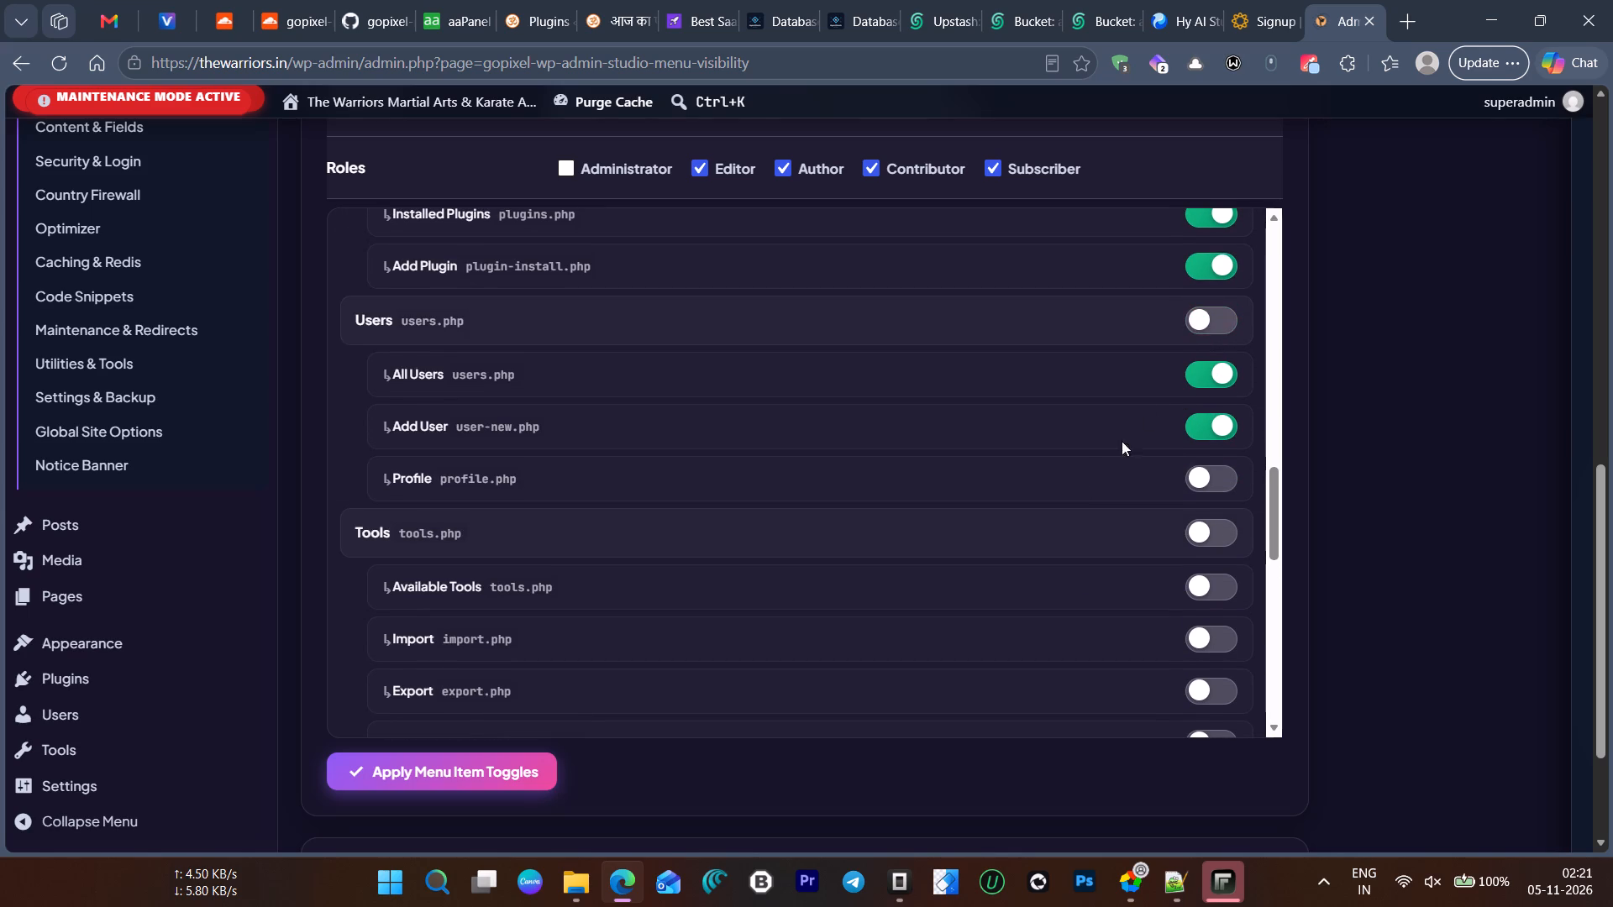
Switch on Tools with Available Tools, Import, Export, Site Health, Export Personal Data and Erase Personal Data.
{"action": "scroll", "coordinate": [1077, 474], "scroll_direction": "down", "scroll_amount": 1}
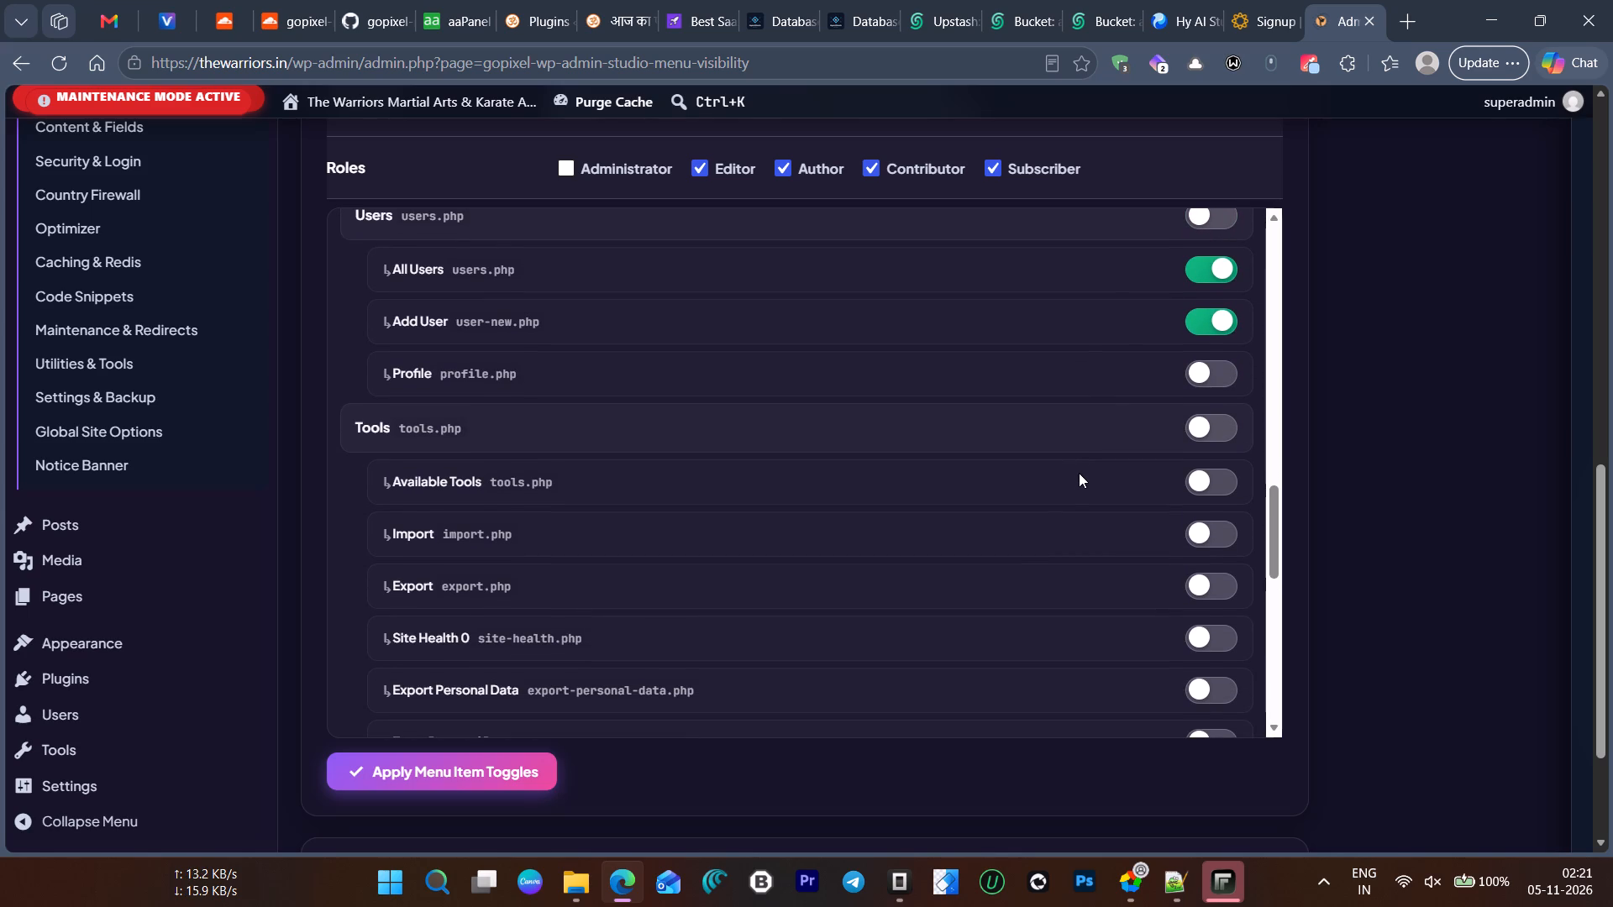
{"action": "scroll", "coordinate": [1079, 473], "scroll_direction": "down", "scroll_amount": 2}
{"action": "scroll", "coordinate": [1079, 473], "scroll_direction": "up", "scroll_amount": 1}
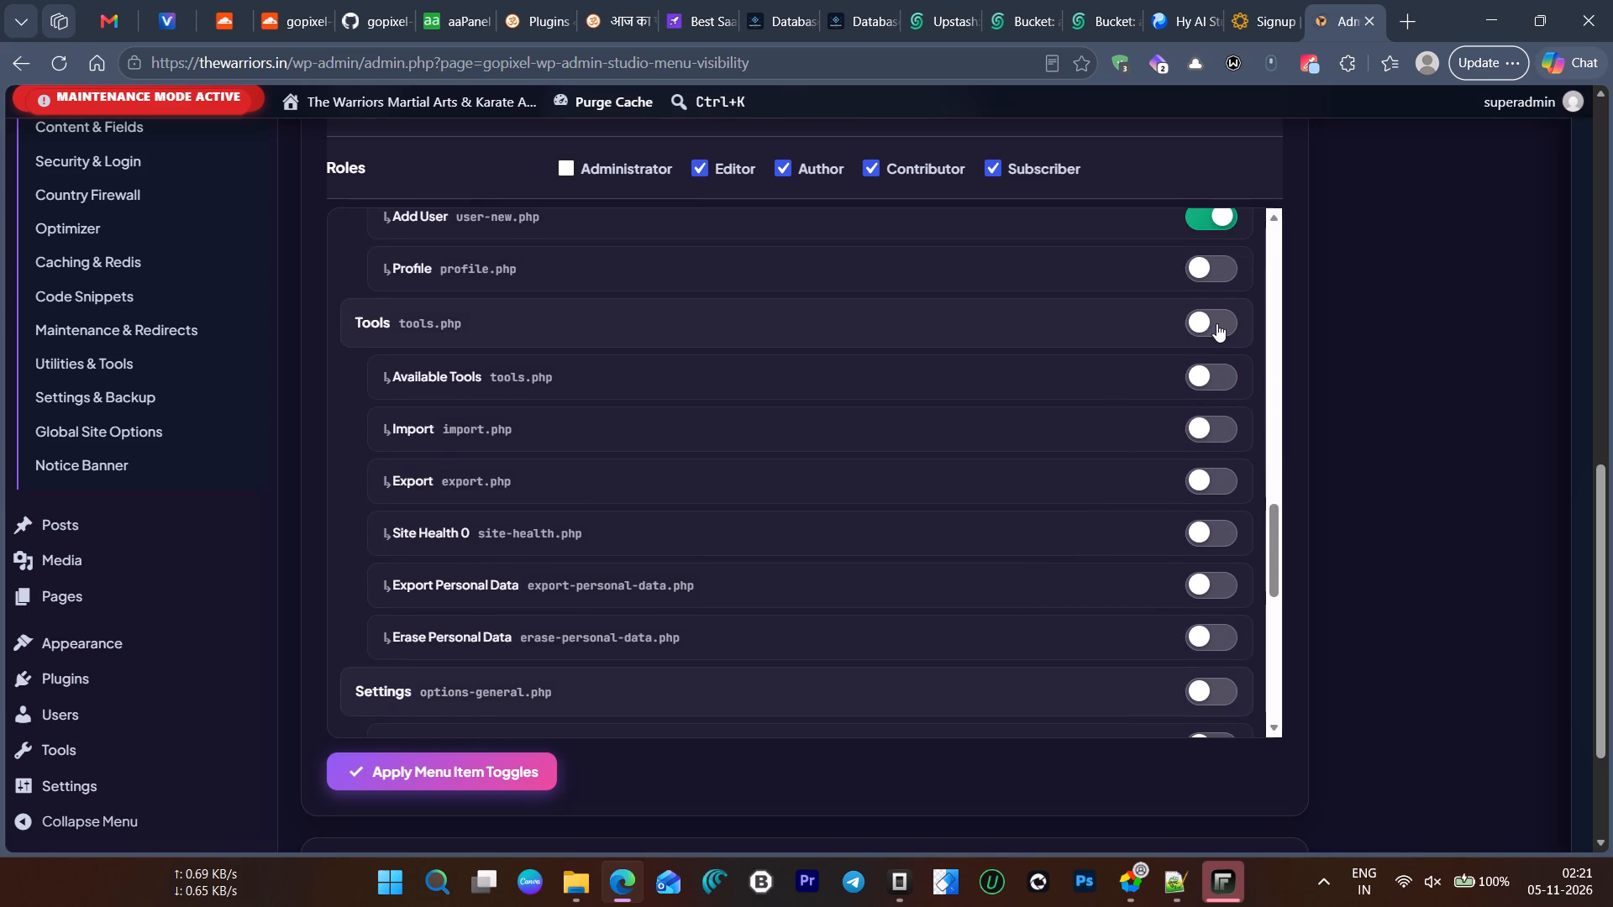
{"action": "left_click", "coordinate": [1216, 323]}
{"action": "left_click", "coordinate": [1216, 377]}
{"action": "left_click", "coordinate": [1219, 429]}
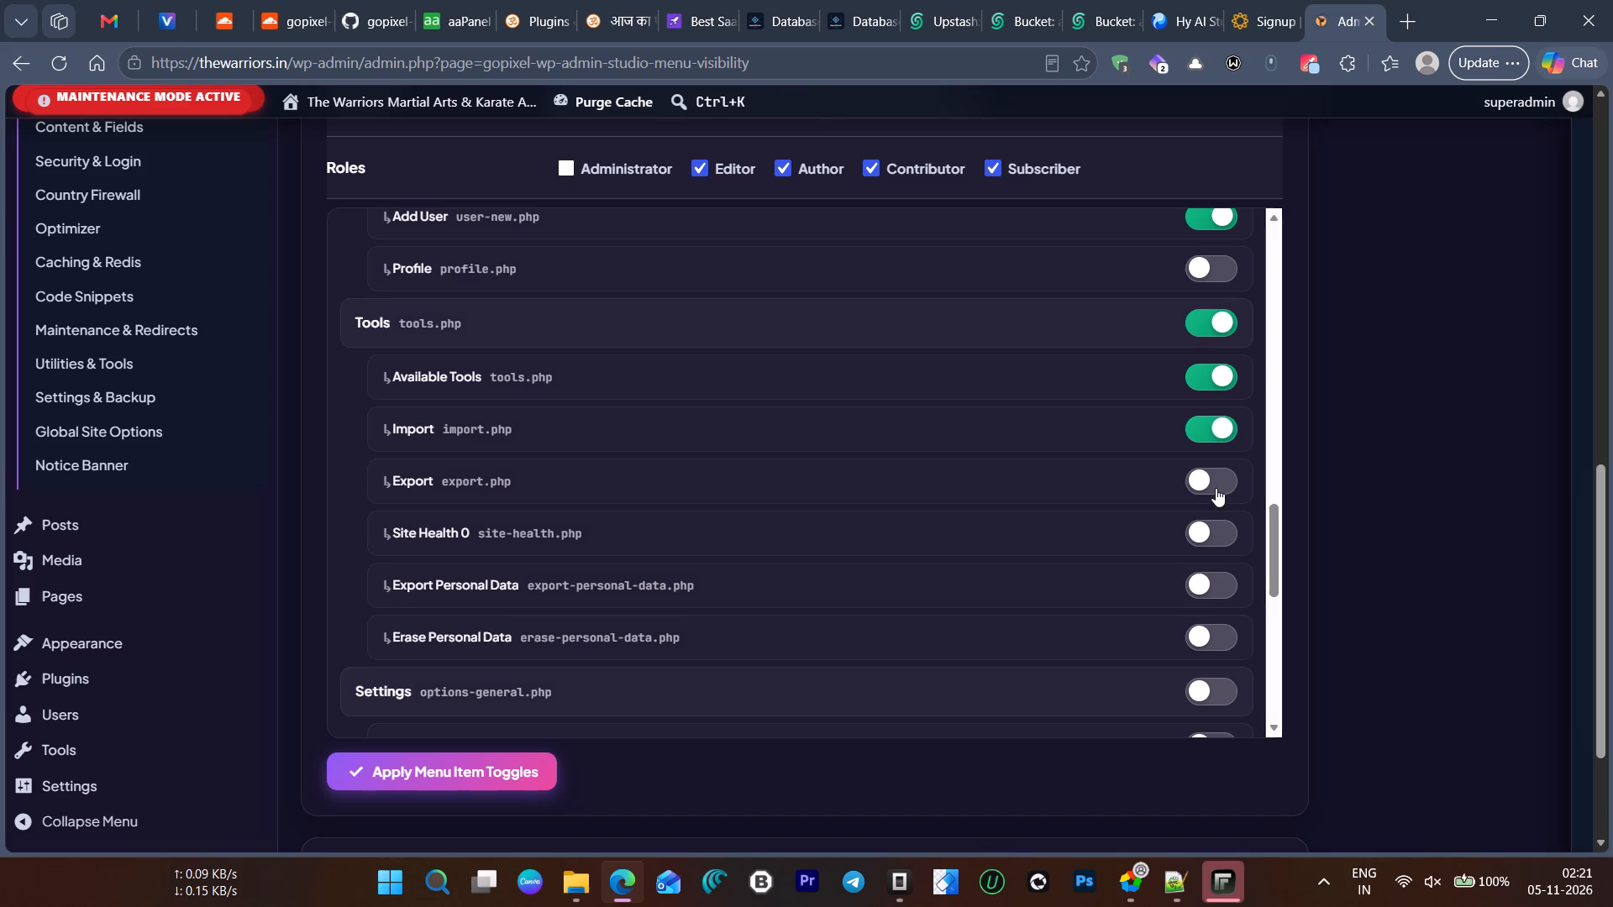
{"action": "left_click", "coordinate": [1216, 488]}
{"action": "left_click", "coordinate": [1214, 527]}
{"action": "left_click", "coordinate": [1210, 591]}
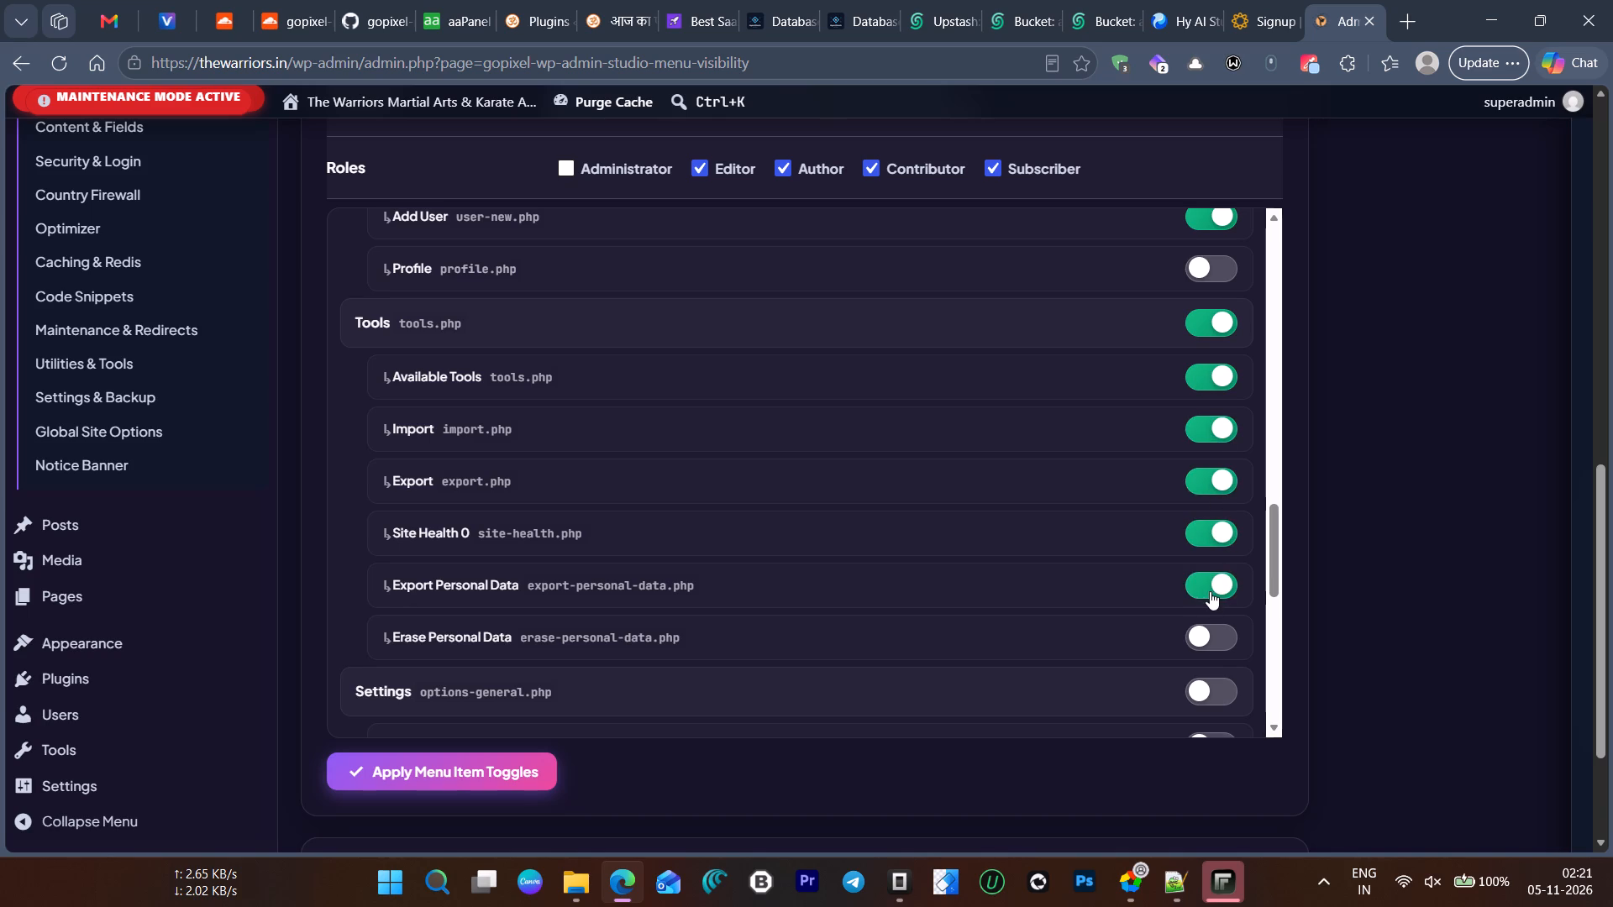
{"action": "left_click", "coordinate": [1217, 646]}
Switch on Settings and all its subitems: General, Connectors, Writing, Reading, Discussion, Media, Permalinks and Privacy.
{"action": "scroll", "coordinate": [1017, 519], "scroll_direction": "down", "scroll_amount": 3}
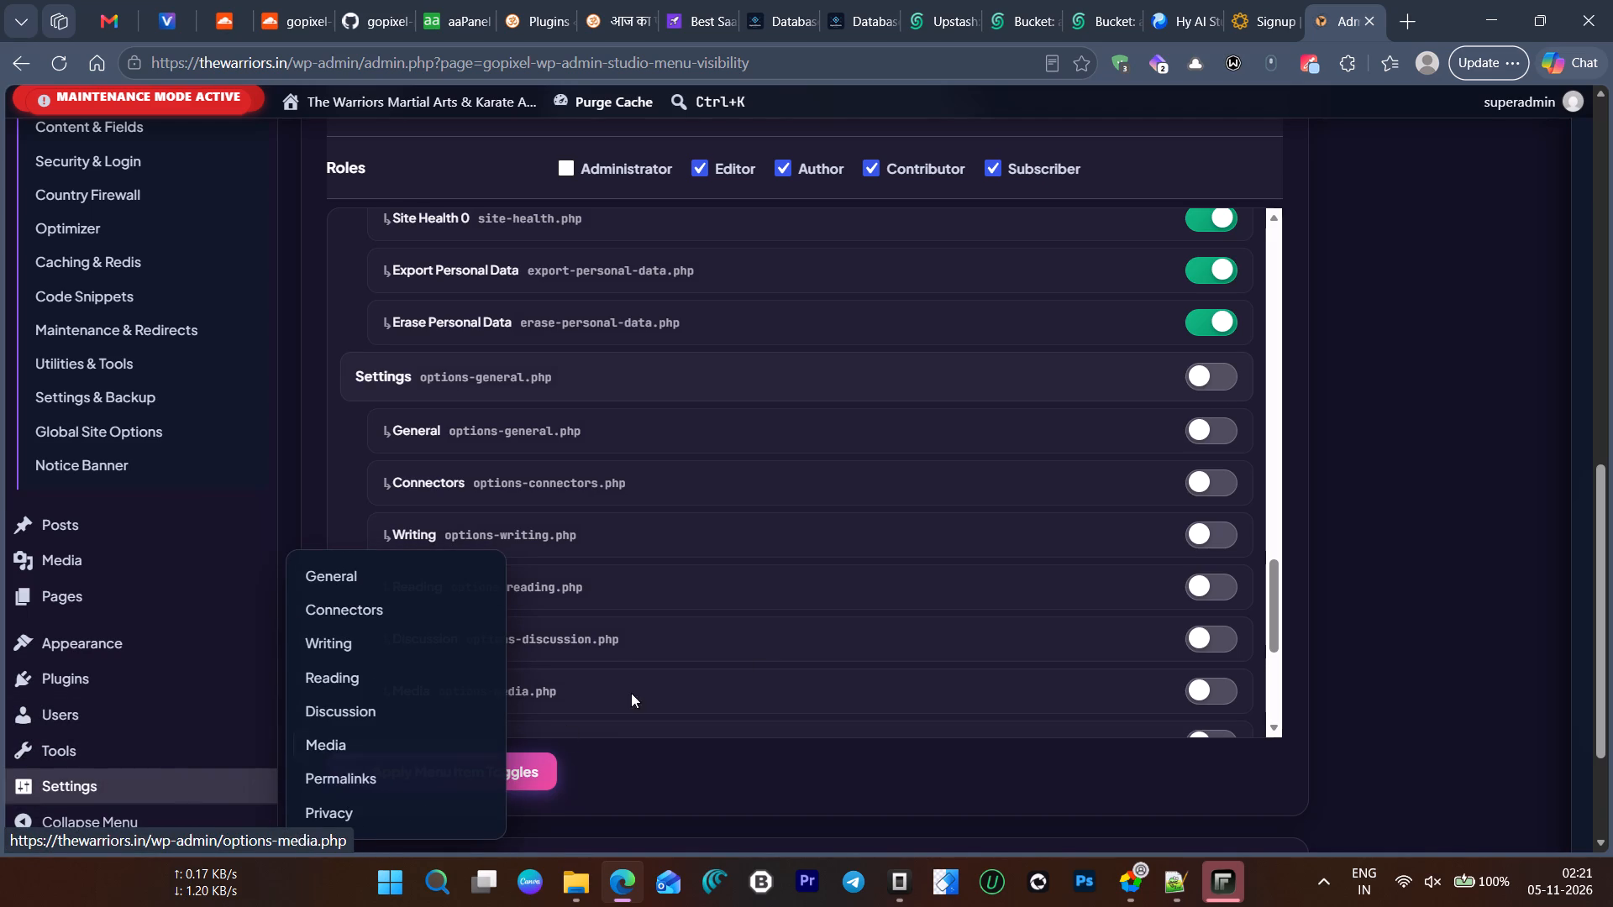
{"action": "left_click", "coordinate": [1208, 481]}
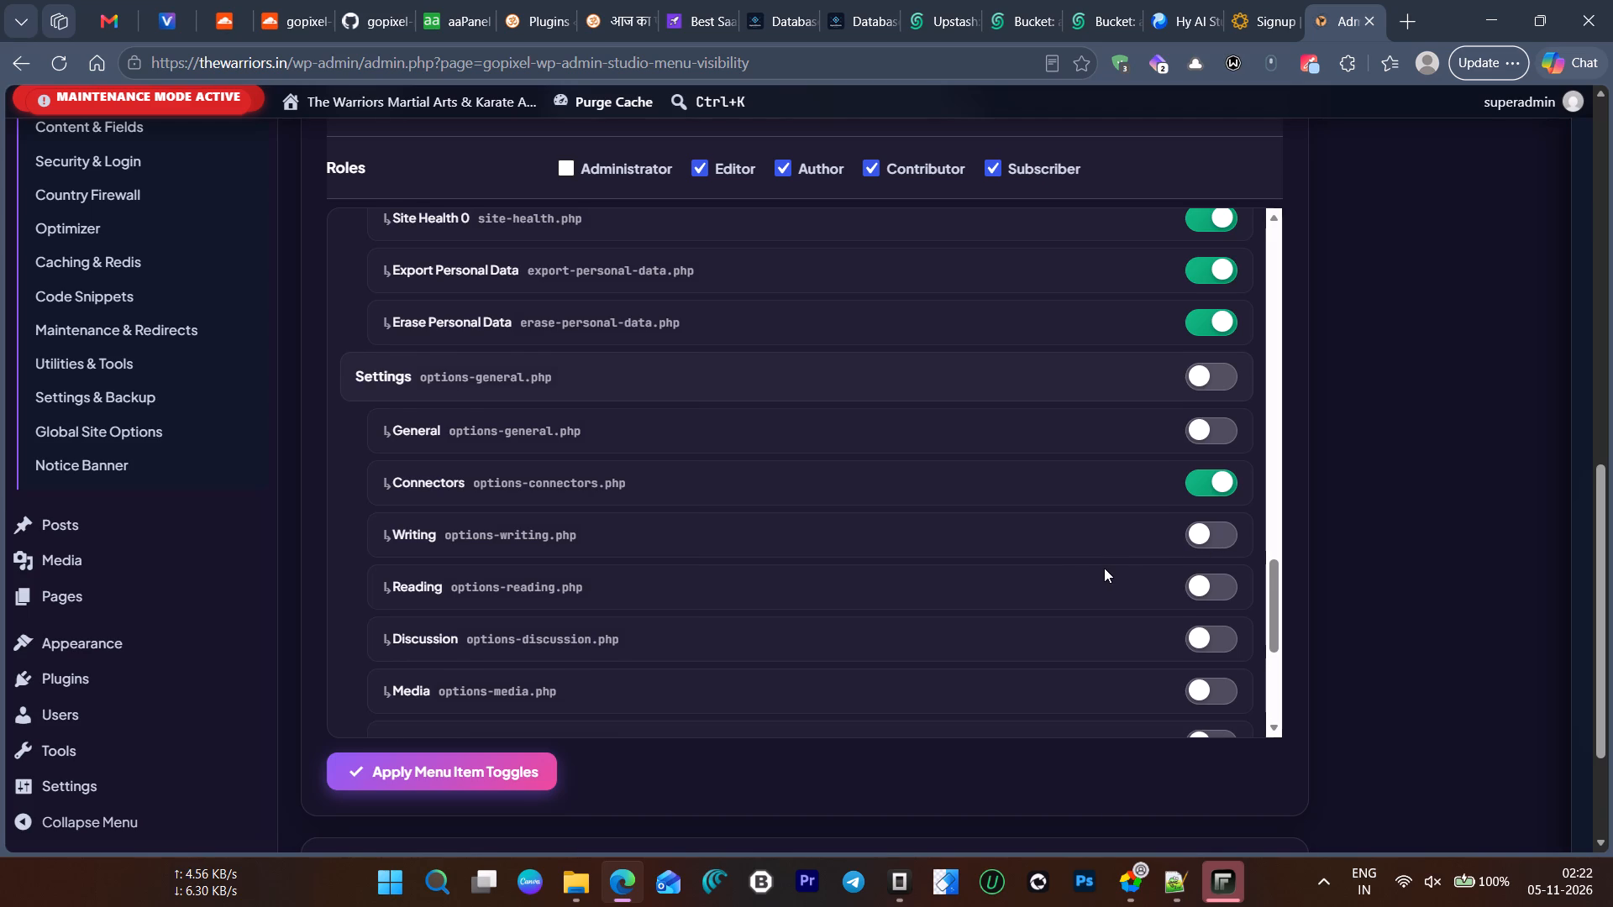
{"action": "scroll", "coordinate": [1104, 568], "scroll_direction": "down", "scroll_amount": 1}
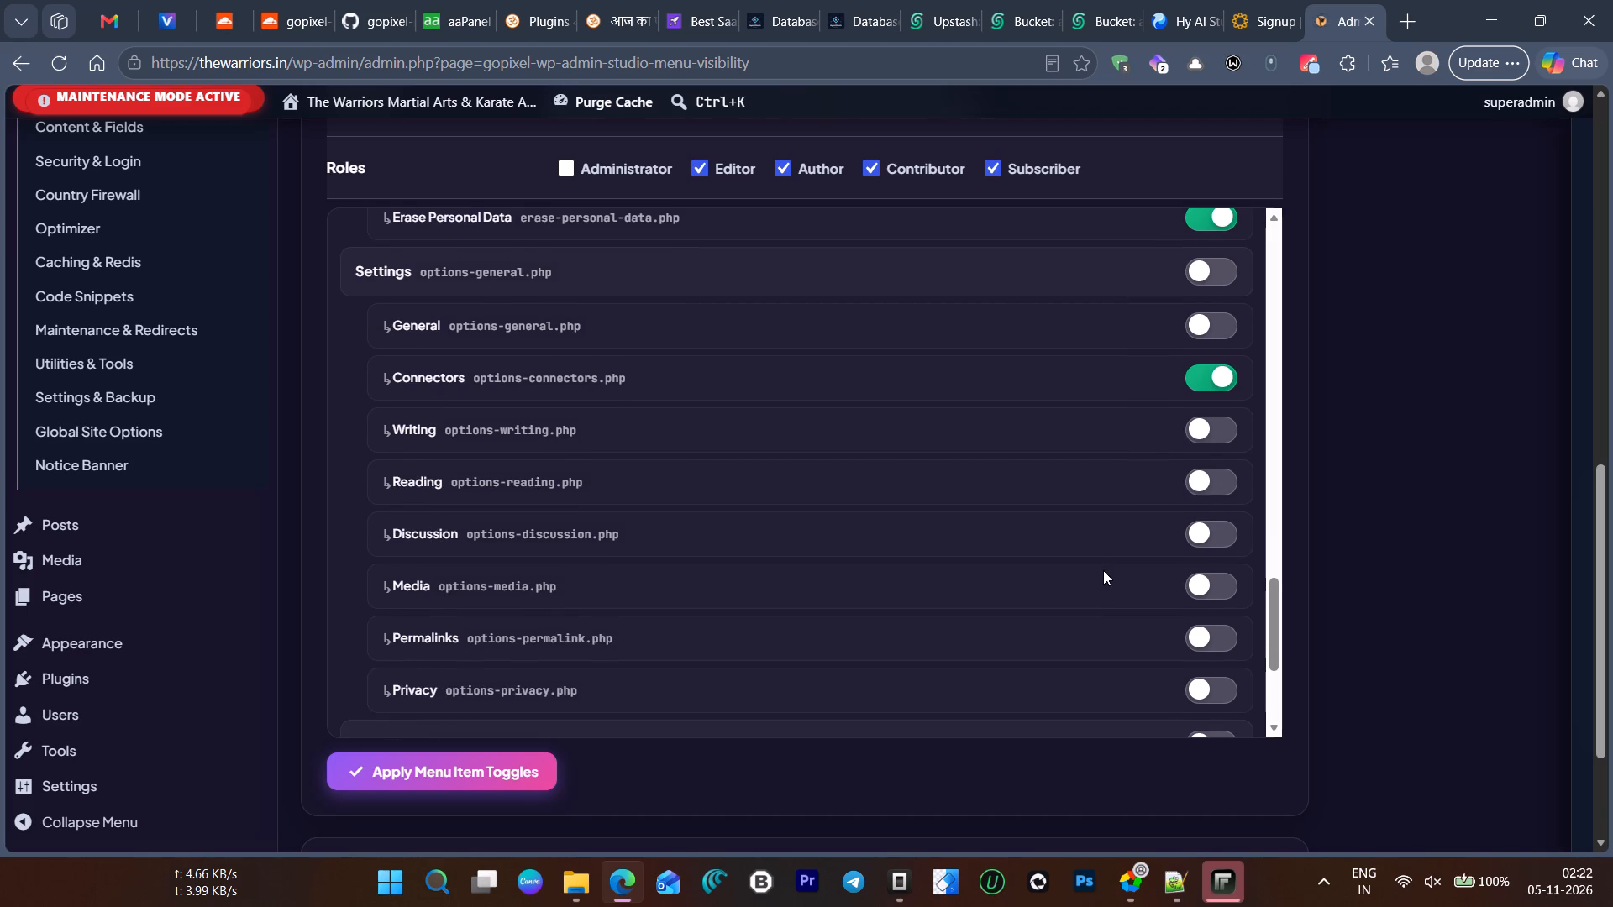
{"action": "left_click", "coordinate": [1219, 270]}
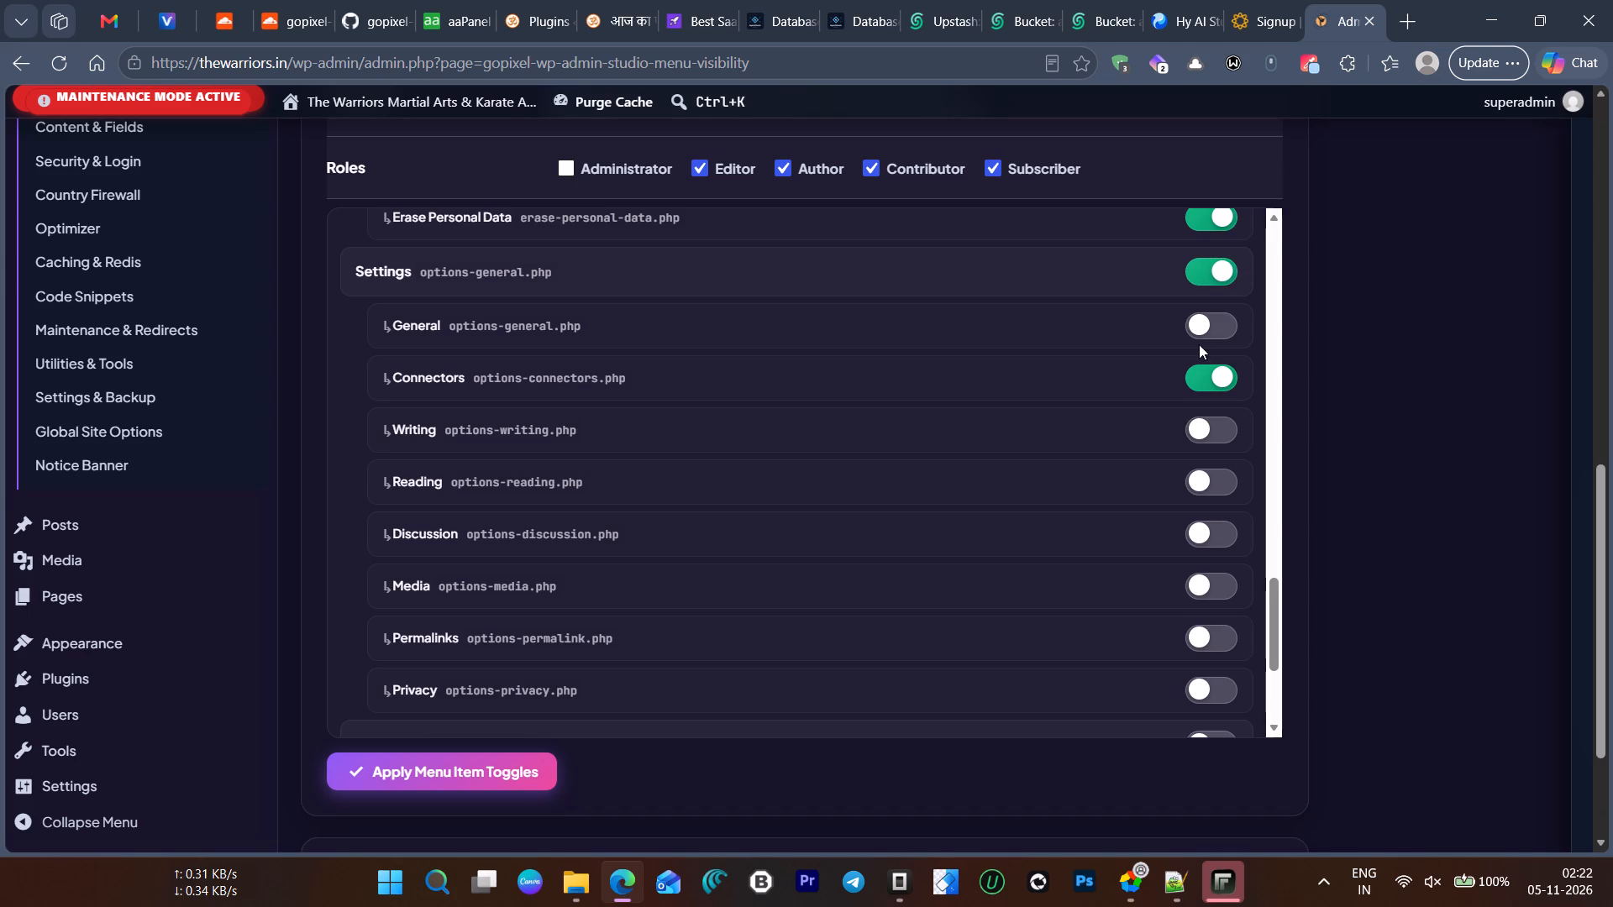
{"action": "left_click", "coordinate": [1218, 322]}
{"action": "left_click", "coordinate": [1211, 438]}
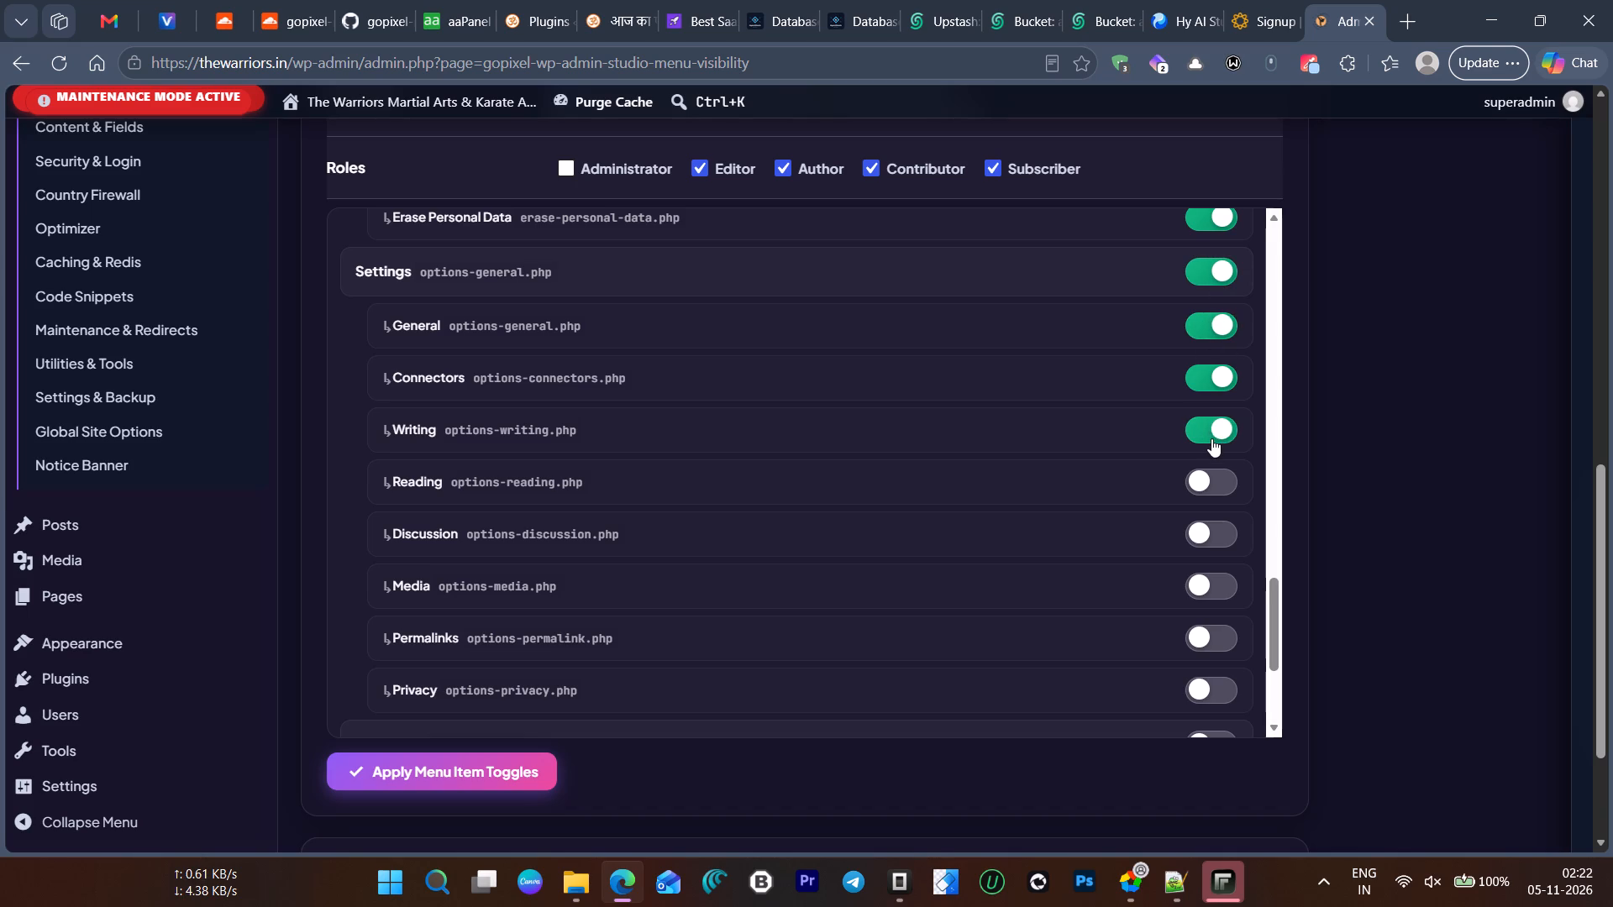
{"action": "left_click", "coordinate": [1211, 474]}
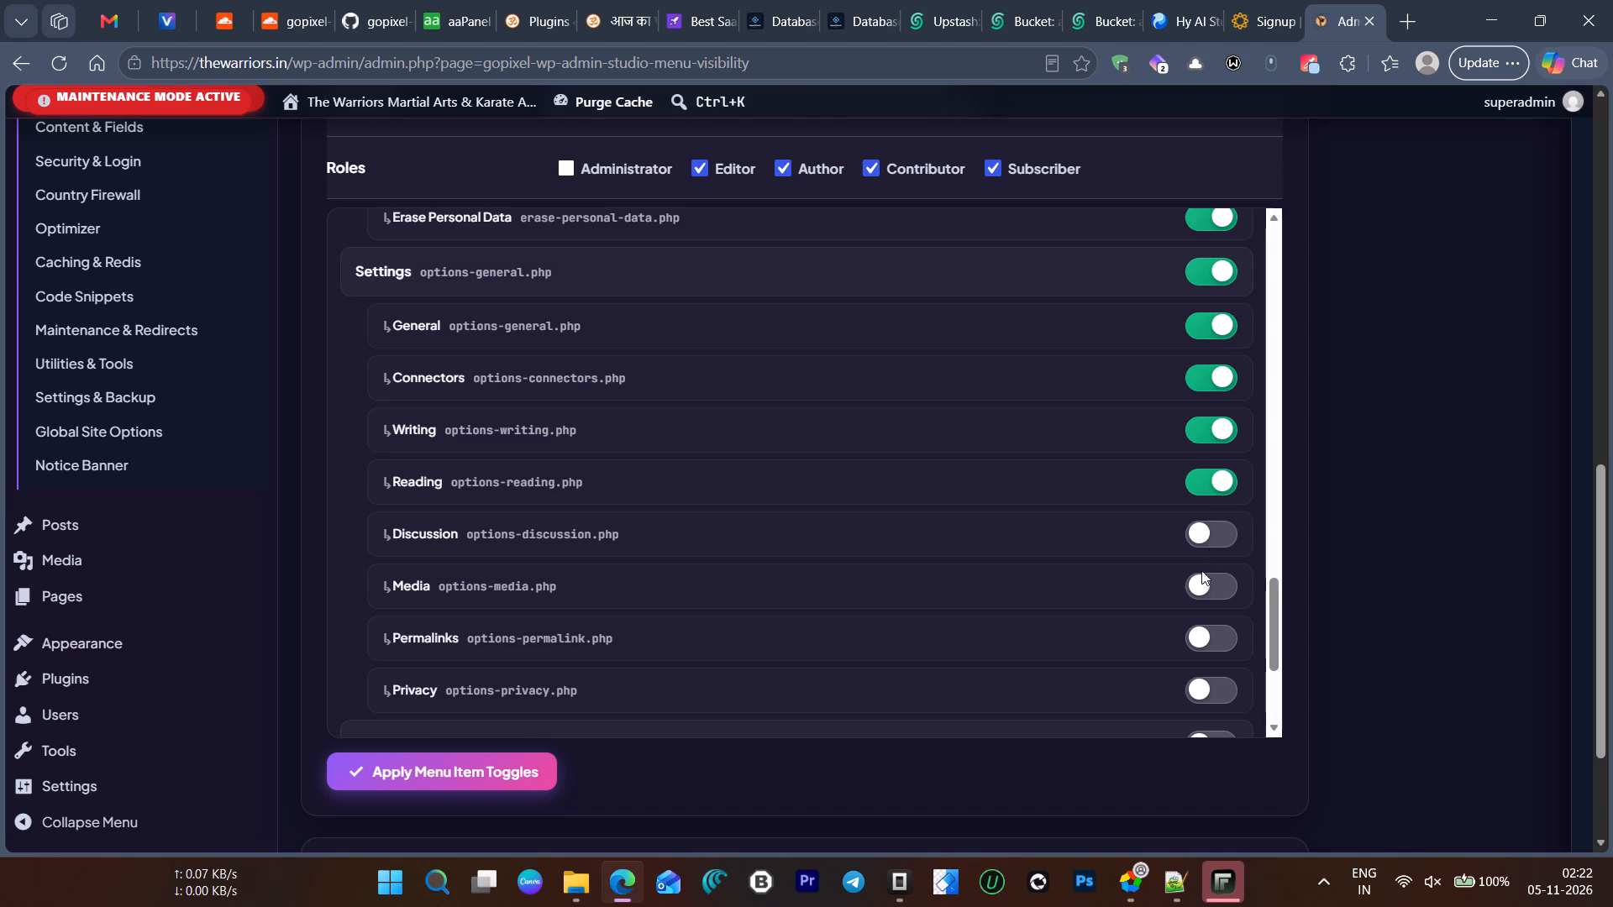
{"action": "left_click", "coordinate": [1218, 538]}
{"action": "left_click", "coordinate": [1220, 582]}
{"action": "left_click", "coordinate": [1212, 637]}
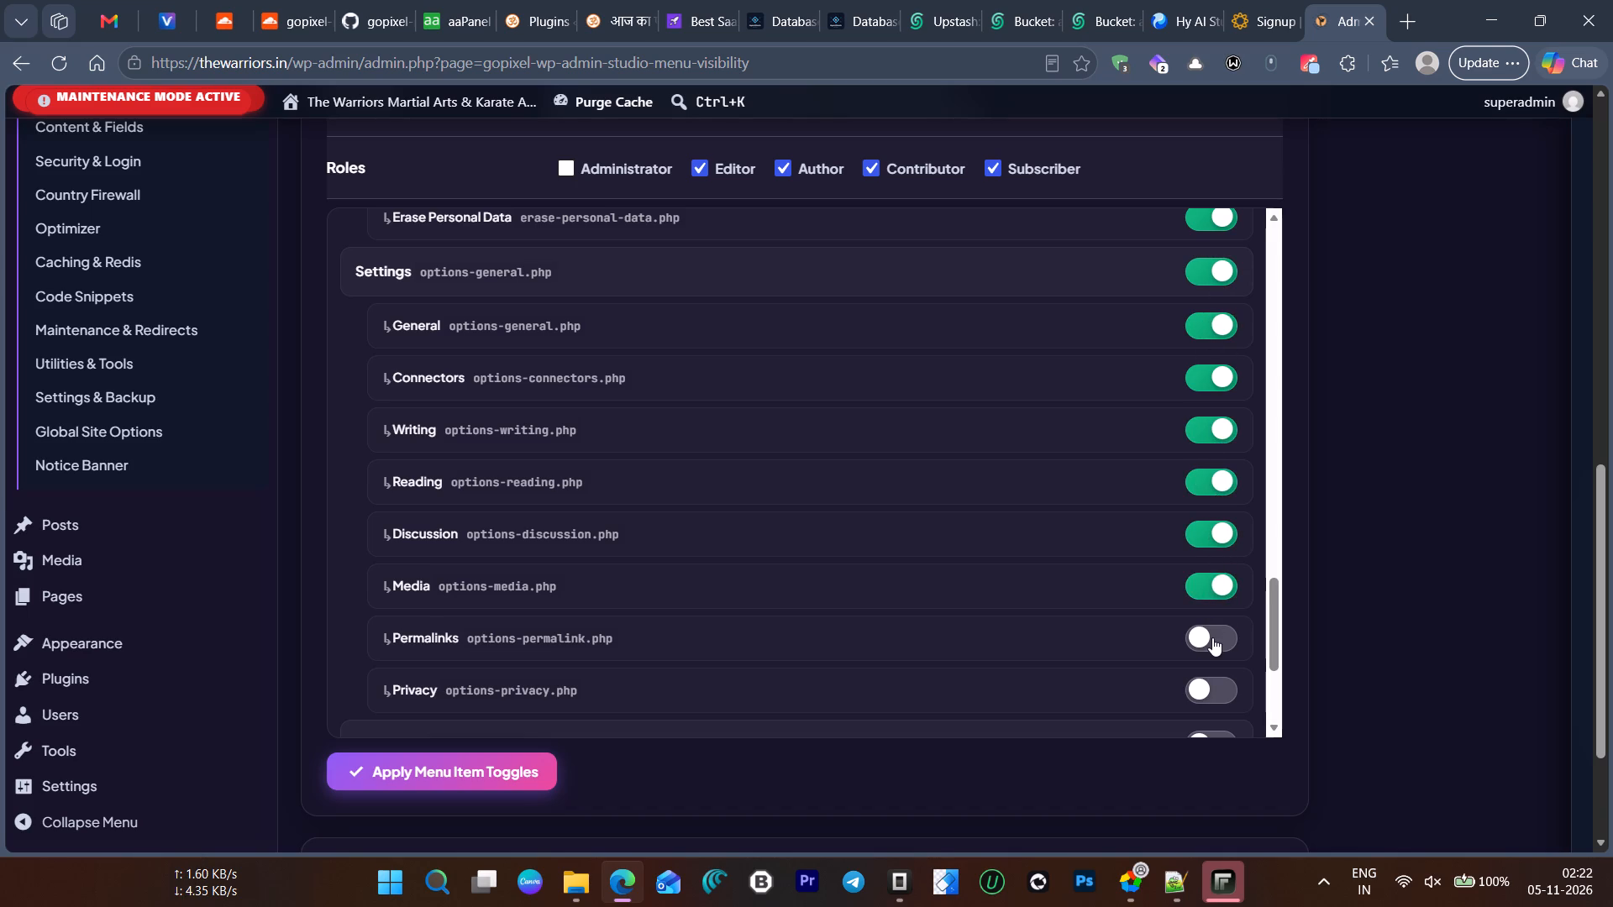
{"action": "left_click", "coordinate": [1211, 716]}
{"action": "left_click", "coordinate": [1217, 689]}
Switch on both Elementor menu items, including the Home, Editor and Theme Builder subitems.
{"action": "scroll", "coordinate": [1106, 540], "scroll_direction": "down", "scroll_amount": 1}
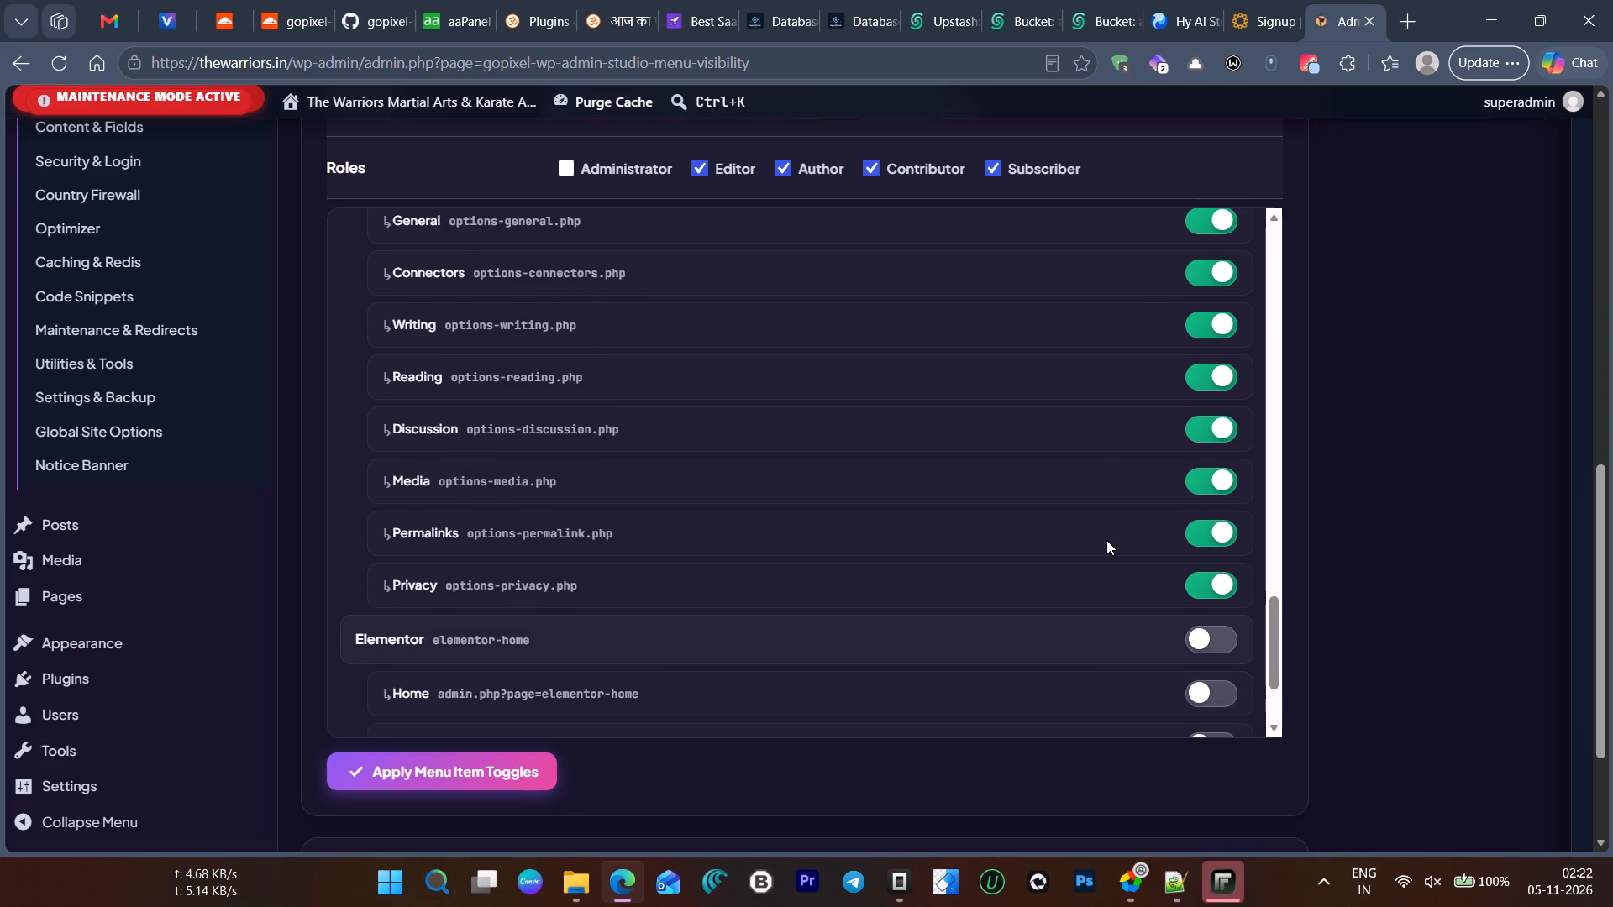
{"action": "scroll", "coordinate": [1073, 545], "scroll_direction": "down", "scroll_amount": 2}
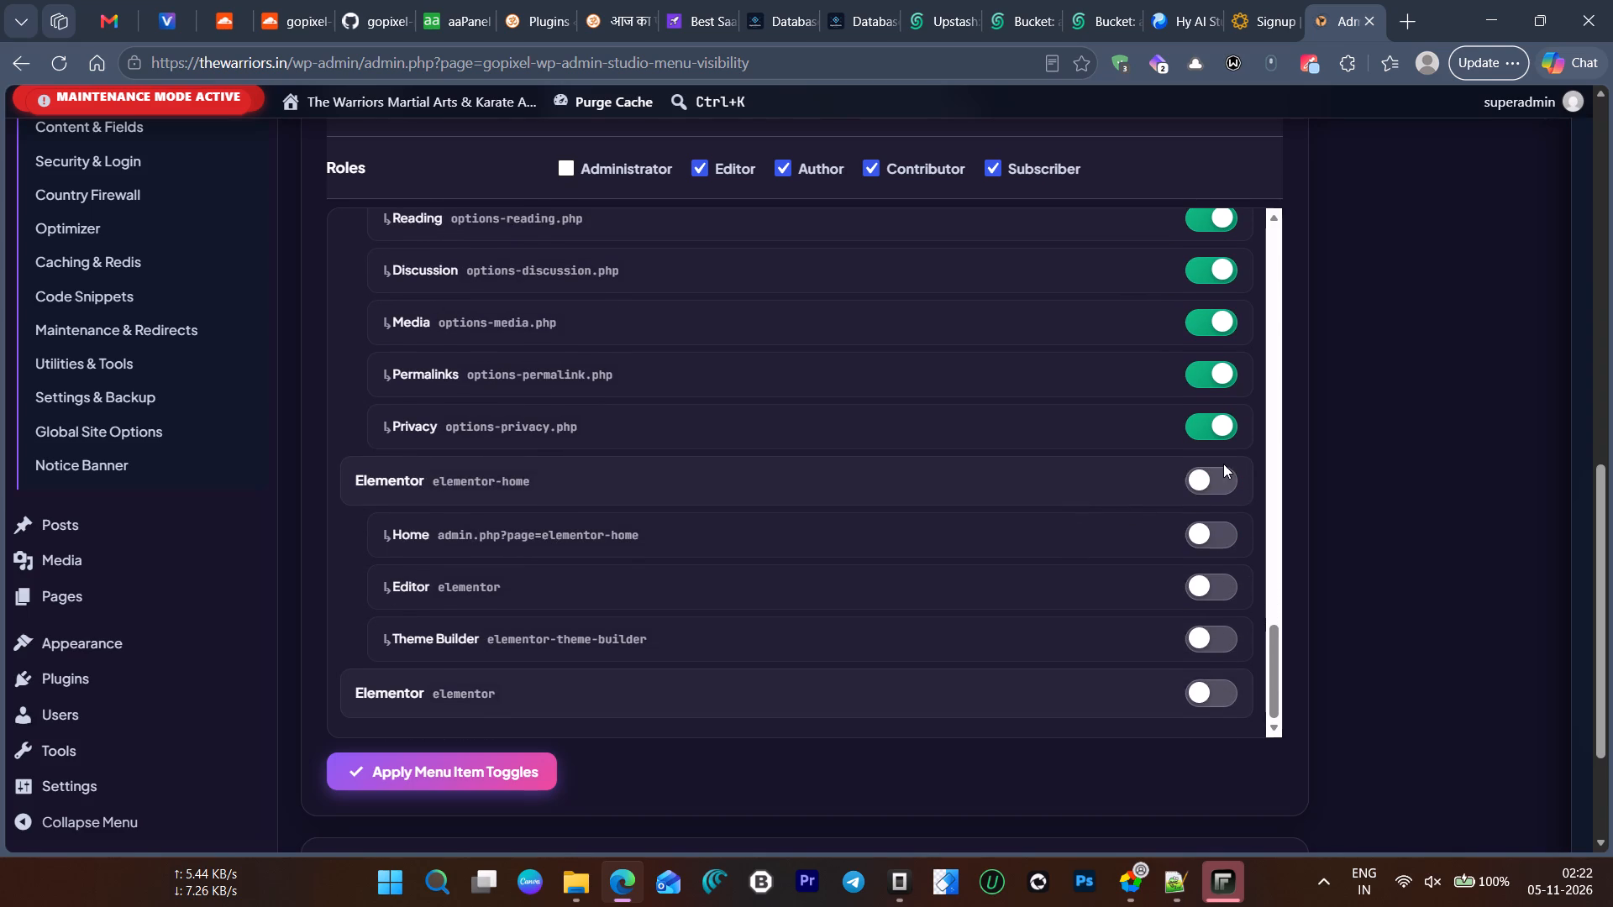
{"action": "left_click", "coordinate": [1214, 487]}
{"action": "left_click", "coordinate": [1213, 533]}
{"action": "left_click", "coordinate": [1217, 585]}
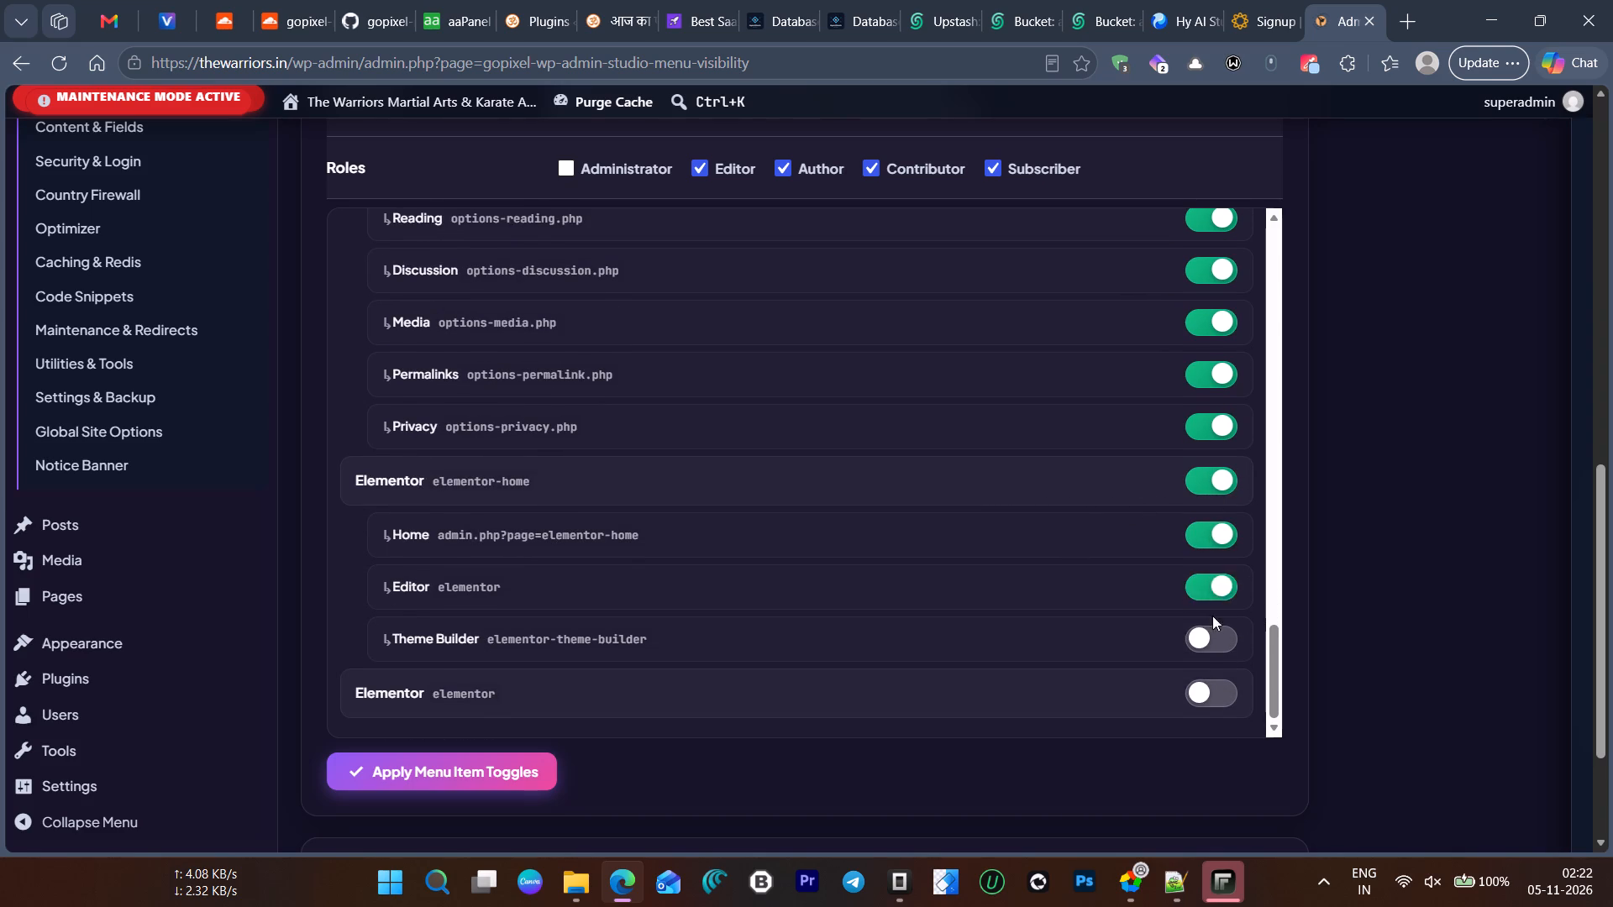
{"action": "left_click", "coordinate": [1206, 643]}
{"action": "scroll", "coordinate": [1012, 555], "scroll_direction": "down", "scroll_amount": 2}
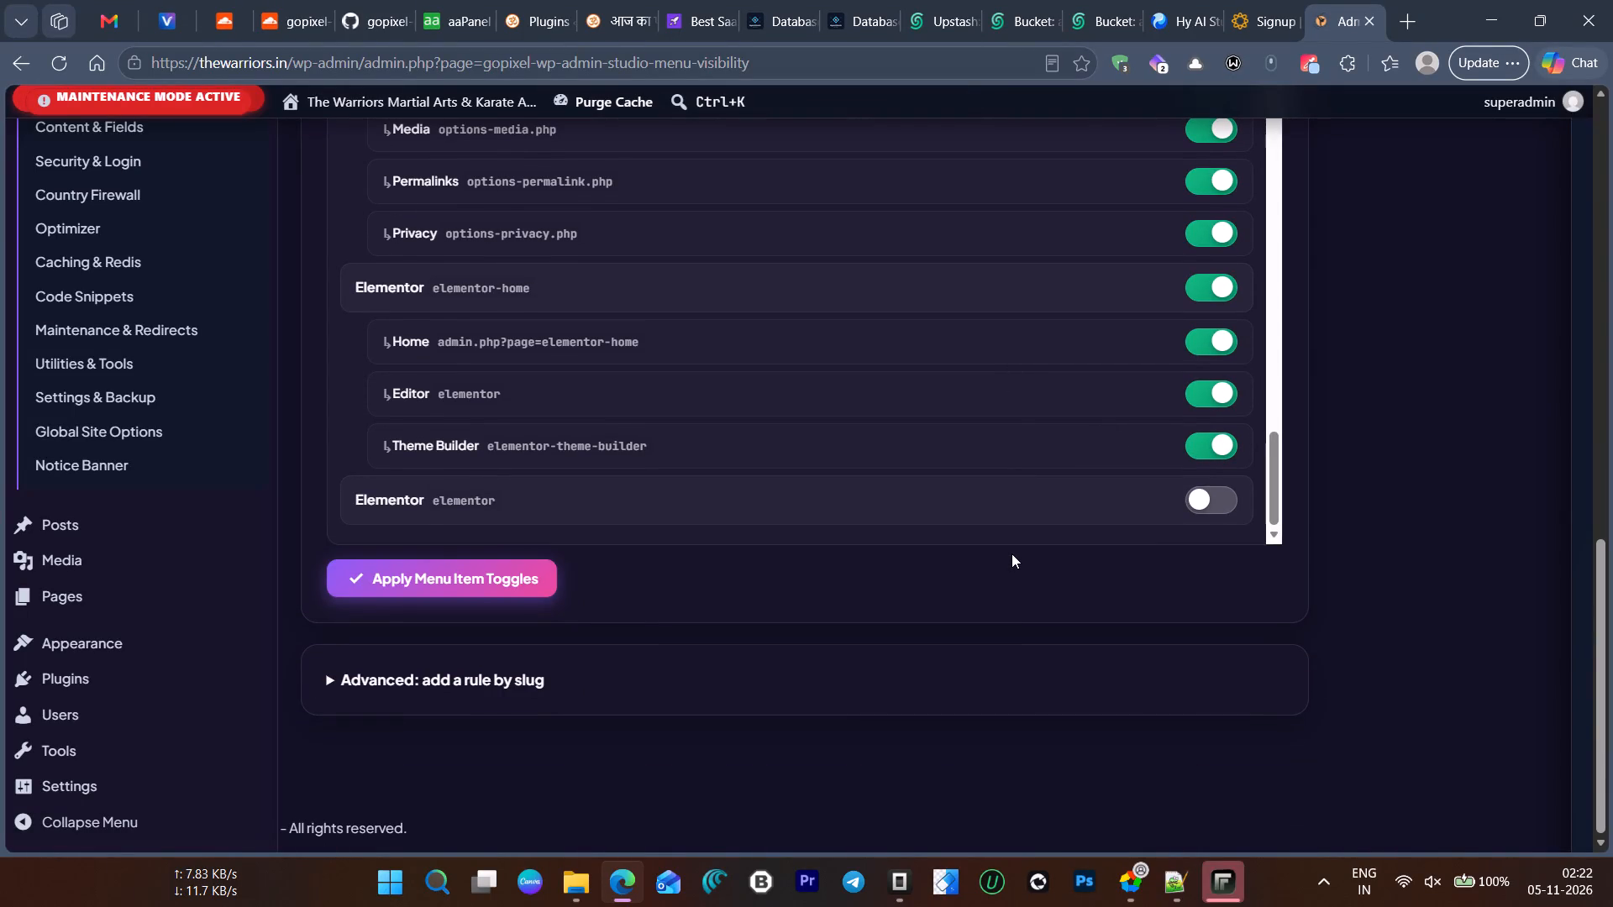
{"action": "left_click", "coordinate": [1203, 498]}
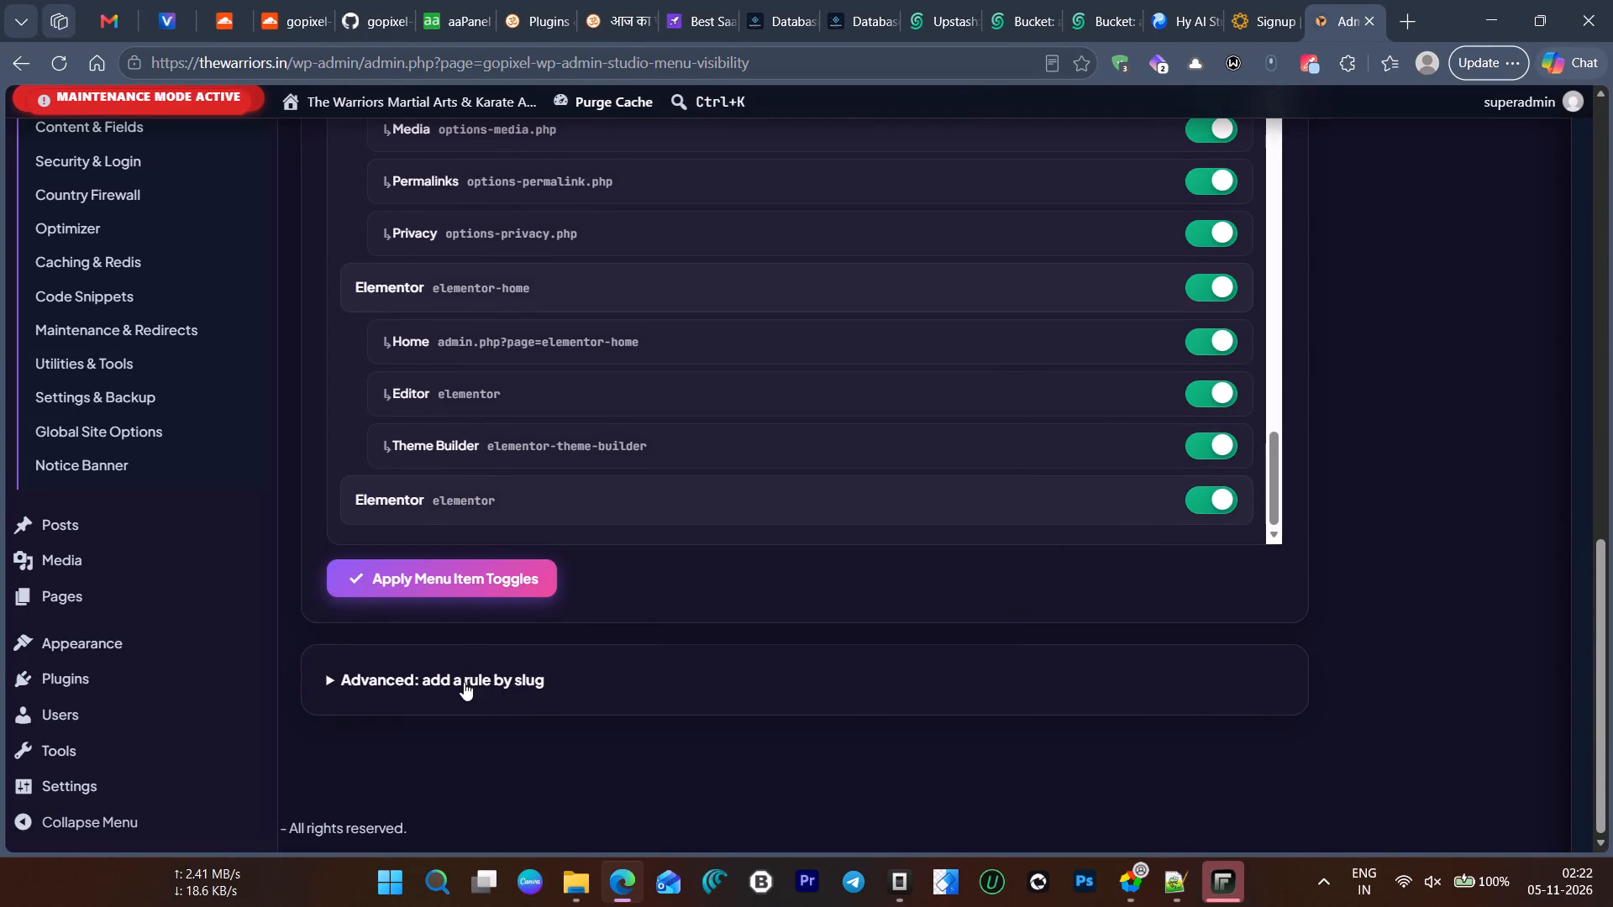
Apply the menu item toggles for the selected roles.
{"action": "left_click", "coordinate": [501, 588]}
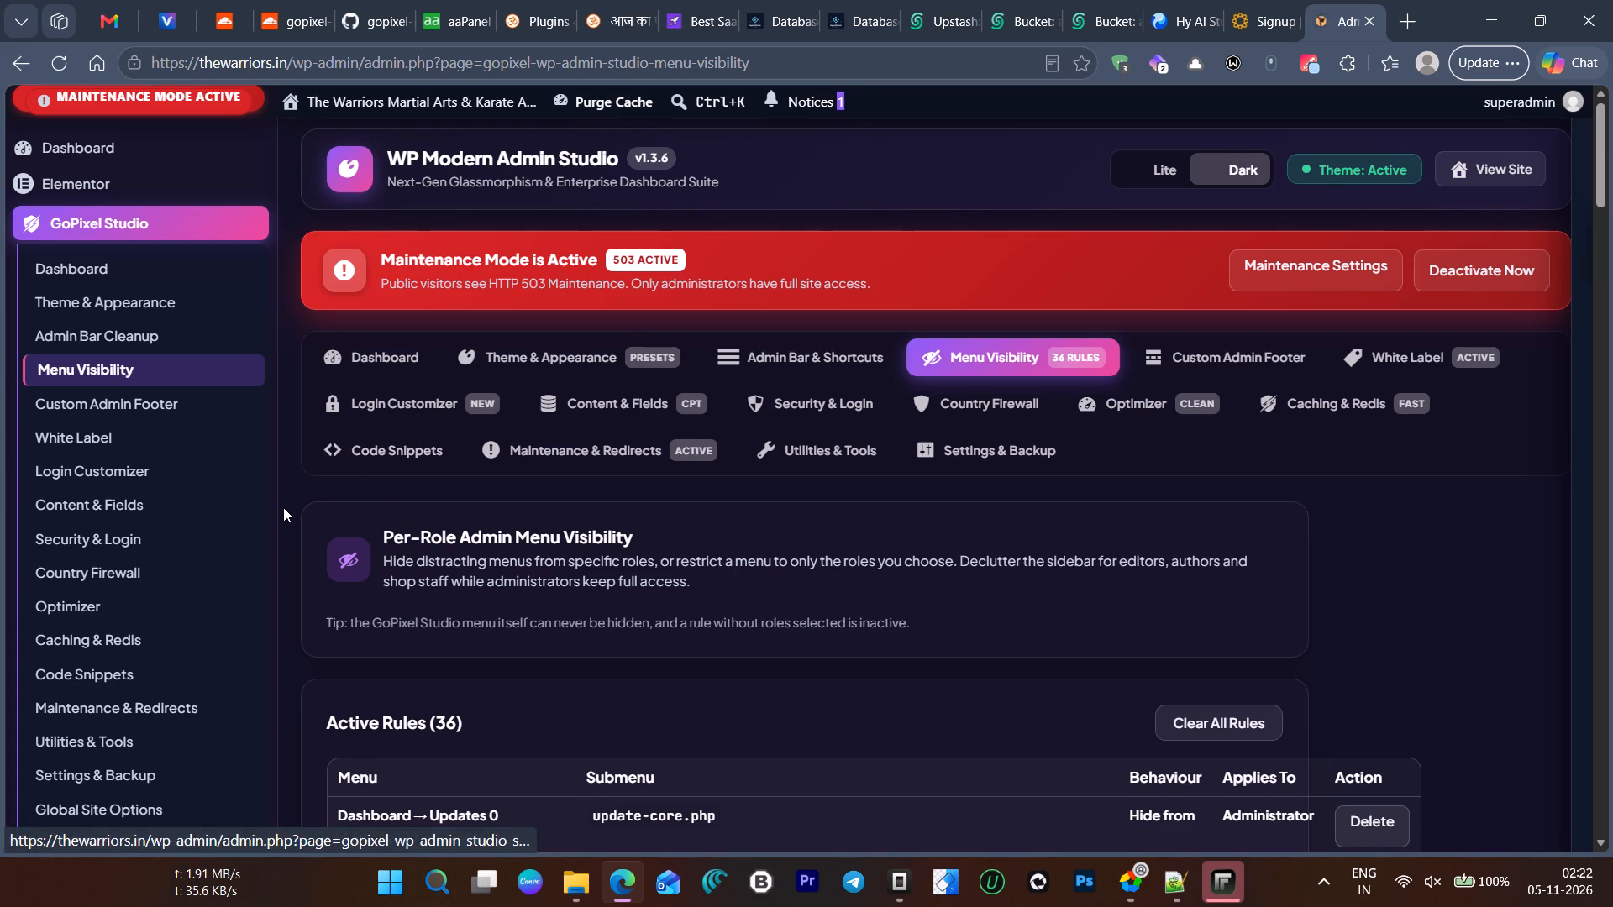
On the Add User form, fill in the new user's email address.
{"action": "scroll", "coordinate": [283, 507], "scroll_direction": "down", "scroll_amount": 5}
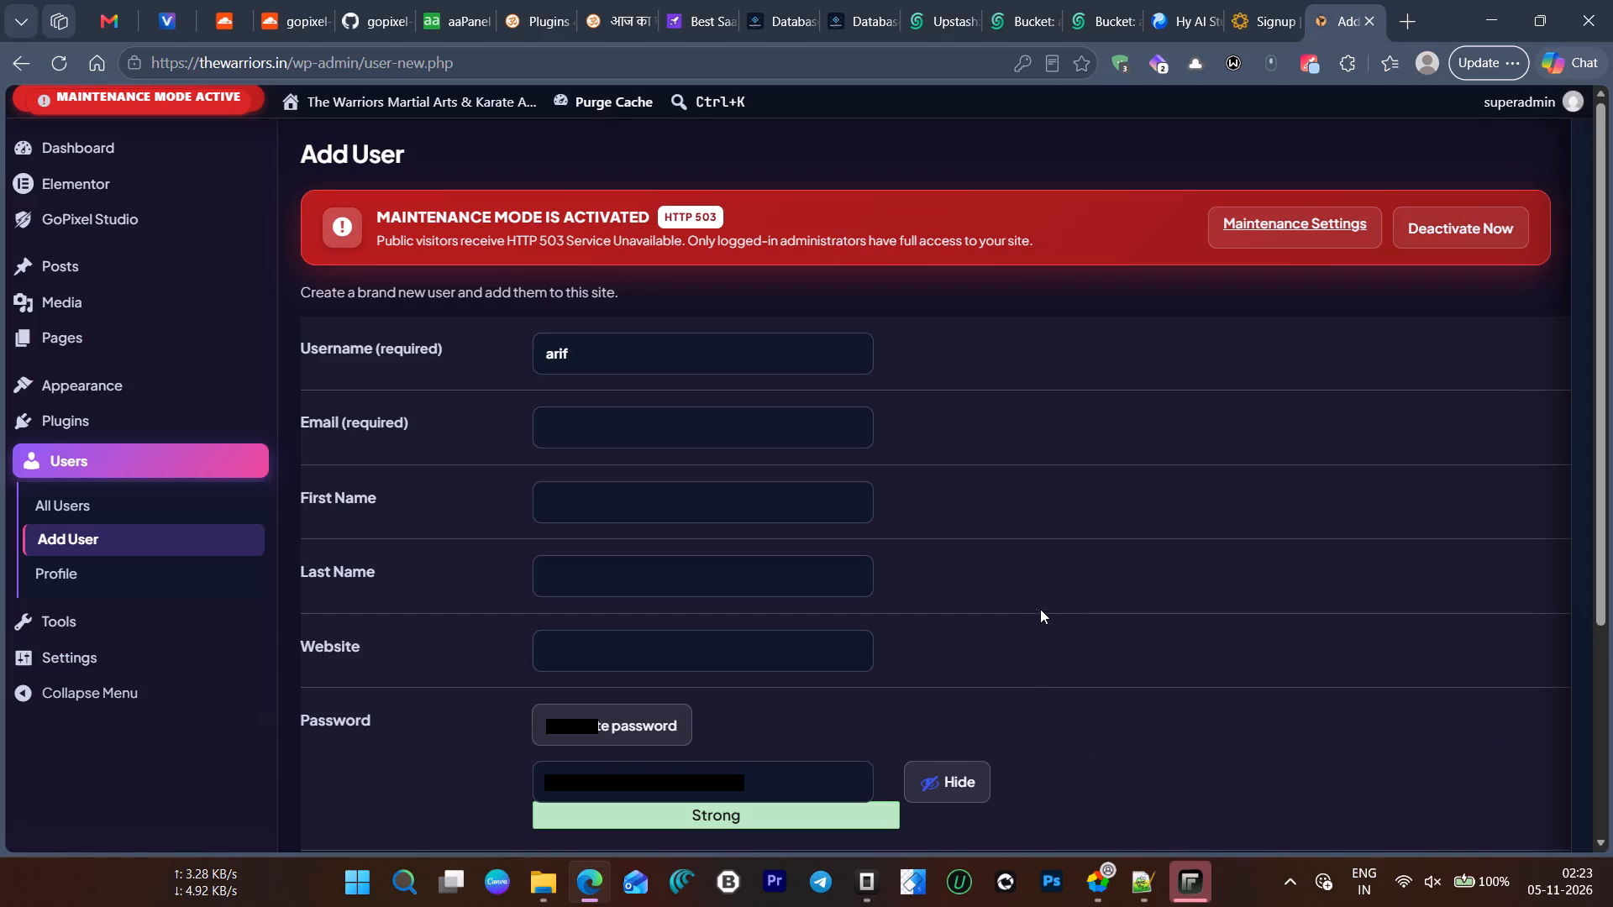
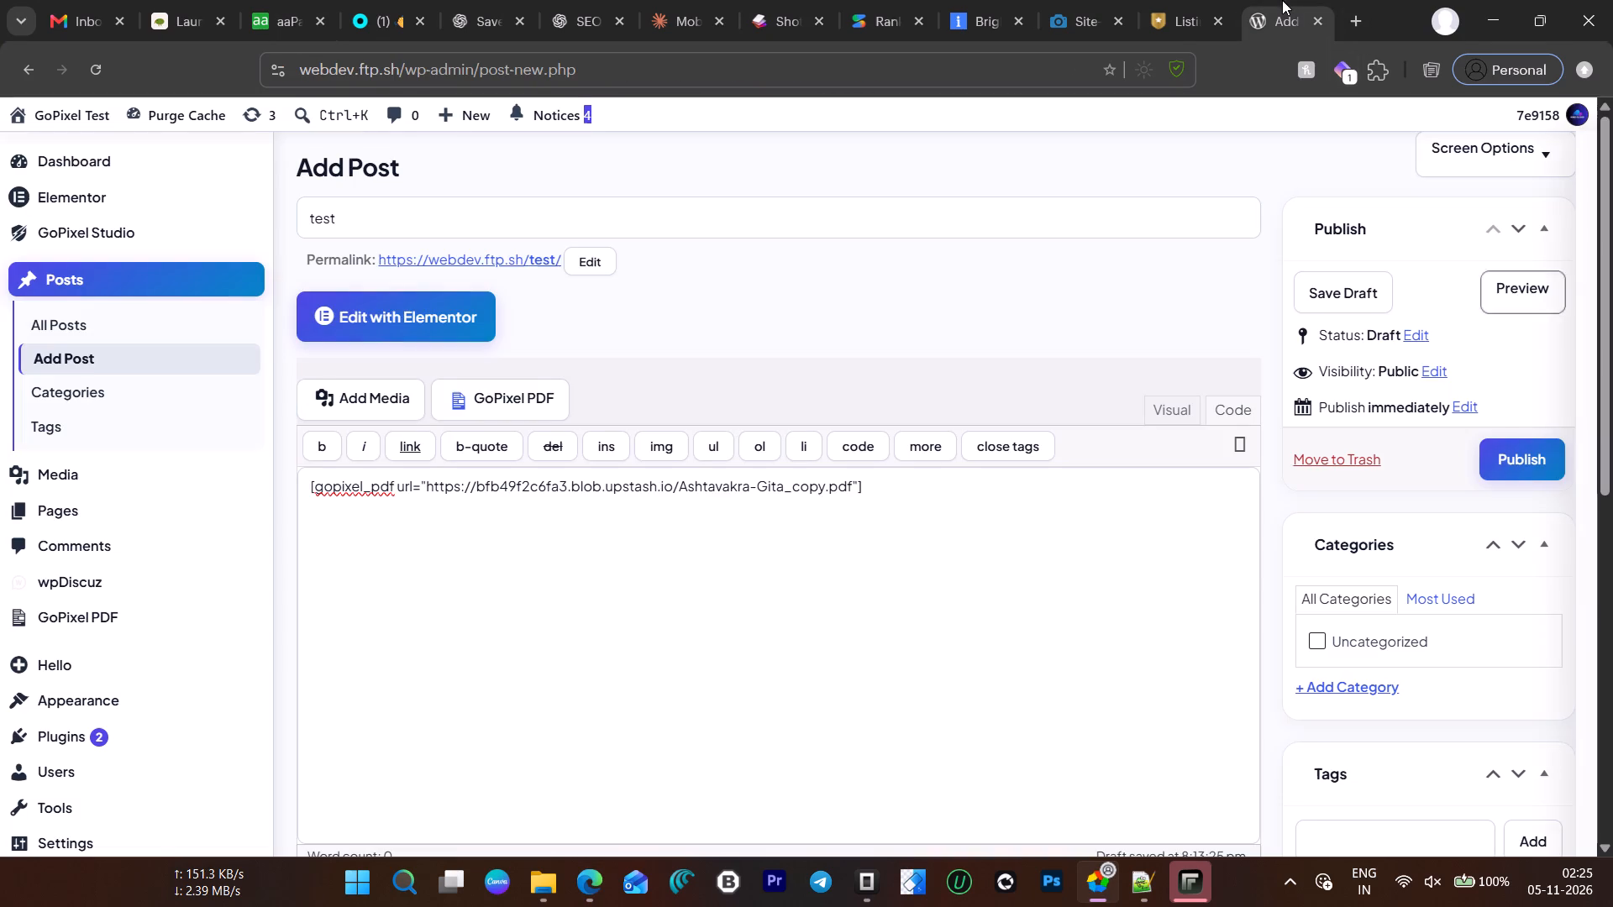
{"action": "left_click", "coordinate": [770, 68]}
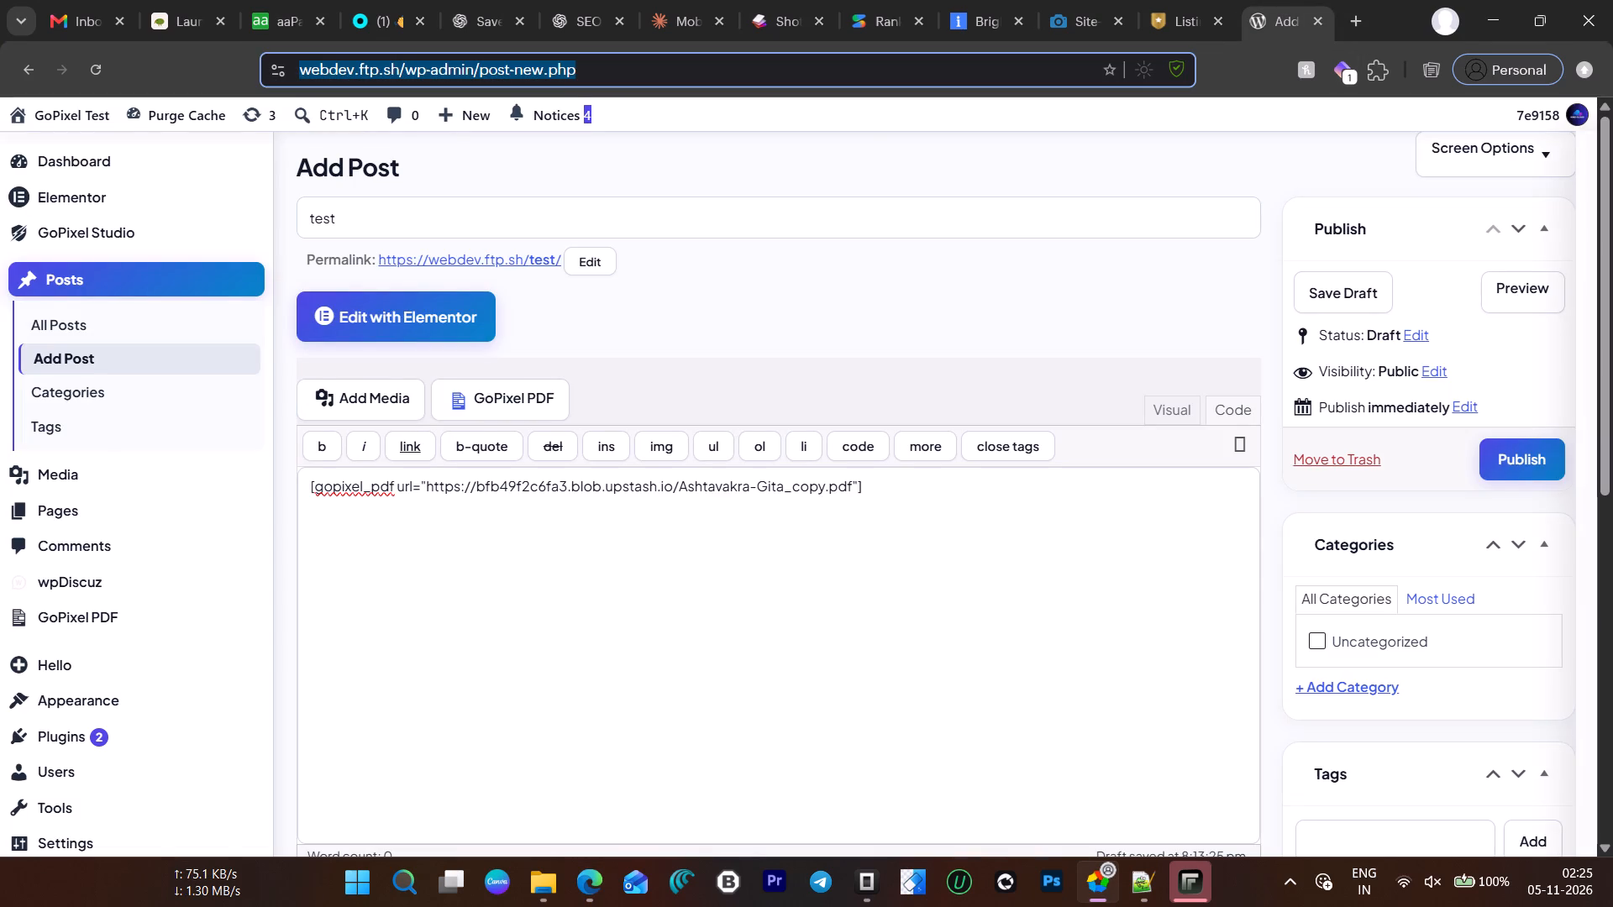
{"action": "type", "text": "the waq"}
{"action": "key", "text": "BackSpace"}
{"action": "key", "text": "BackSpace"}
{"action": "key", "text": "BackSpace"}
{"action": "key", "text": "BackSpace"}
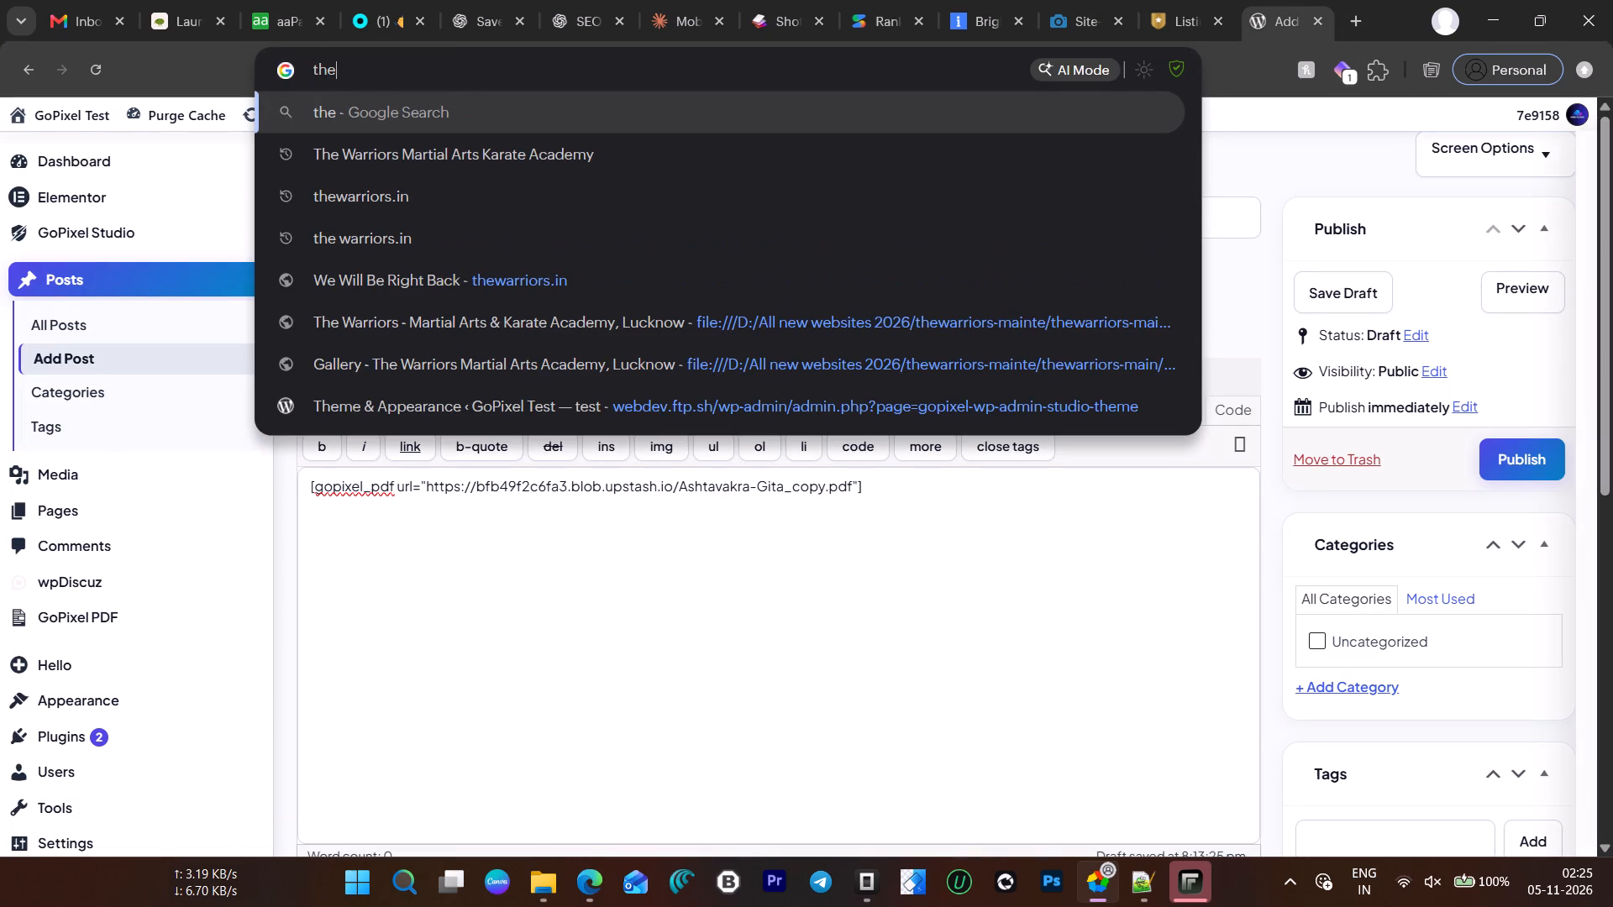
{"action": "key", "text": "Down"}
{"action": "key", "text": "Down"}
{"action": "key", "text": "Down"}
{"action": "key", "text": "Down"}
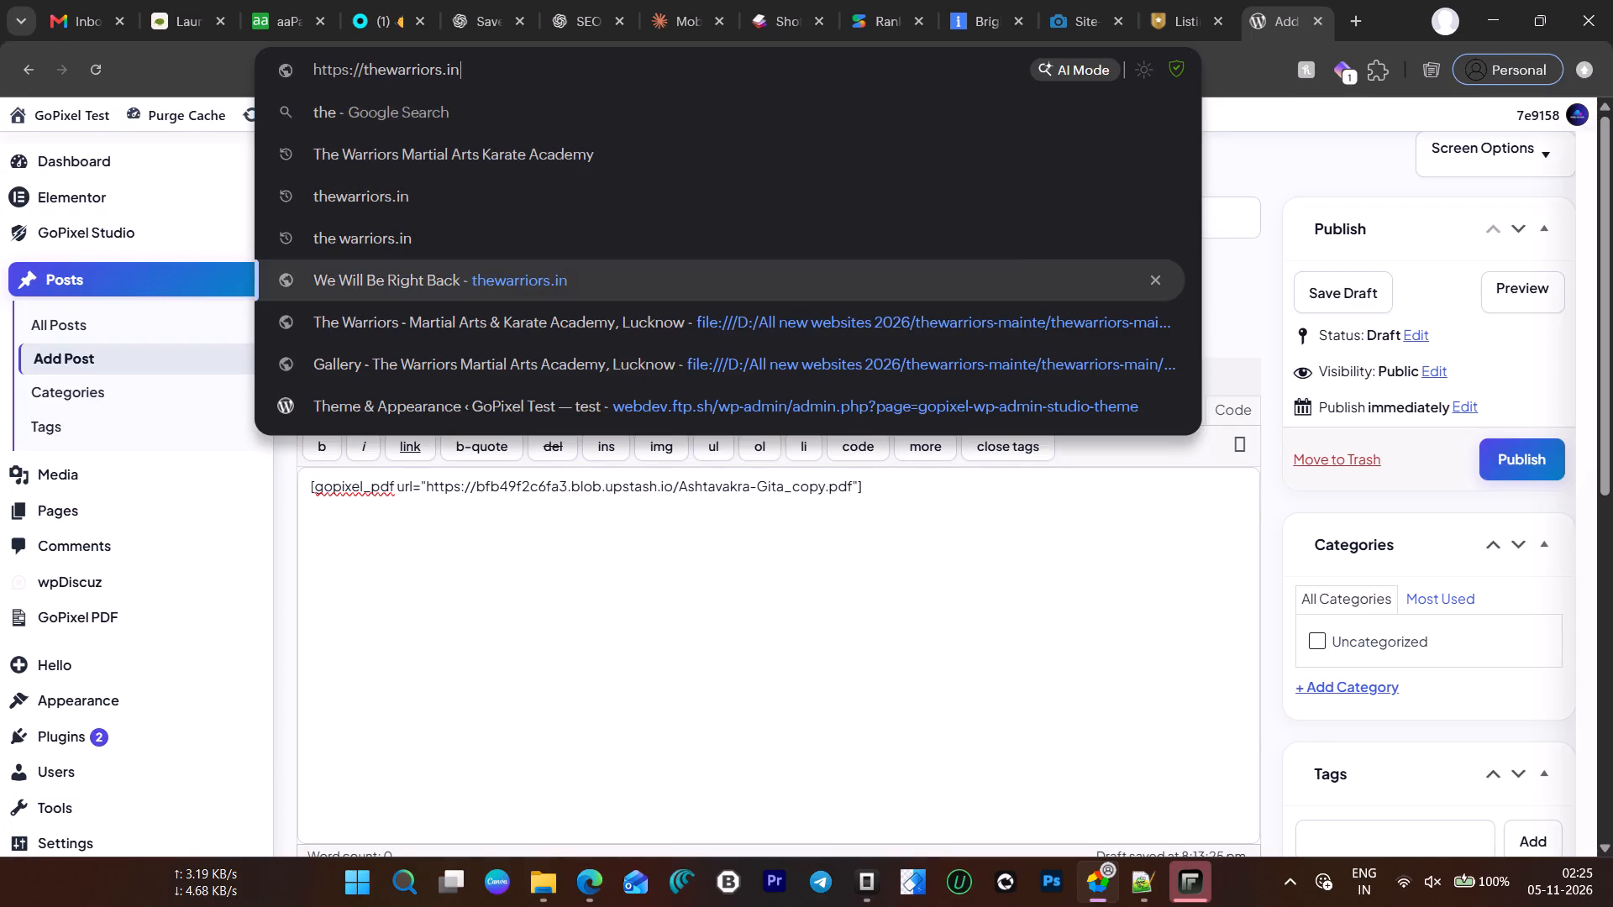
{"action": "key", "text": "slash"}
{"action": "key", "text": "ctrl+v"}
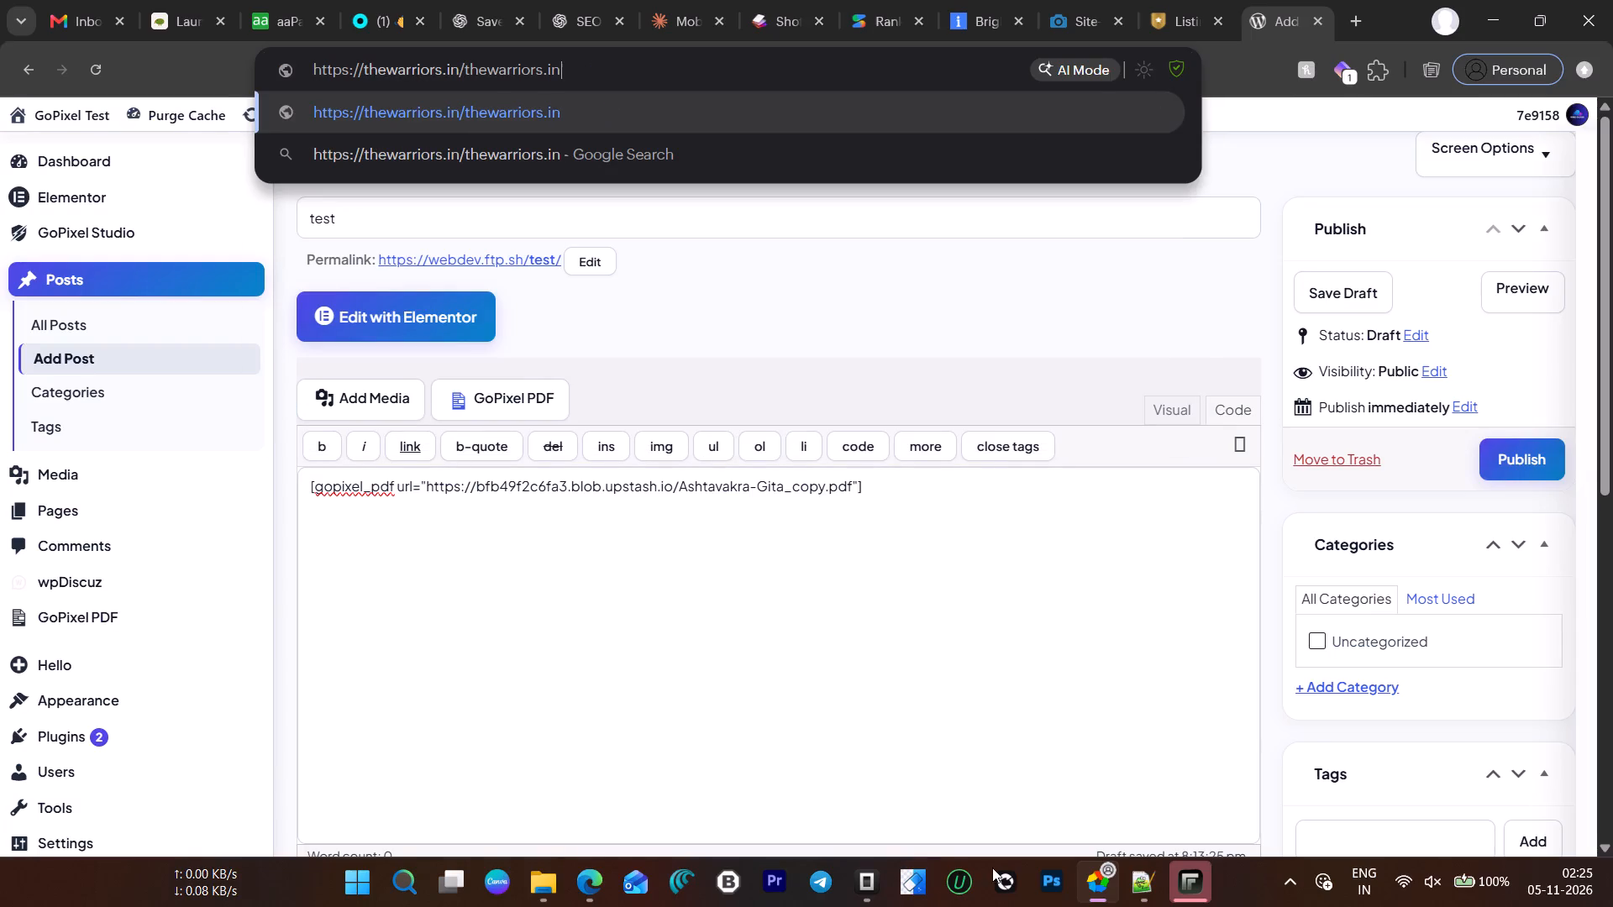
Switch to Notepad++ and copy /admin-portal from the login address in the thewarriors.in notes.
{"action": "left_click", "coordinate": [1147, 891]}
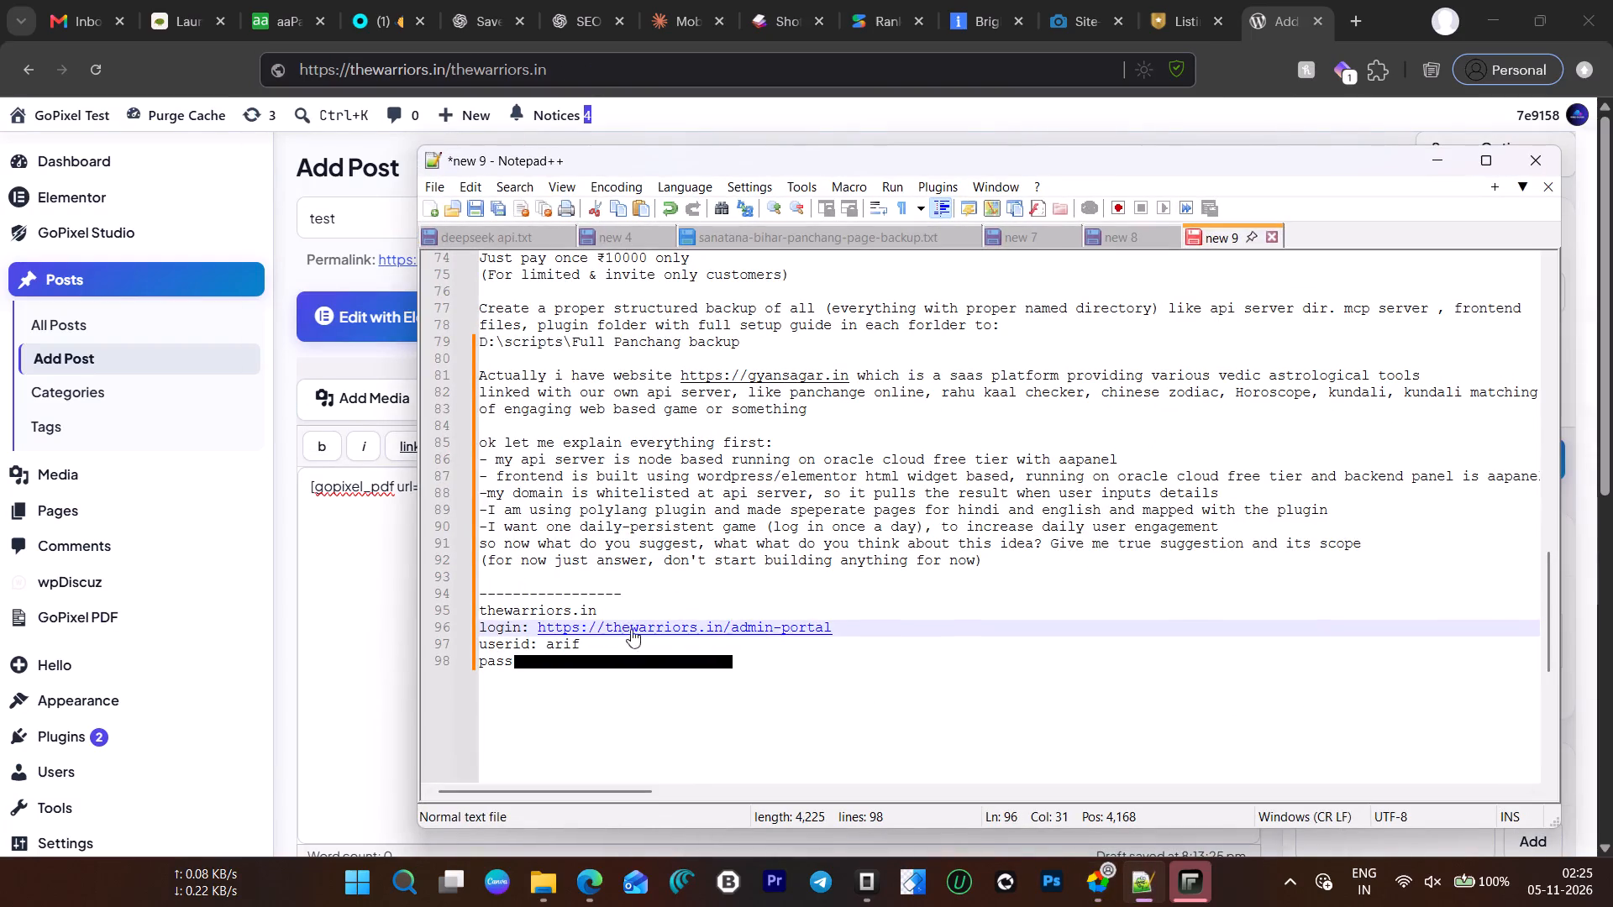
{"action": "left_click_drag", "start_coordinate": [843, 627], "coordinate": [730, 635]}
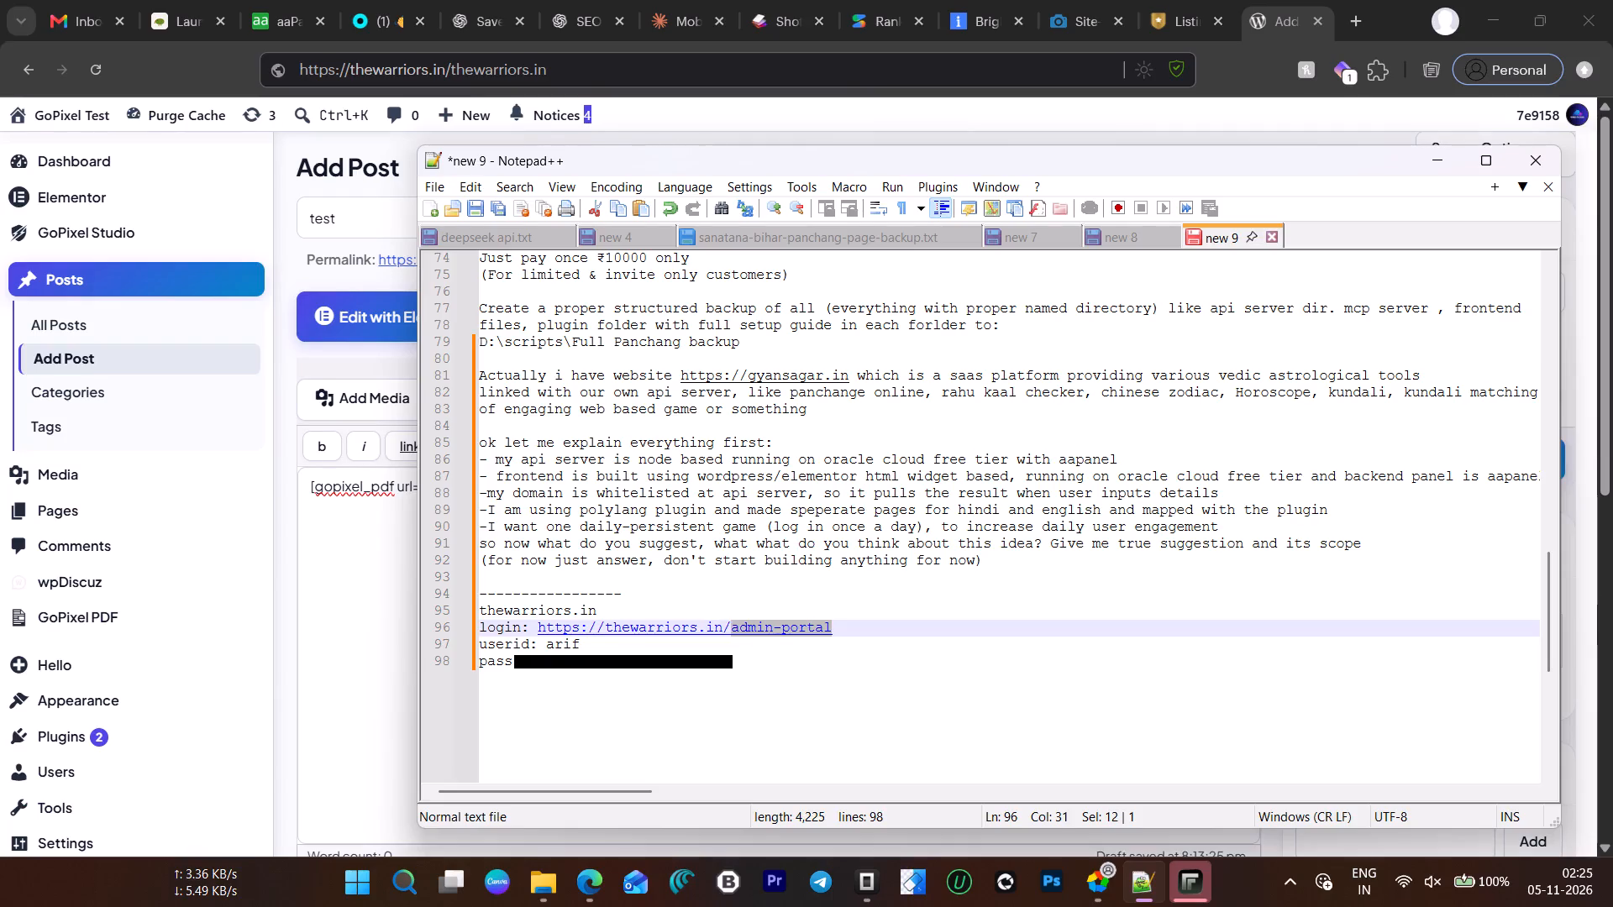
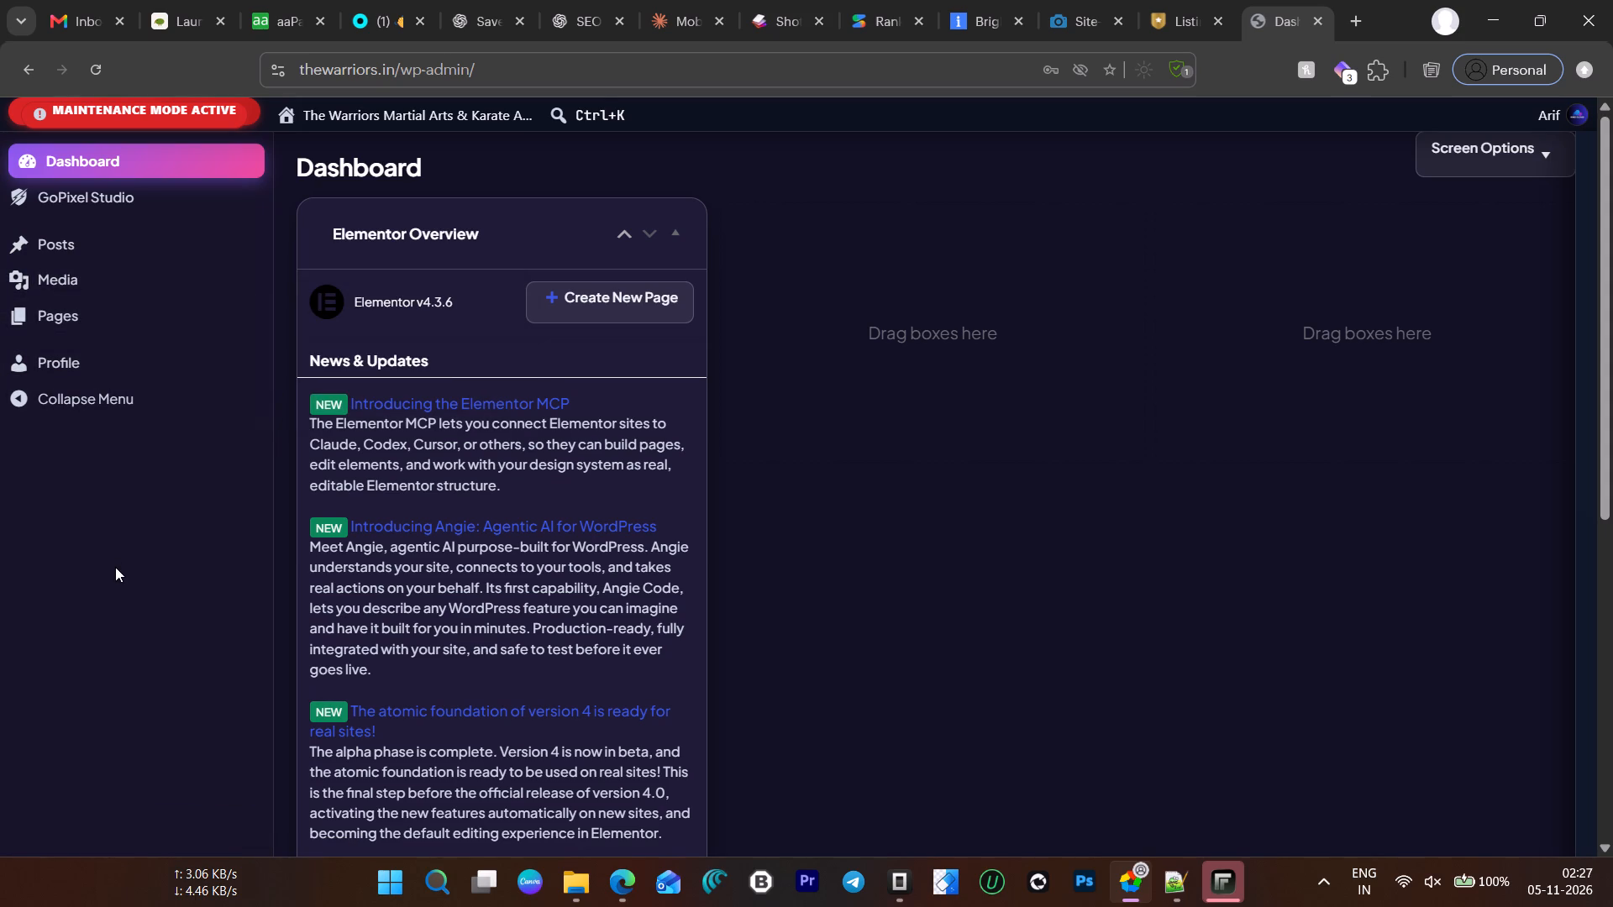
Examine the Elementor Overview, At a Glance and Activity boxes on the Dashboard of the non-administrator account.
{"action": "scroll", "coordinate": [992, 527], "scroll_direction": "down", "scroll_amount": 7, "text": "ctrl"}
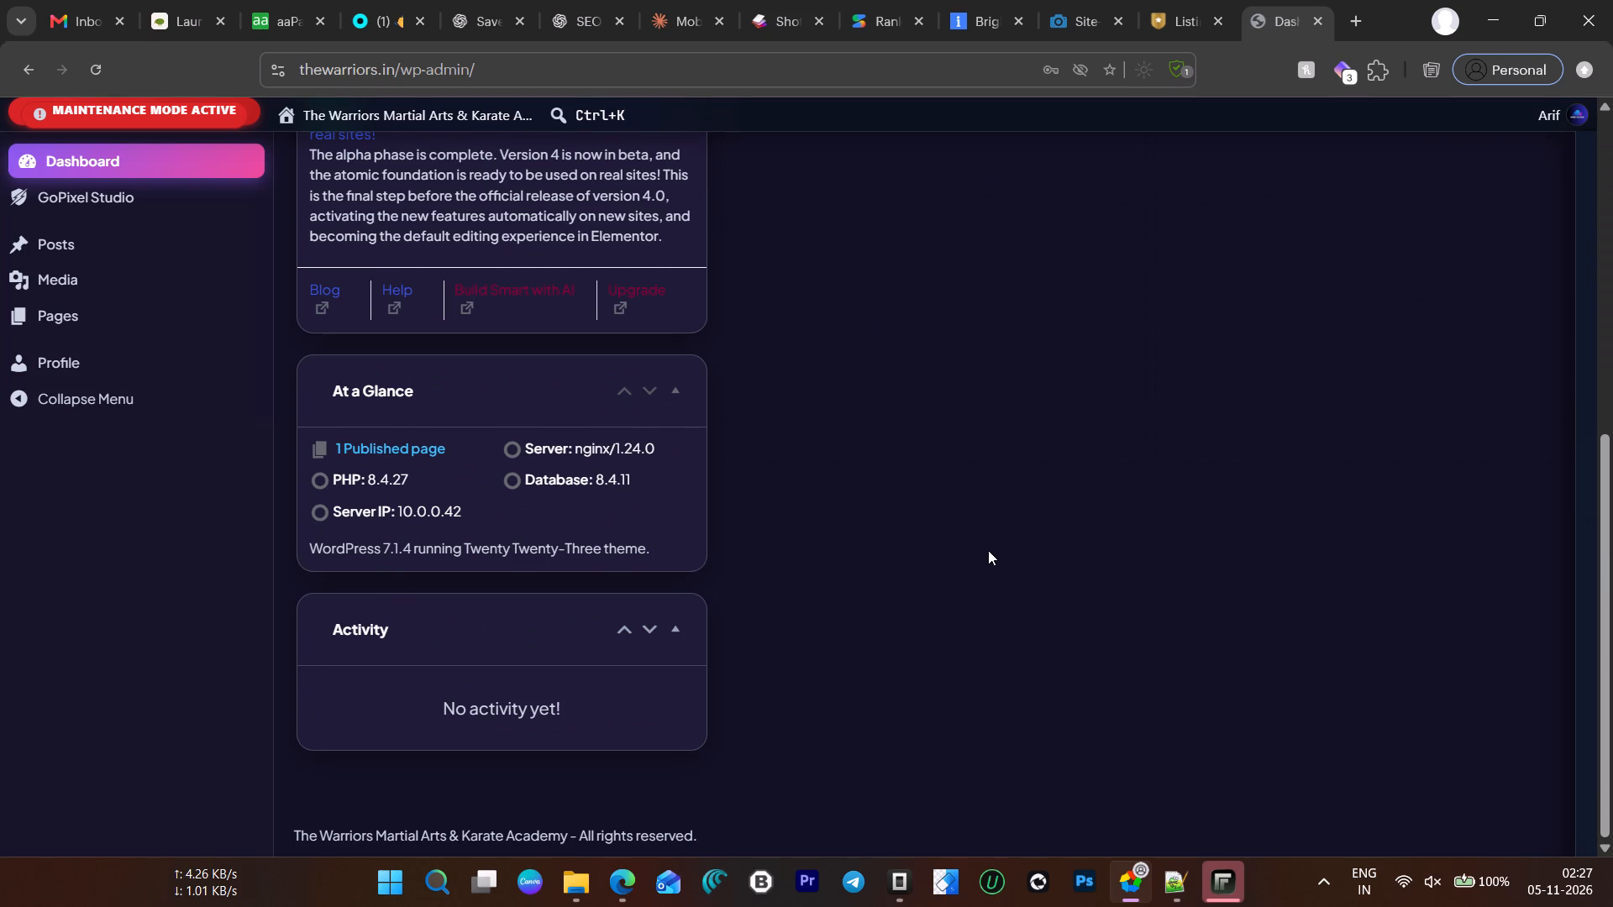
{"action": "scroll", "coordinate": [988, 550], "scroll_direction": "up", "scroll_amount": 5, "text": "ctrl"}
{"action": "scroll", "coordinate": [988, 550], "scroll_direction": "down", "scroll_amount": 5, "text": "ctrl"}
{"action": "scroll", "coordinate": [996, 570], "scroll_direction": "up", "scroll_amount": 10, "text": "ctrl"}
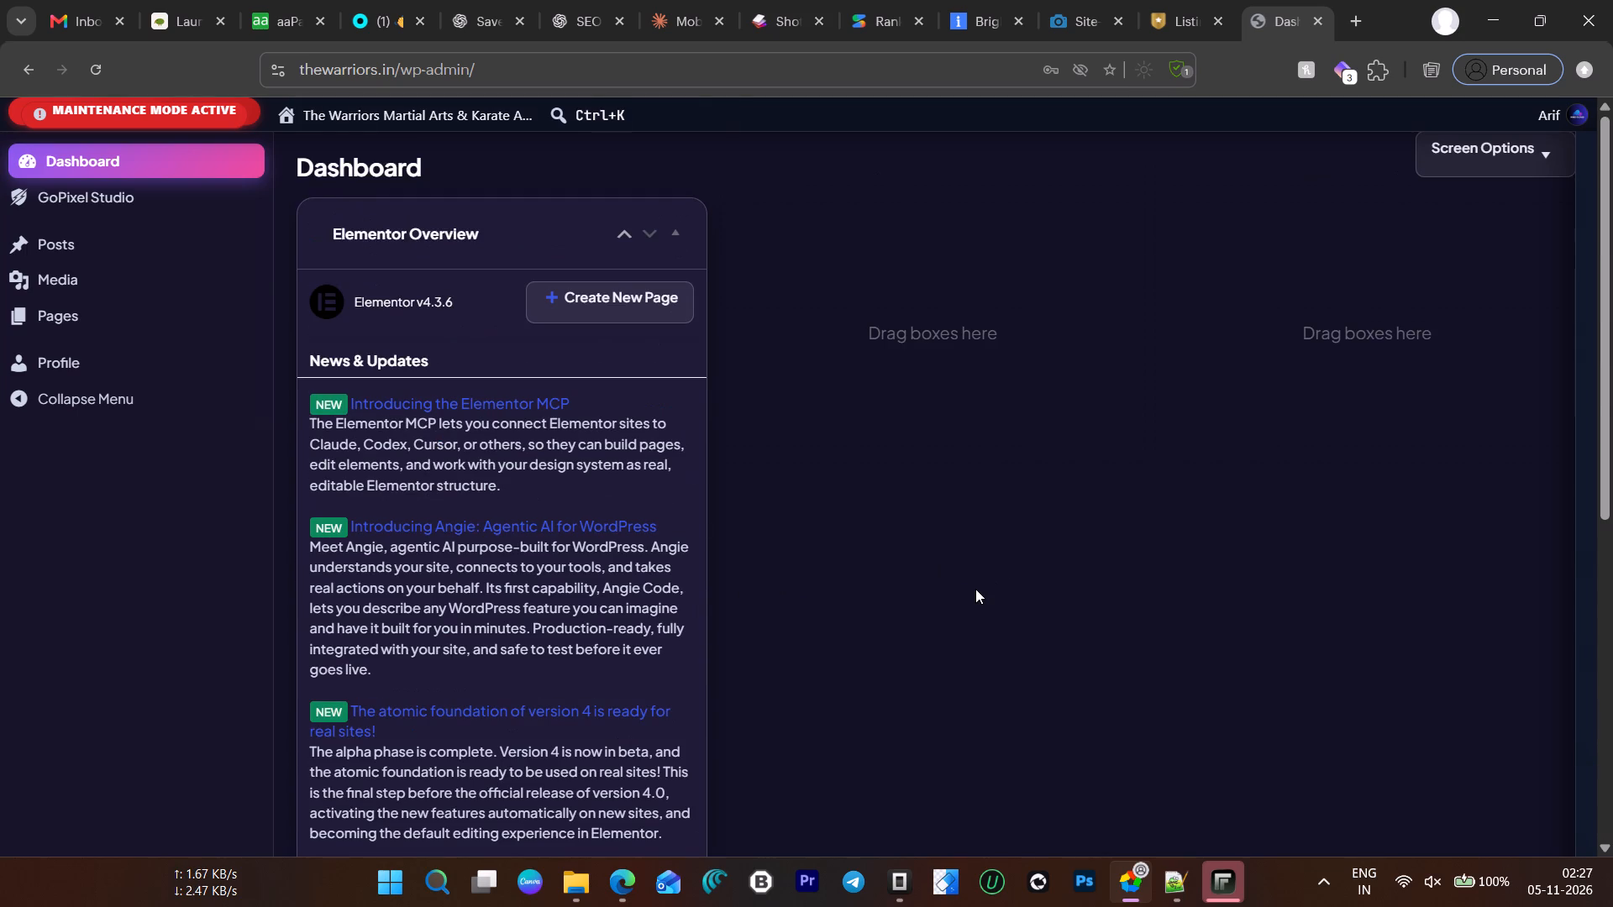
Switch to Microsoft Edge and close the unused new tab to return to the thewarriors.in Users page.
{"action": "left_click", "coordinate": [618, 886], "text": "ctrl"}
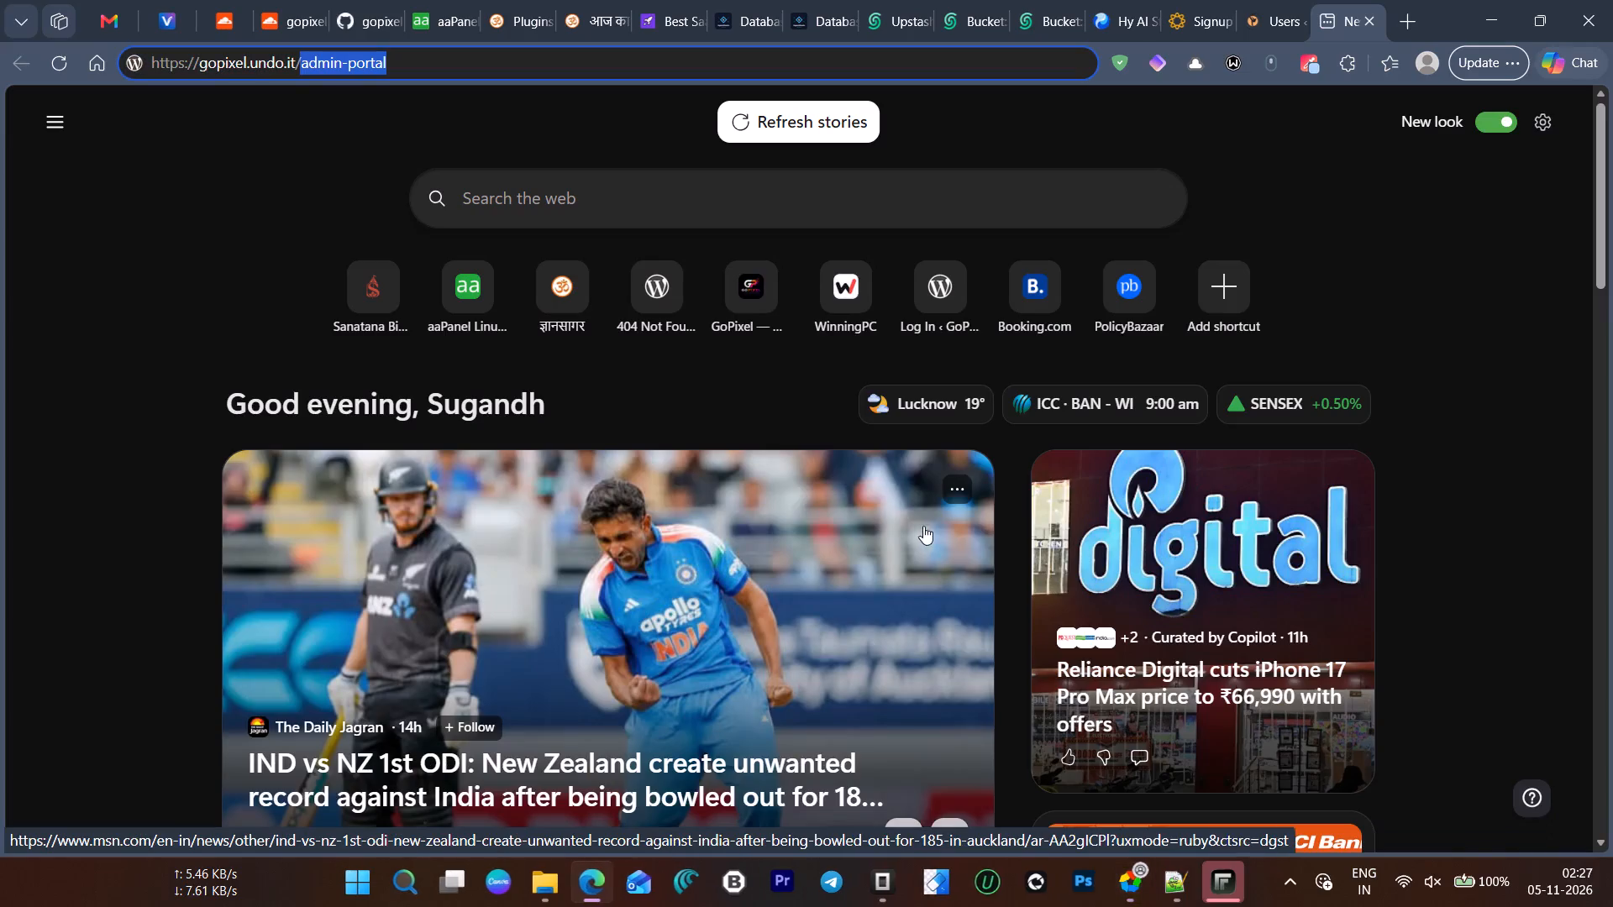
{"action": "left_click", "coordinate": [1376, 13], "text": "ctrl"}
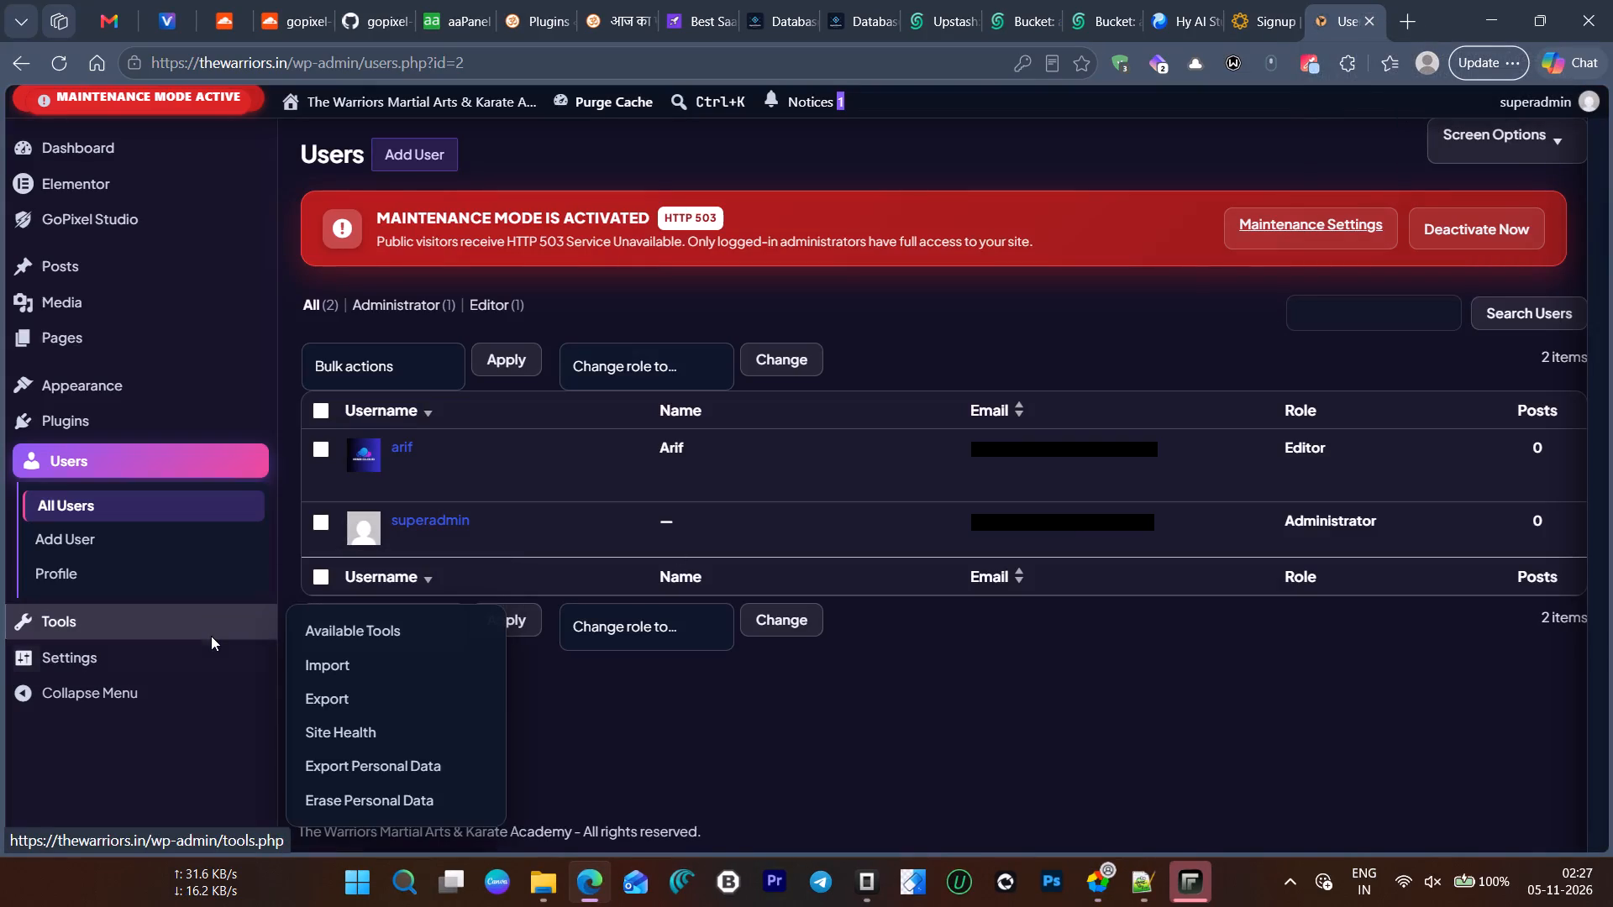
Open the WordPress Dashboard of thewarriors.in in the superadmin session.
{"action": "scroll", "coordinate": [212, 634], "scroll_direction": "up", "scroll_amount": 5, "text": "ctrl"}
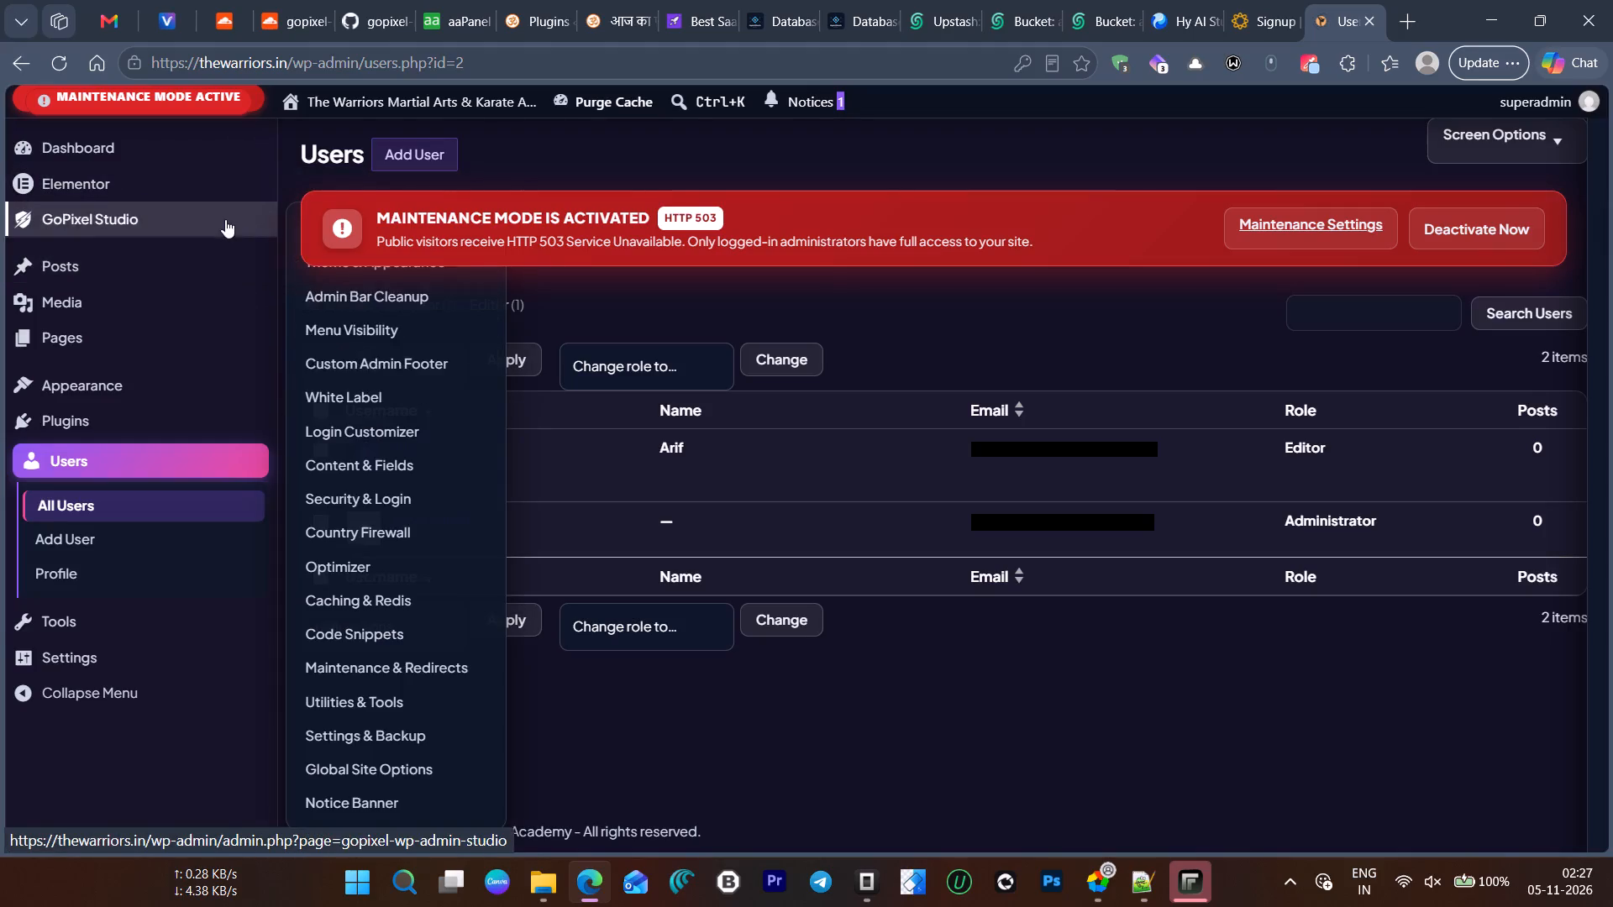
{"action": "scroll", "coordinate": [590, 423], "scroll_direction": "up", "scroll_amount": 2, "text": "ctrl"}
{"action": "scroll", "coordinate": [590, 423], "scroll_direction": "down", "scroll_amount": 4, "text": "ctrl"}
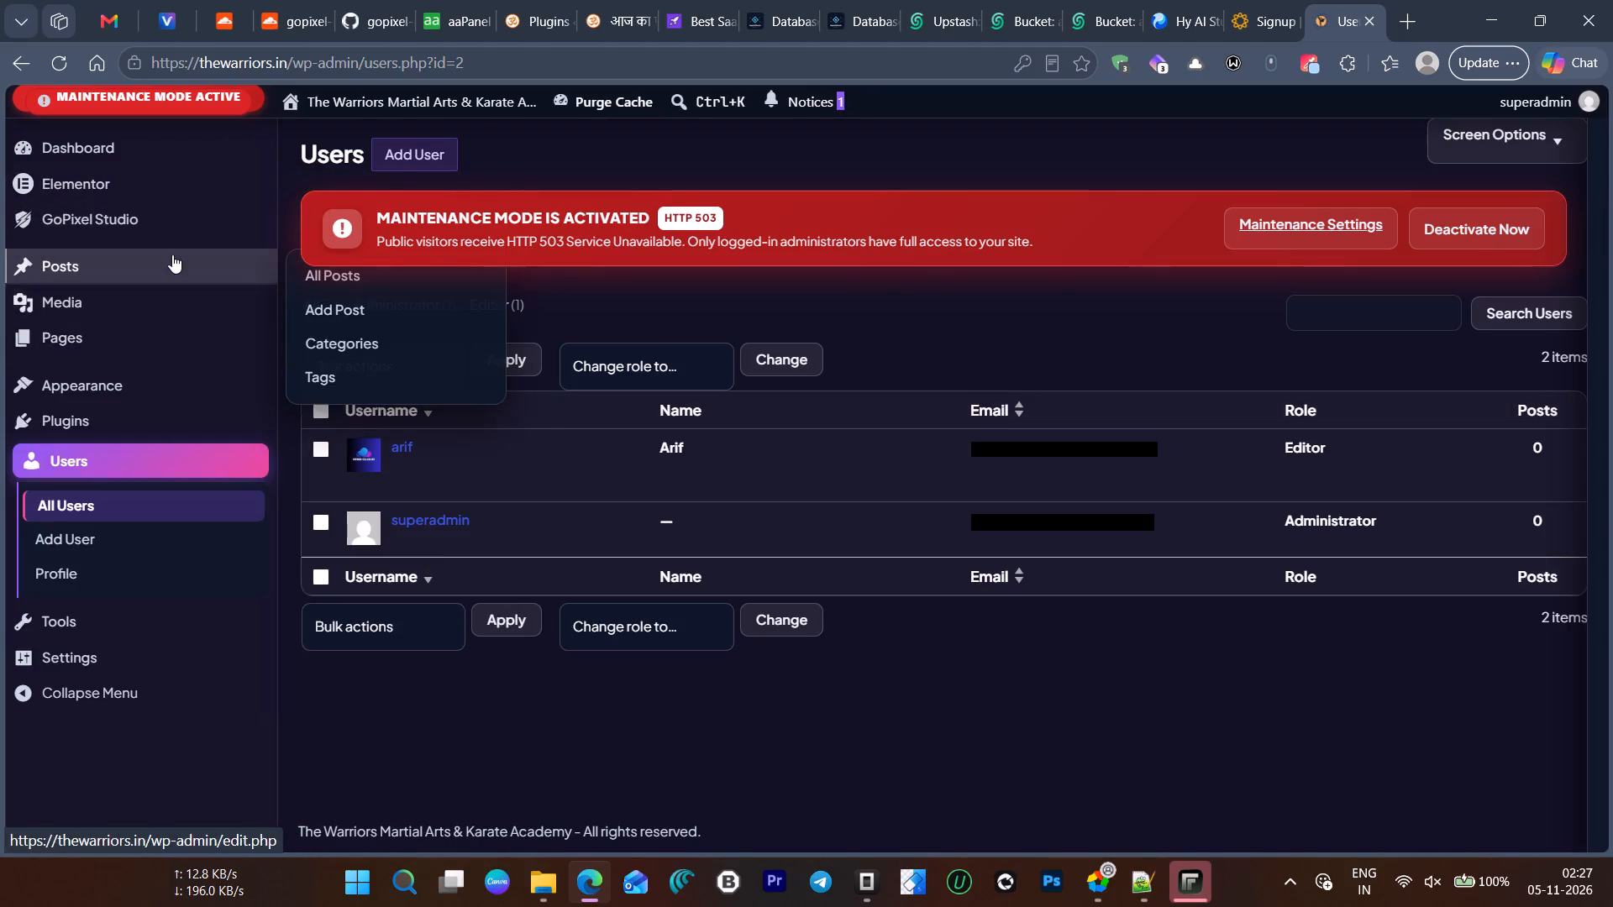
{"action": "left_click", "coordinate": [70, 155], "text": "ctrl"}
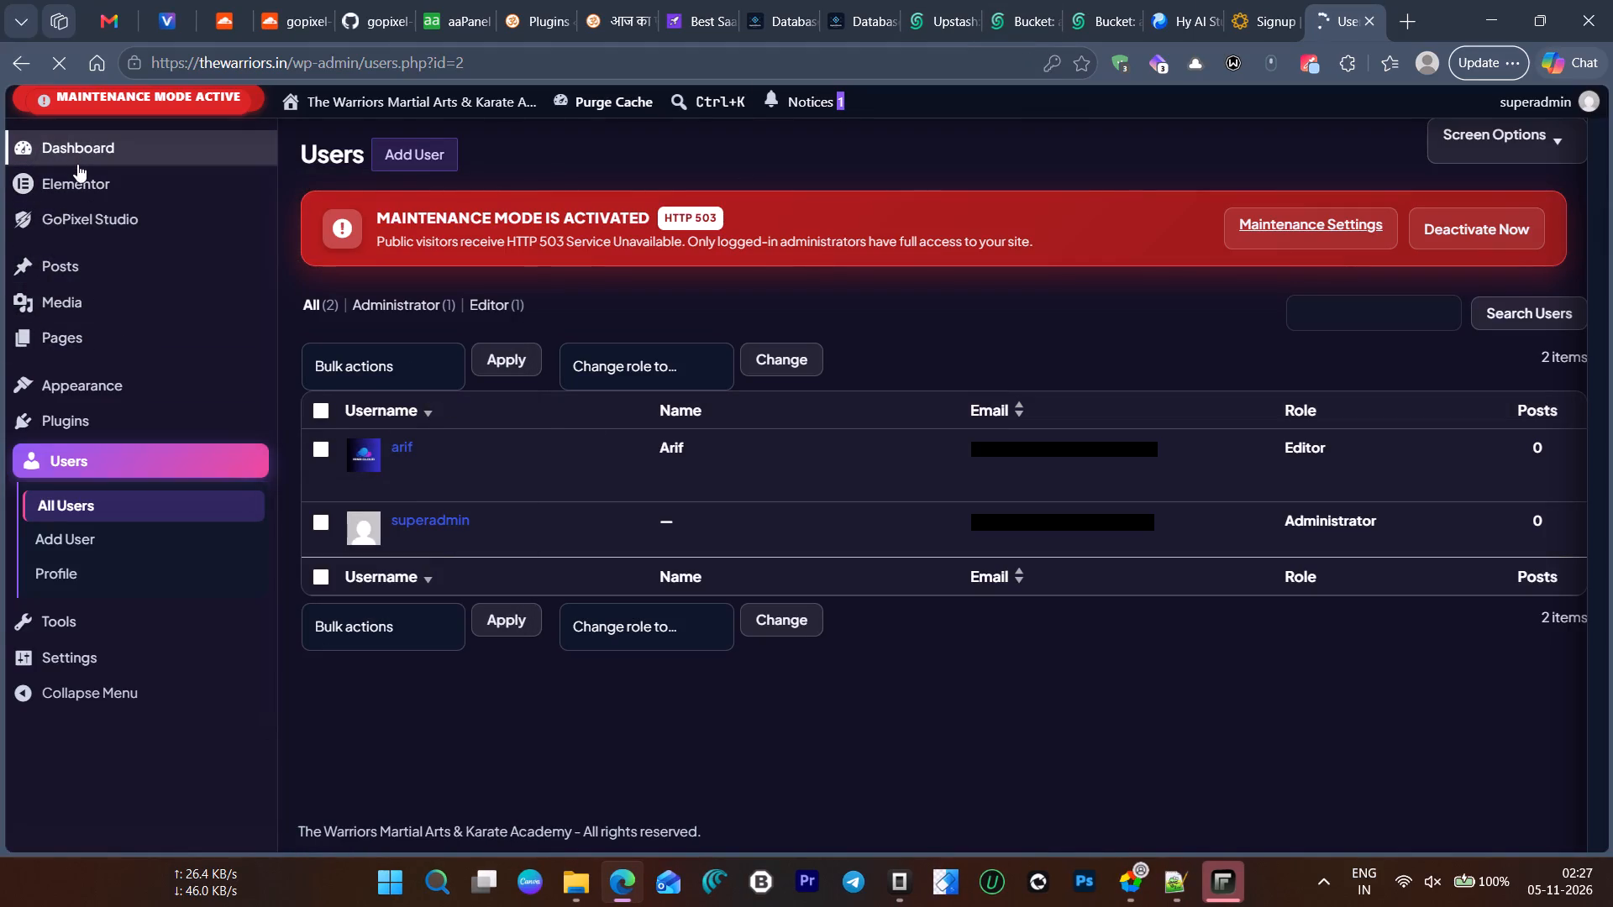
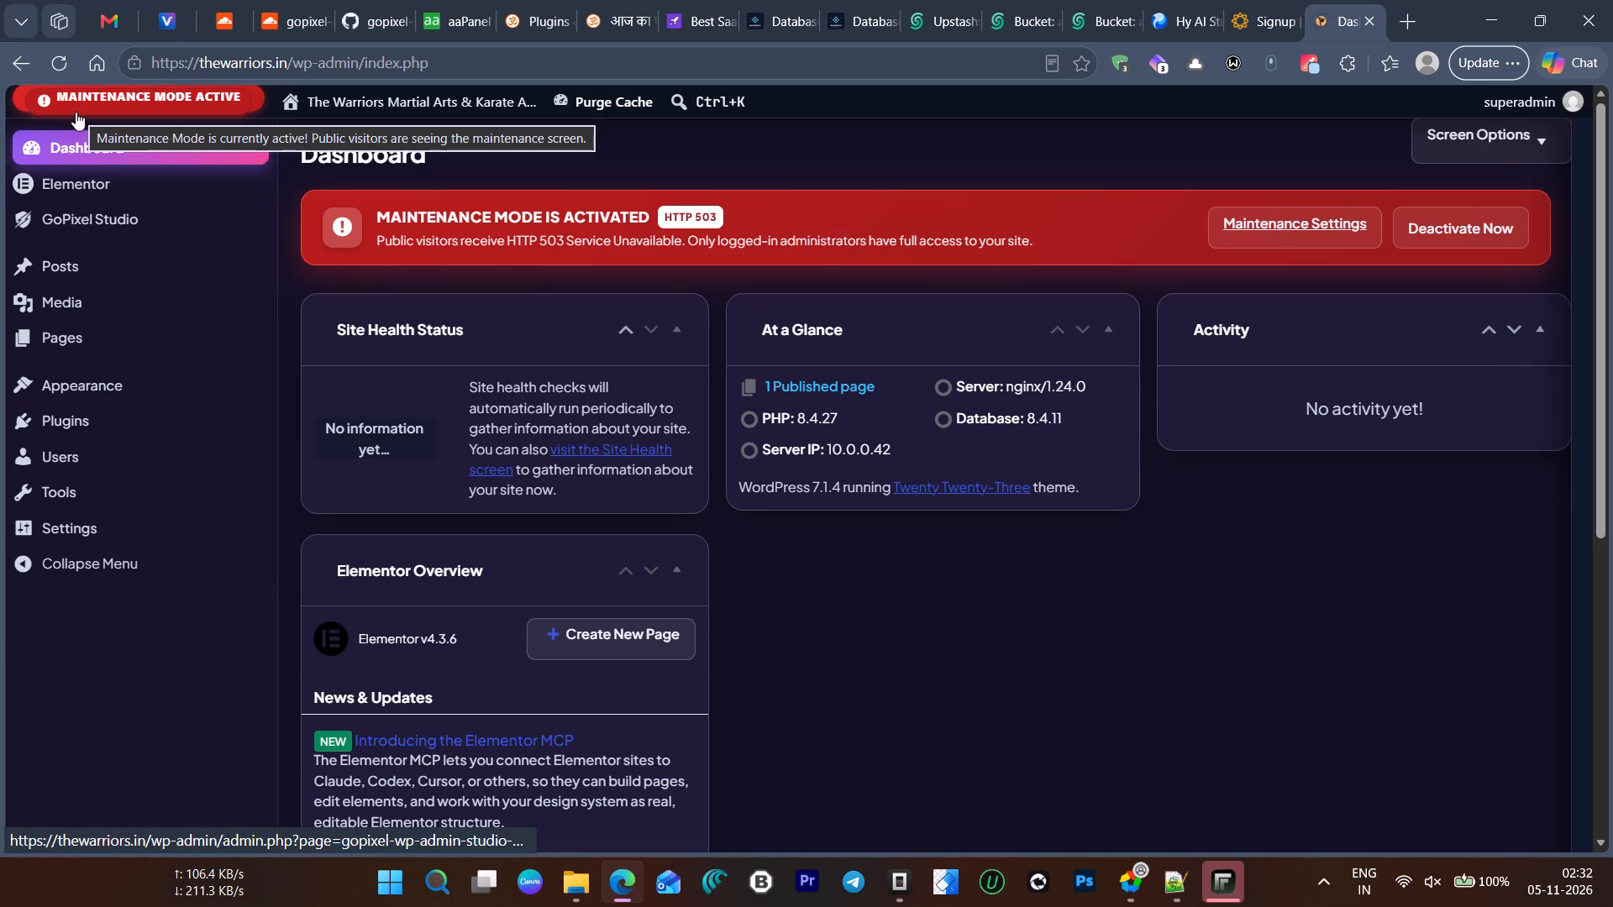
Open GoPixel Studio's Menu Visibility page and look over the first active menu rules.
{"action": "scroll", "coordinate": [690, 407], "scroll_direction": "down", "scroll_amount": 2, "text": "ctrl"}
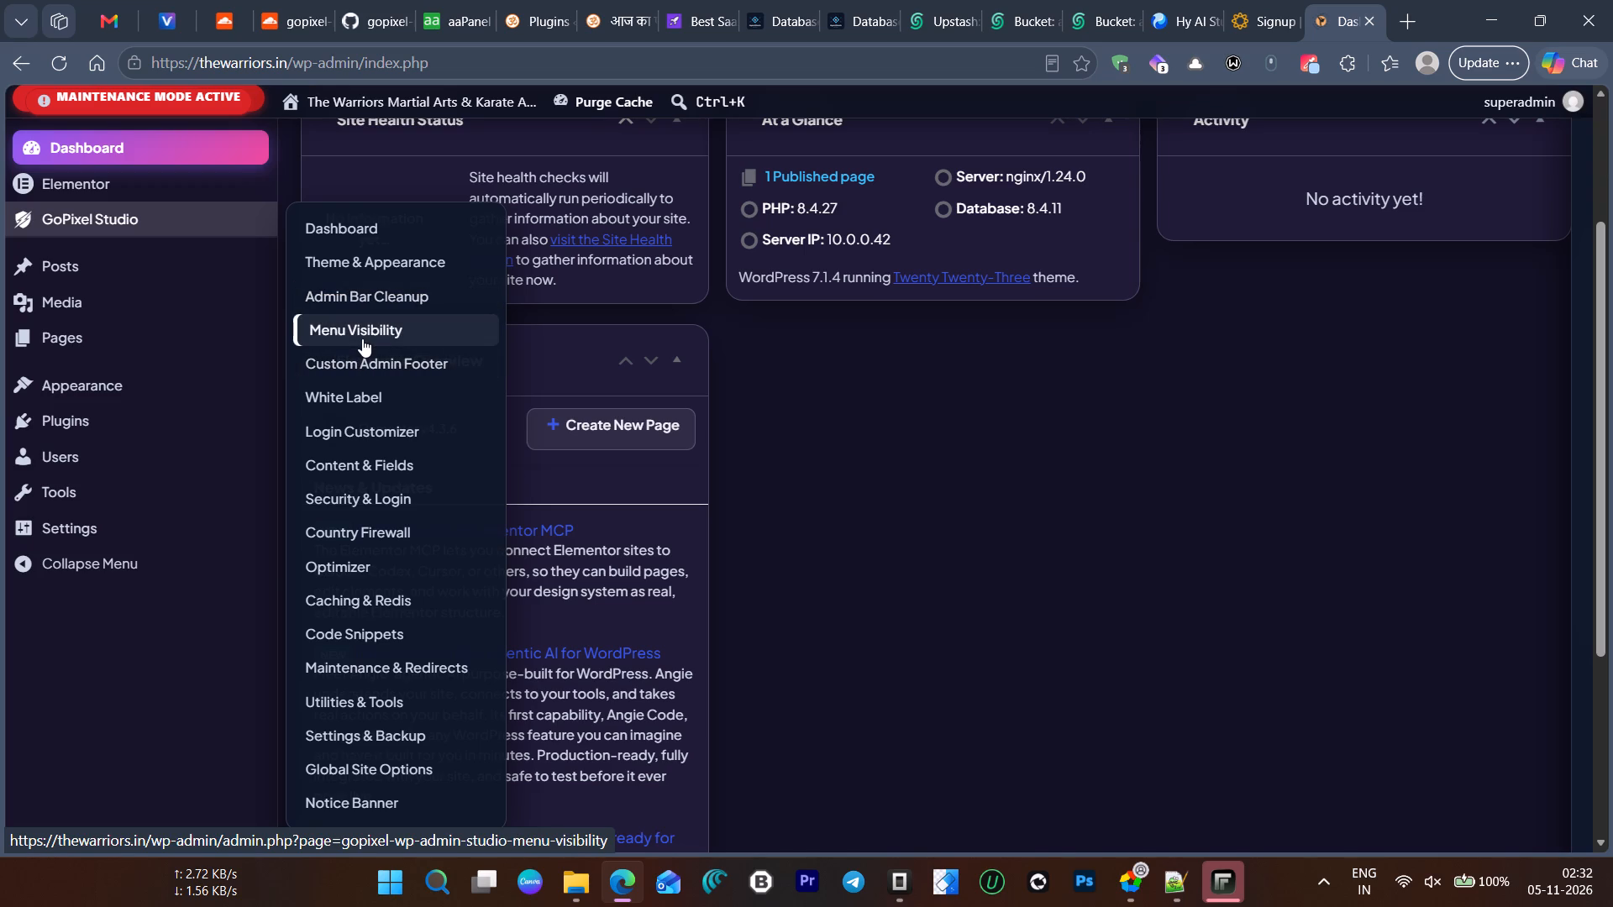
{"action": "left_click", "coordinate": [362, 338], "text": "ctrl"}
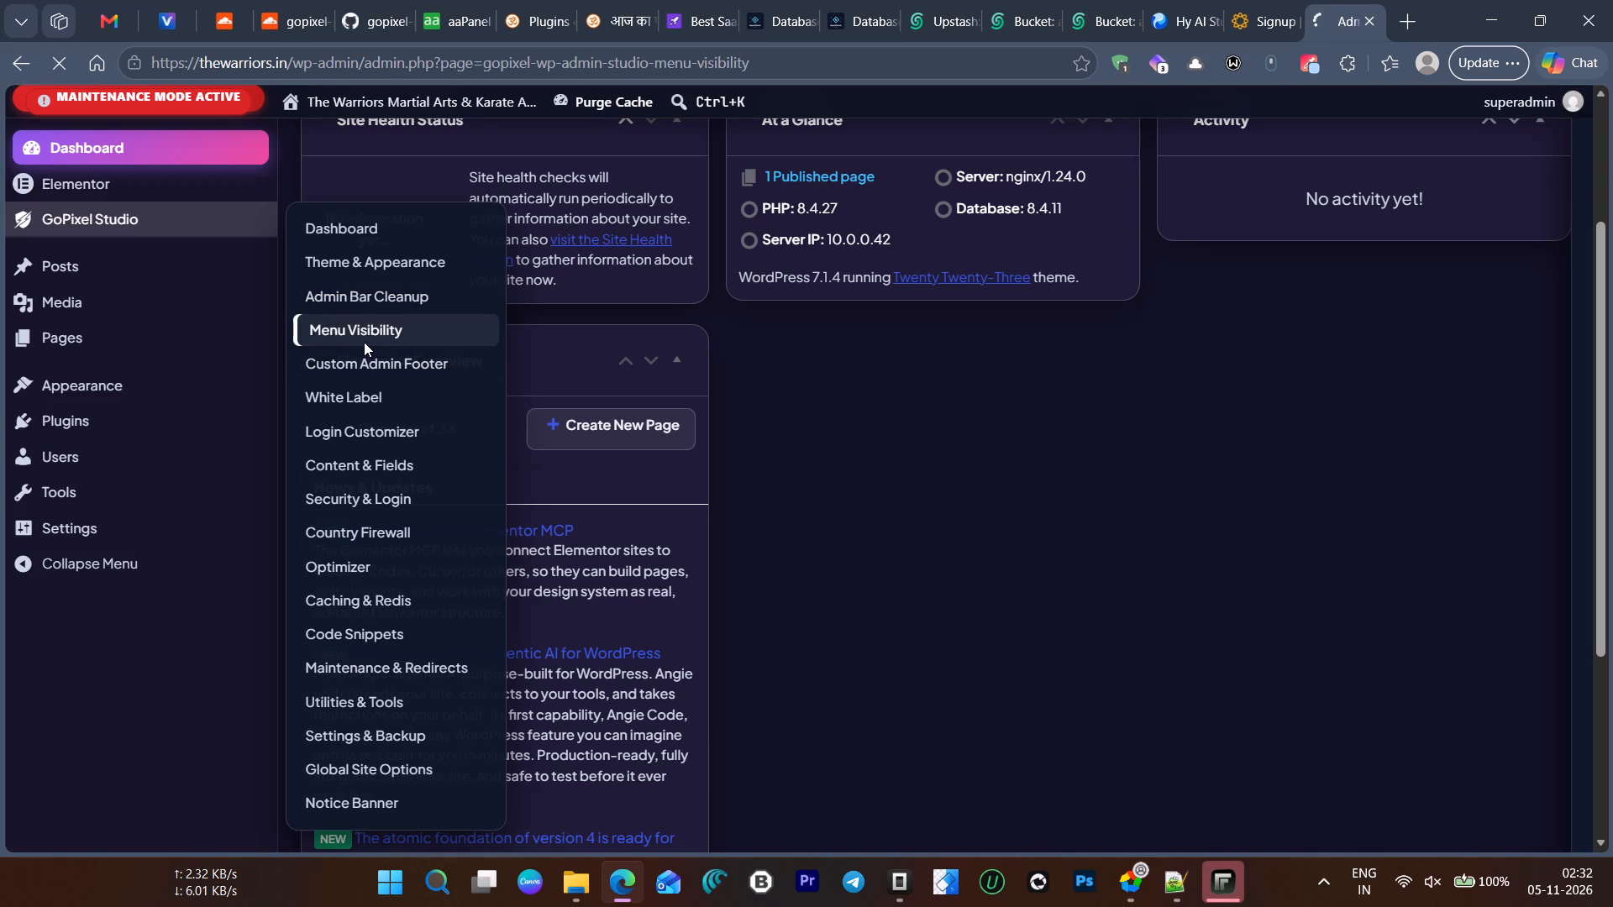
{"action": "scroll", "coordinate": [471, 385], "scroll_direction": "down", "scroll_amount": 3, "text": "ctrl"}
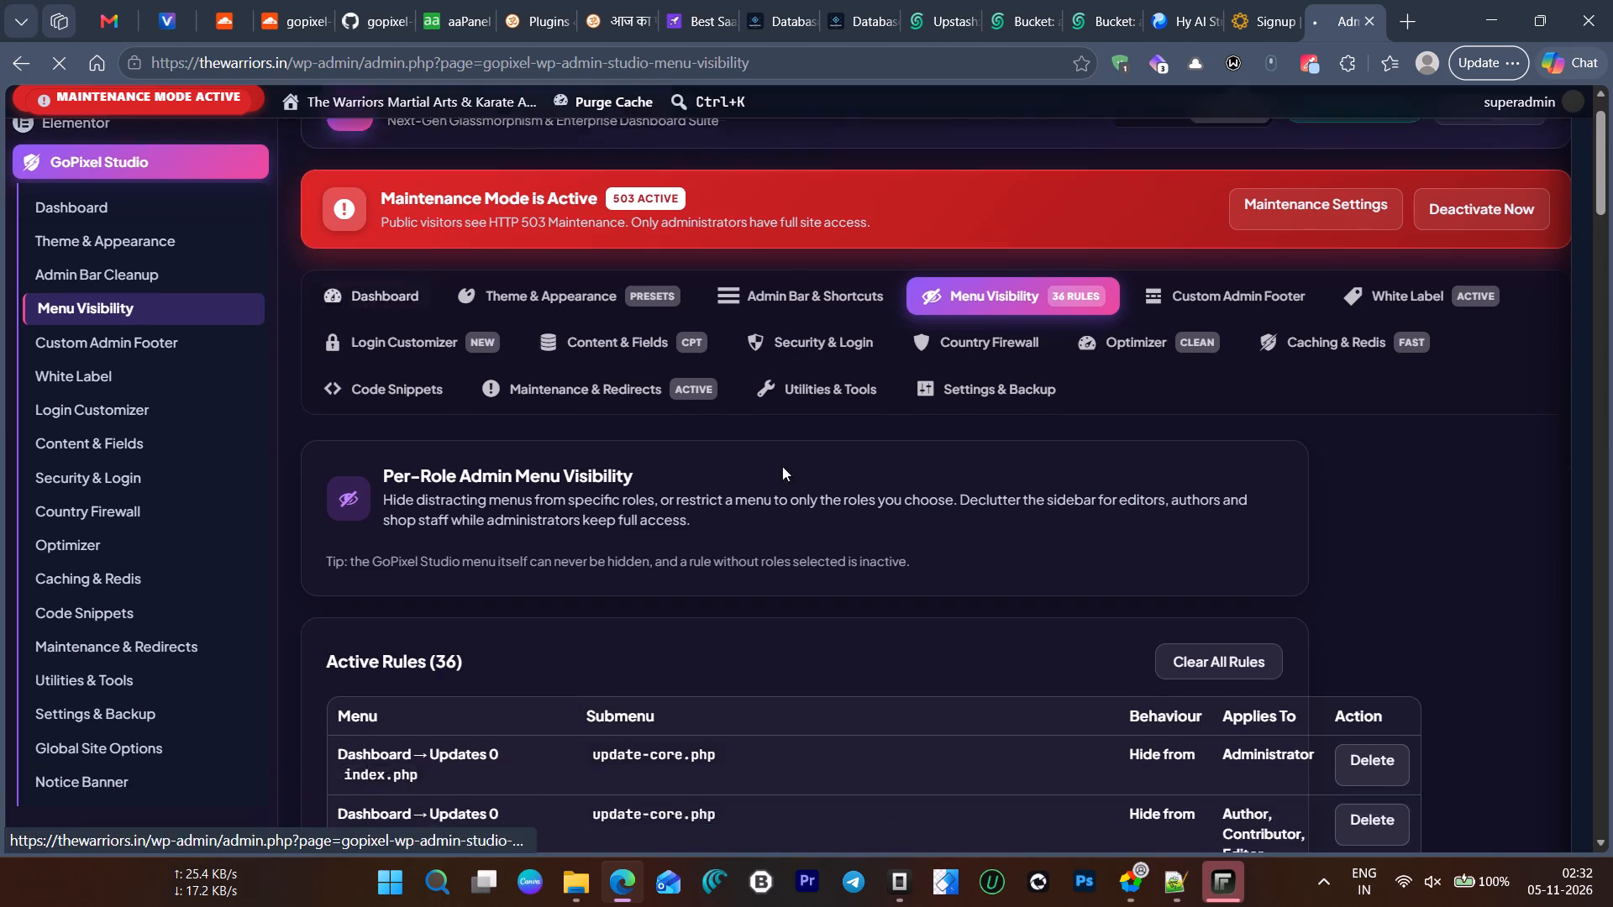
{"action": "scroll", "coordinate": [824, 471], "scroll_direction": "down", "scroll_amount": 3, "text": "ctrl"}
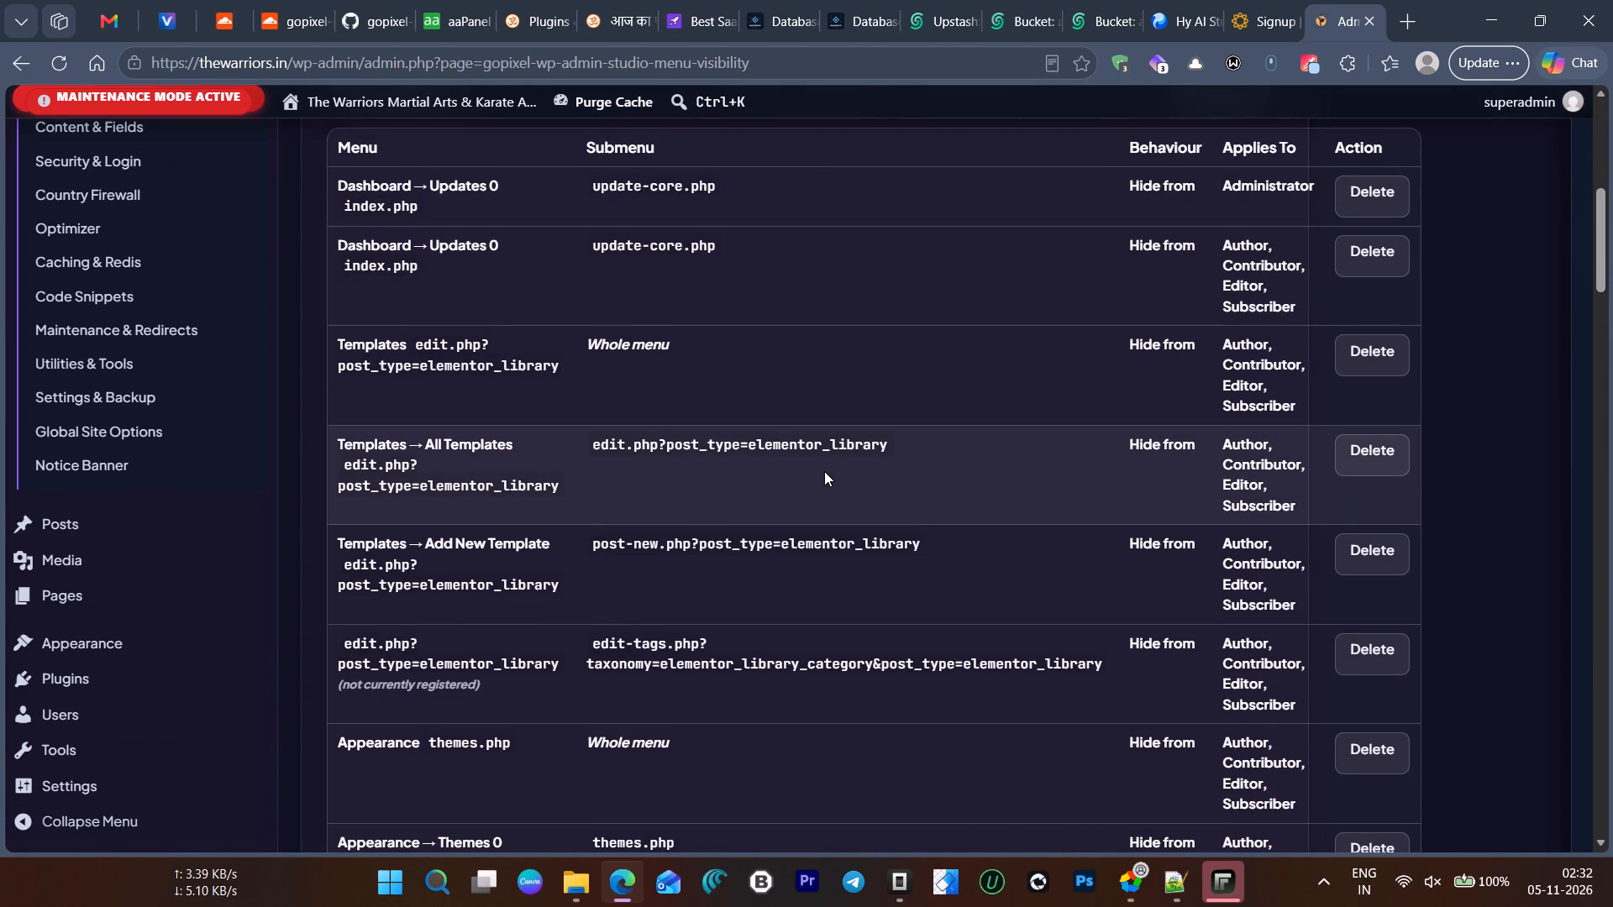
{"action": "scroll", "coordinate": [824, 471], "scroll_direction": "up", "scroll_amount": 4, "text": "ctrl"}
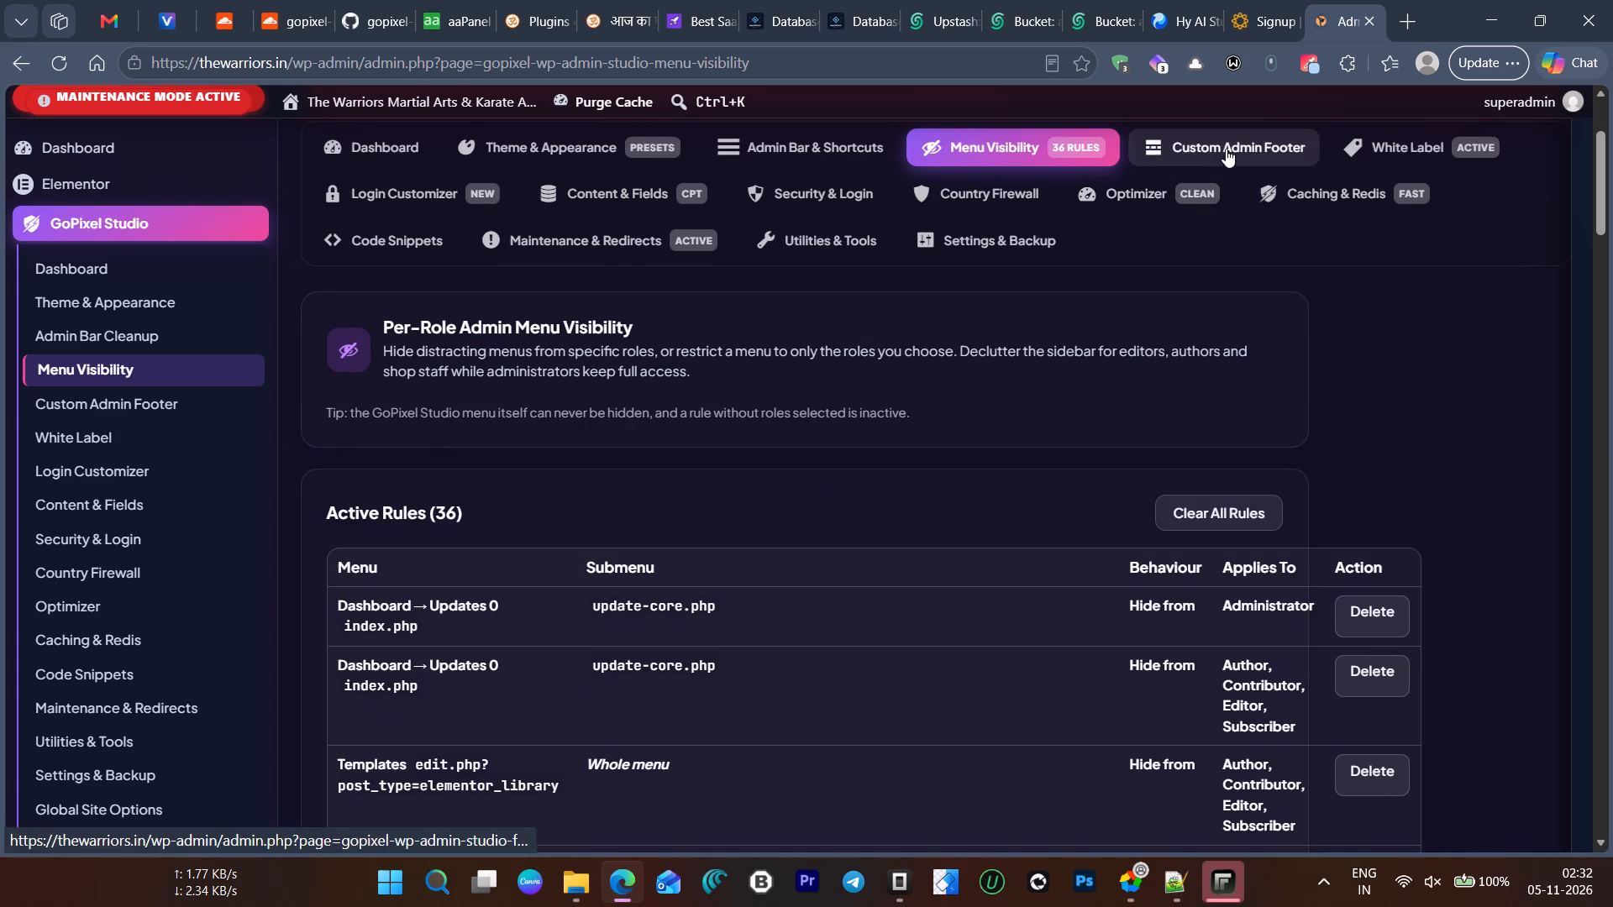
In GoPixel Studio's White Label settings, enable removing the dashboard welcome panel and the At a Glance widget, and save.
{"action": "left_click", "coordinate": [1439, 142], "text": "ctrl"}
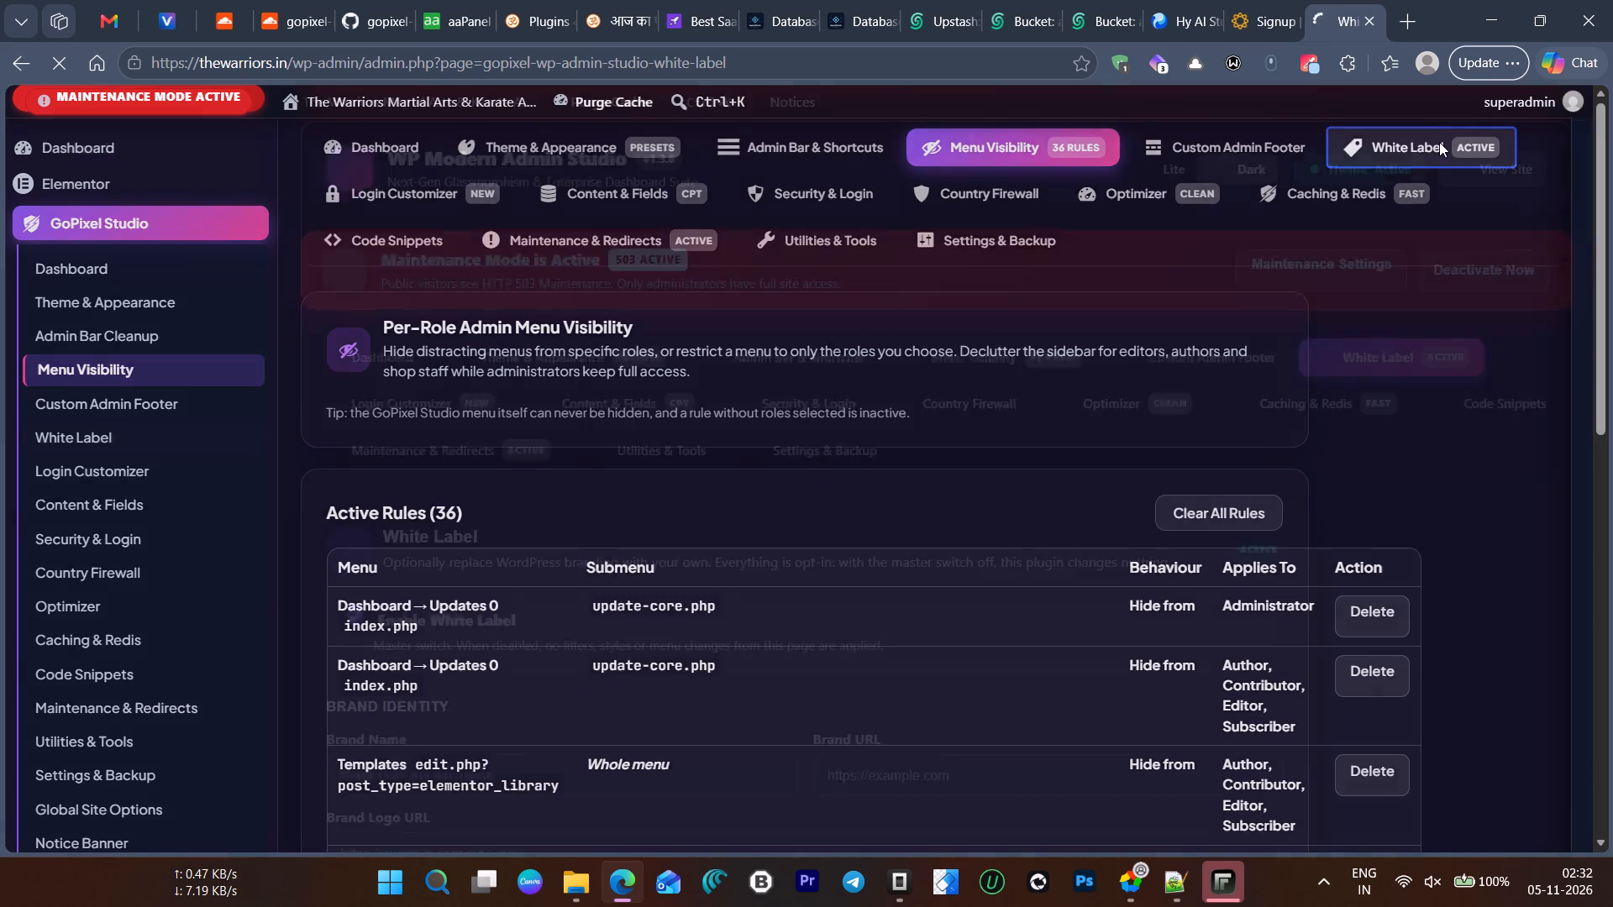
{"action": "scroll", "coordinate": [1384, 506], "scroll_direction": "down", "scroll_amount": 3, "text": "ctrl"}
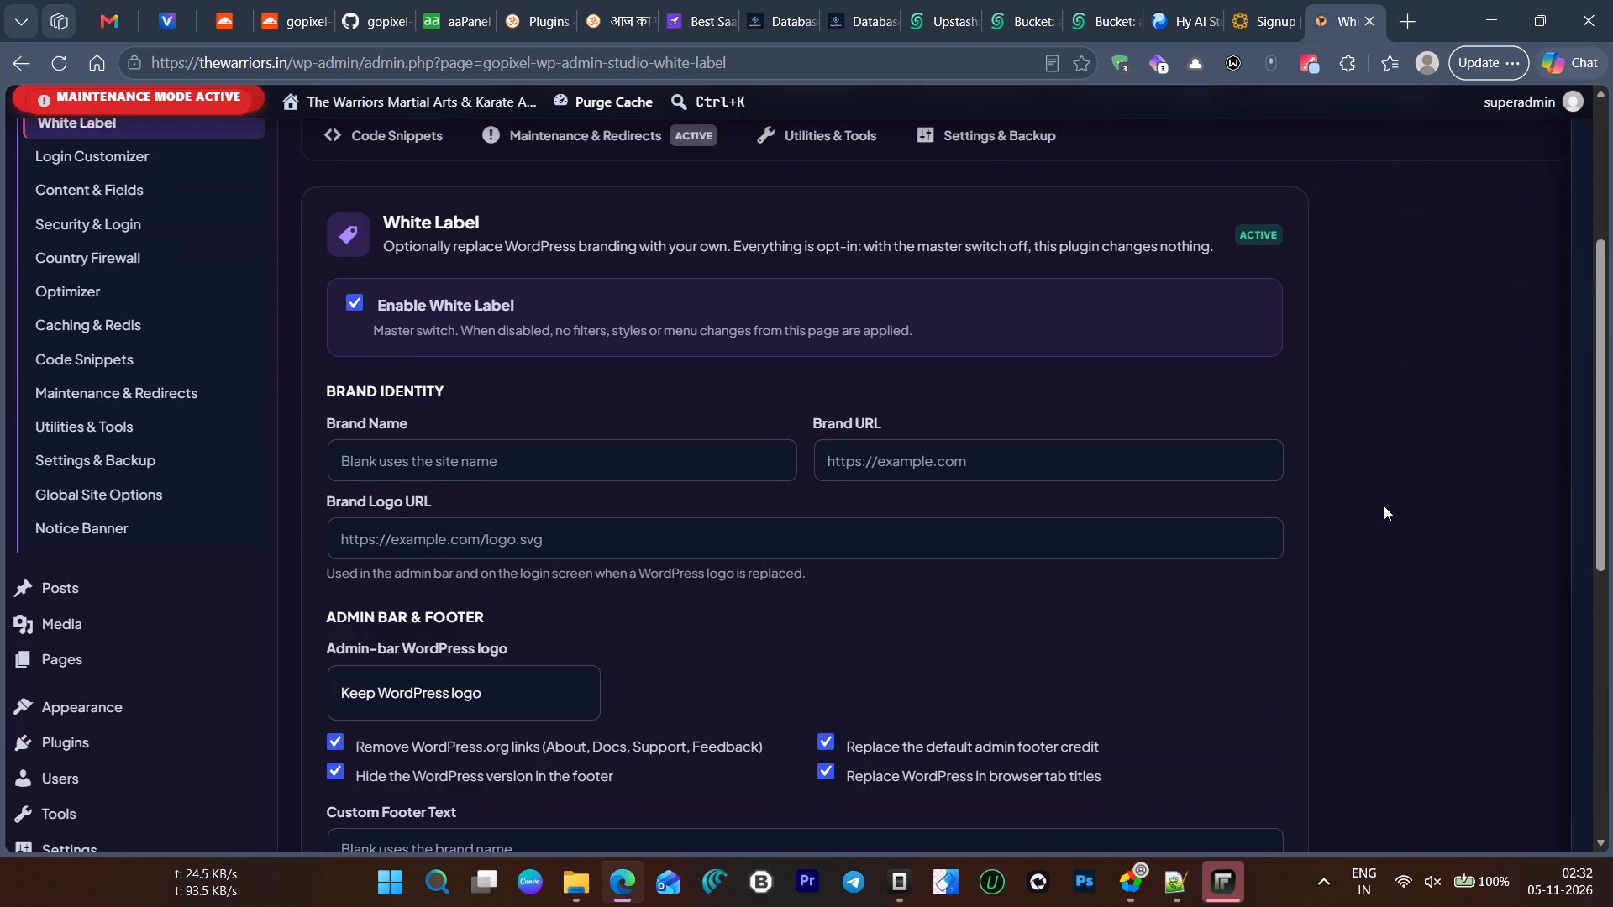
{"action": "scroll", "coordinate": [1384, 506], "scroll_direction": "down", "scroll_amount": 5, "text": "ctrl"}
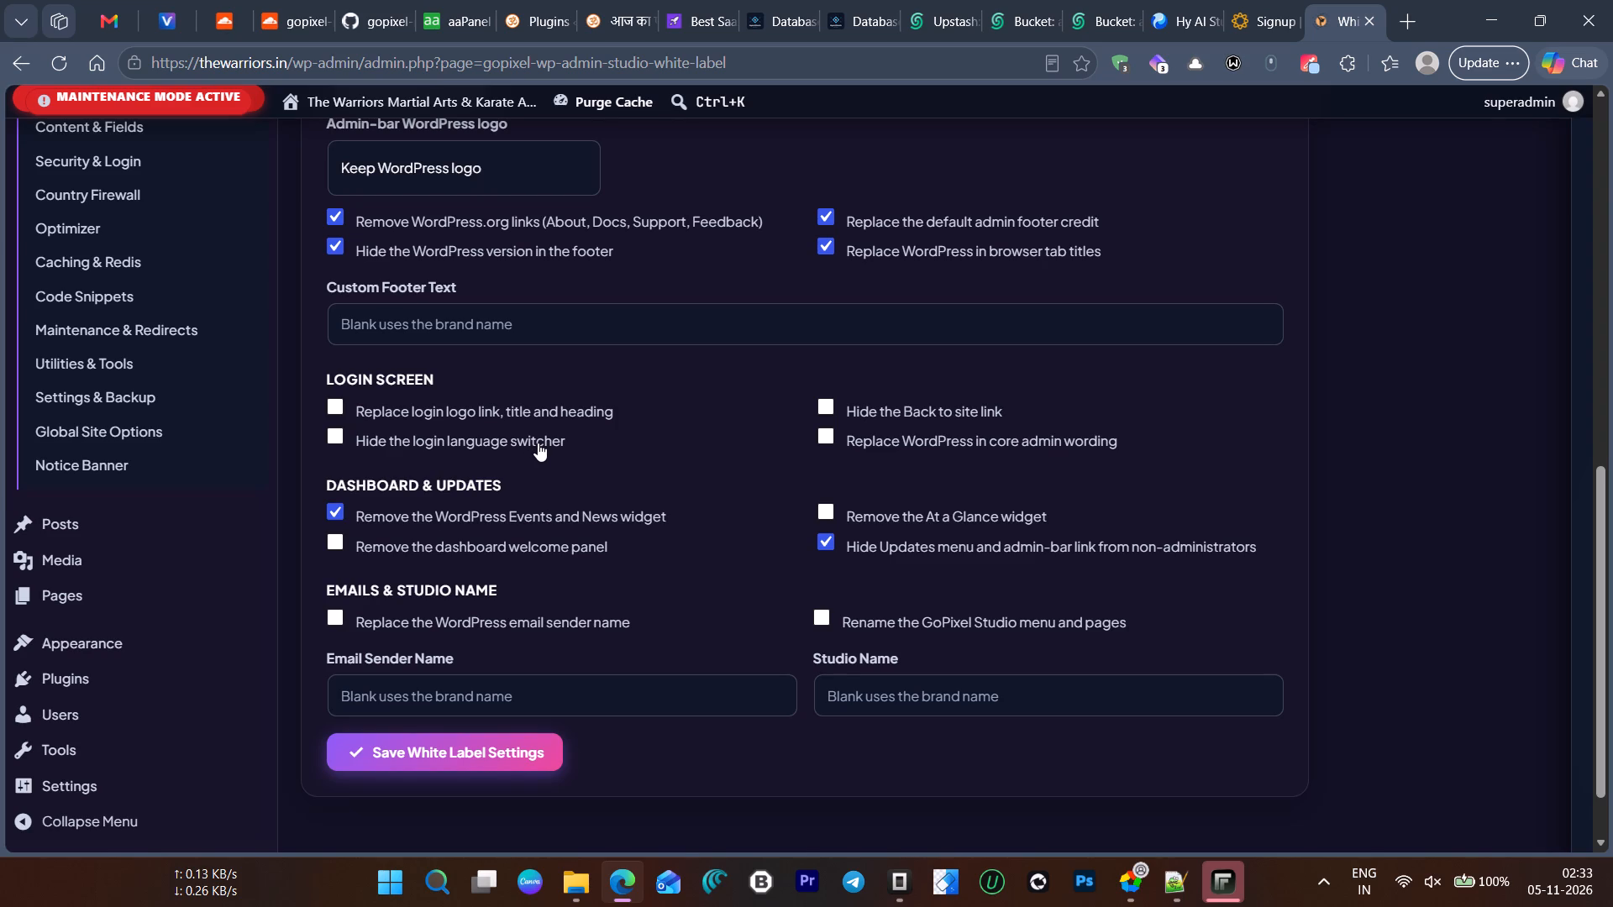
{"action": "scroll", "coordinate": [538, 443], "scroll_direction": "down", "scroll_amount": 1, "text": "ctrl"}
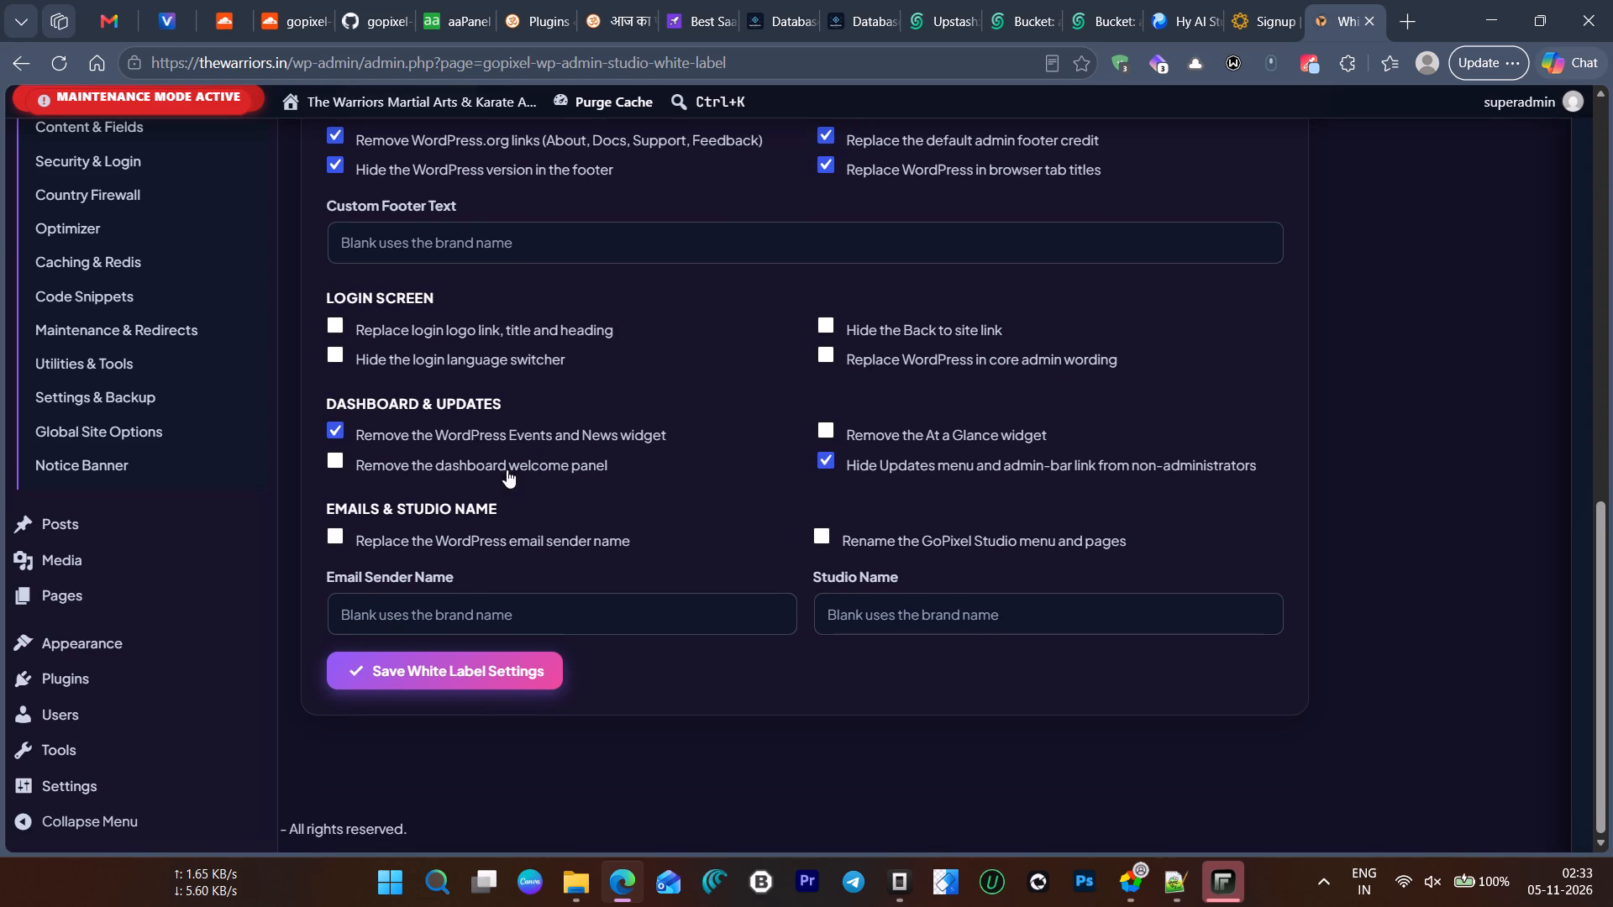
{"action": "left_click", "coordinate": [510, 464], "text": "ctrl"}
{"action": "left_click", "coordinate": [891, 432], "text": "ctrl"}
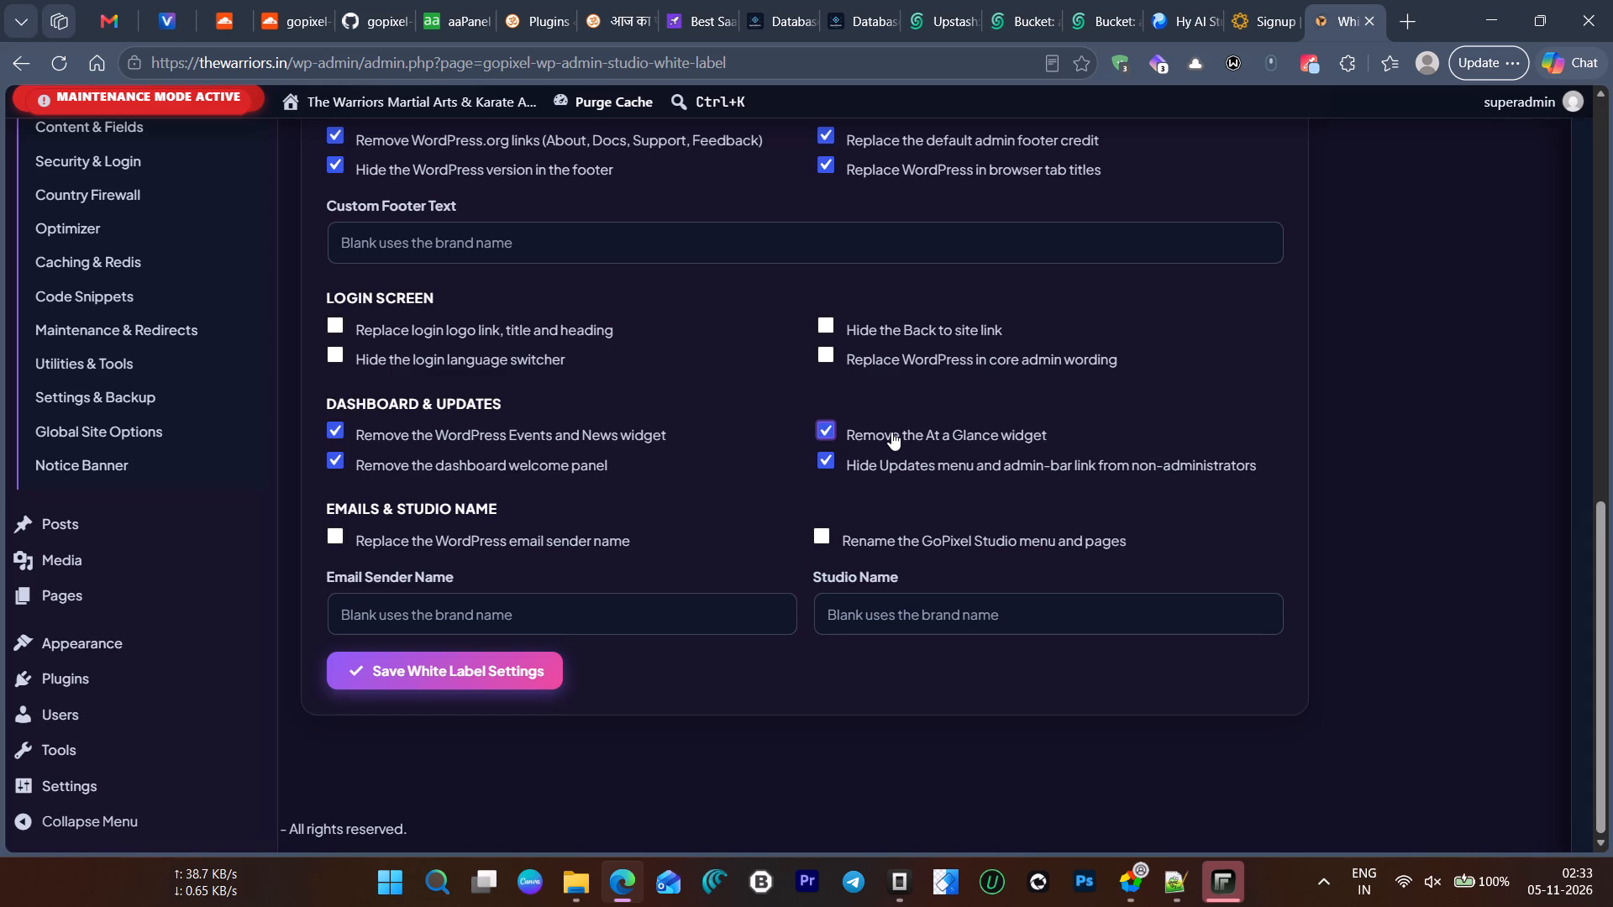
{"action": "left_click", "coordinate": [464, 660], "text": "ctrl"}
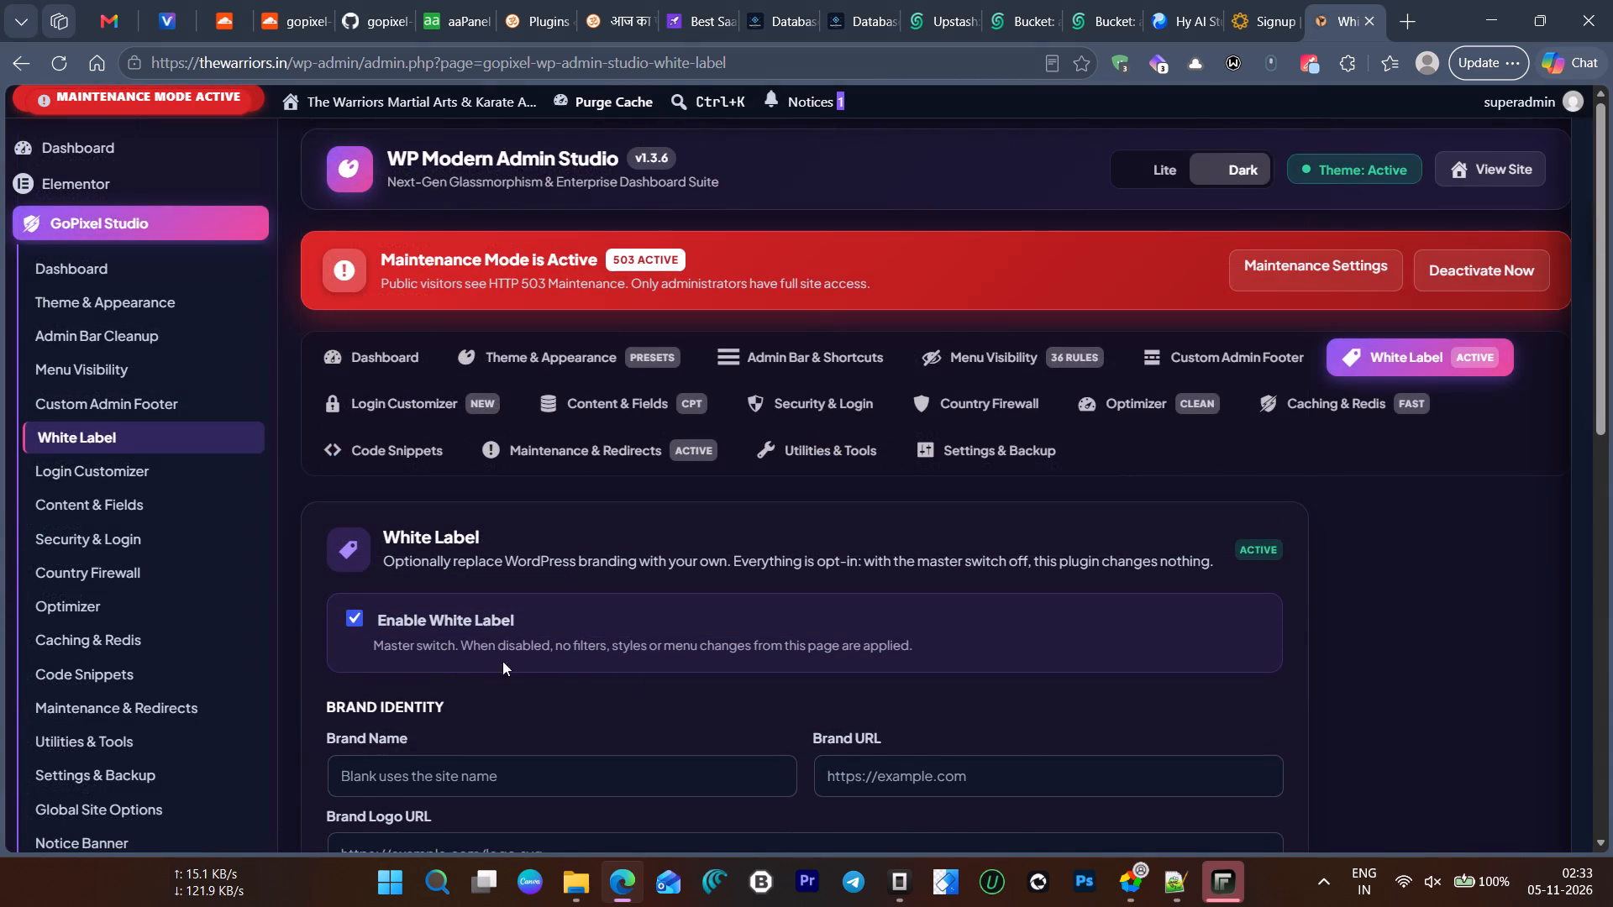
Review the saved White Label settings, from the dashboard and update options back to the brand identity fields.
{"action": "scroll", "coordinate": [640, 660], "scroll_direction": "down", "scroll_amount": 10, "text": "ctrl"}
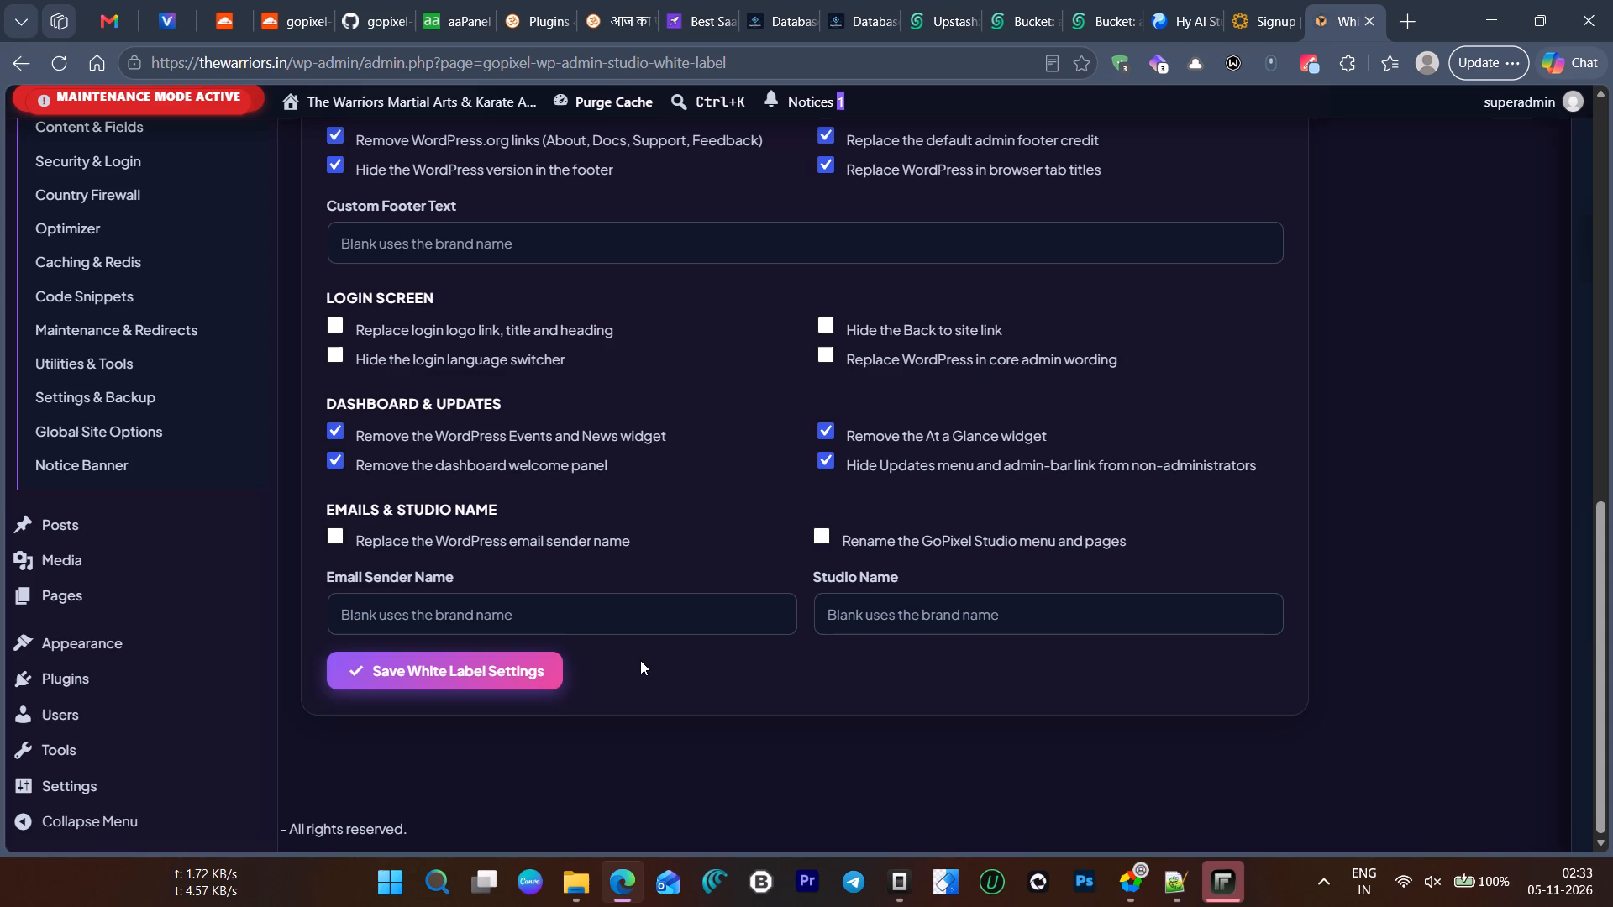
{"action": "scroll", "coordinate": [640, 660], "scroll_direction": "up", "scroll_amount": 3, "text": "ctrl"}
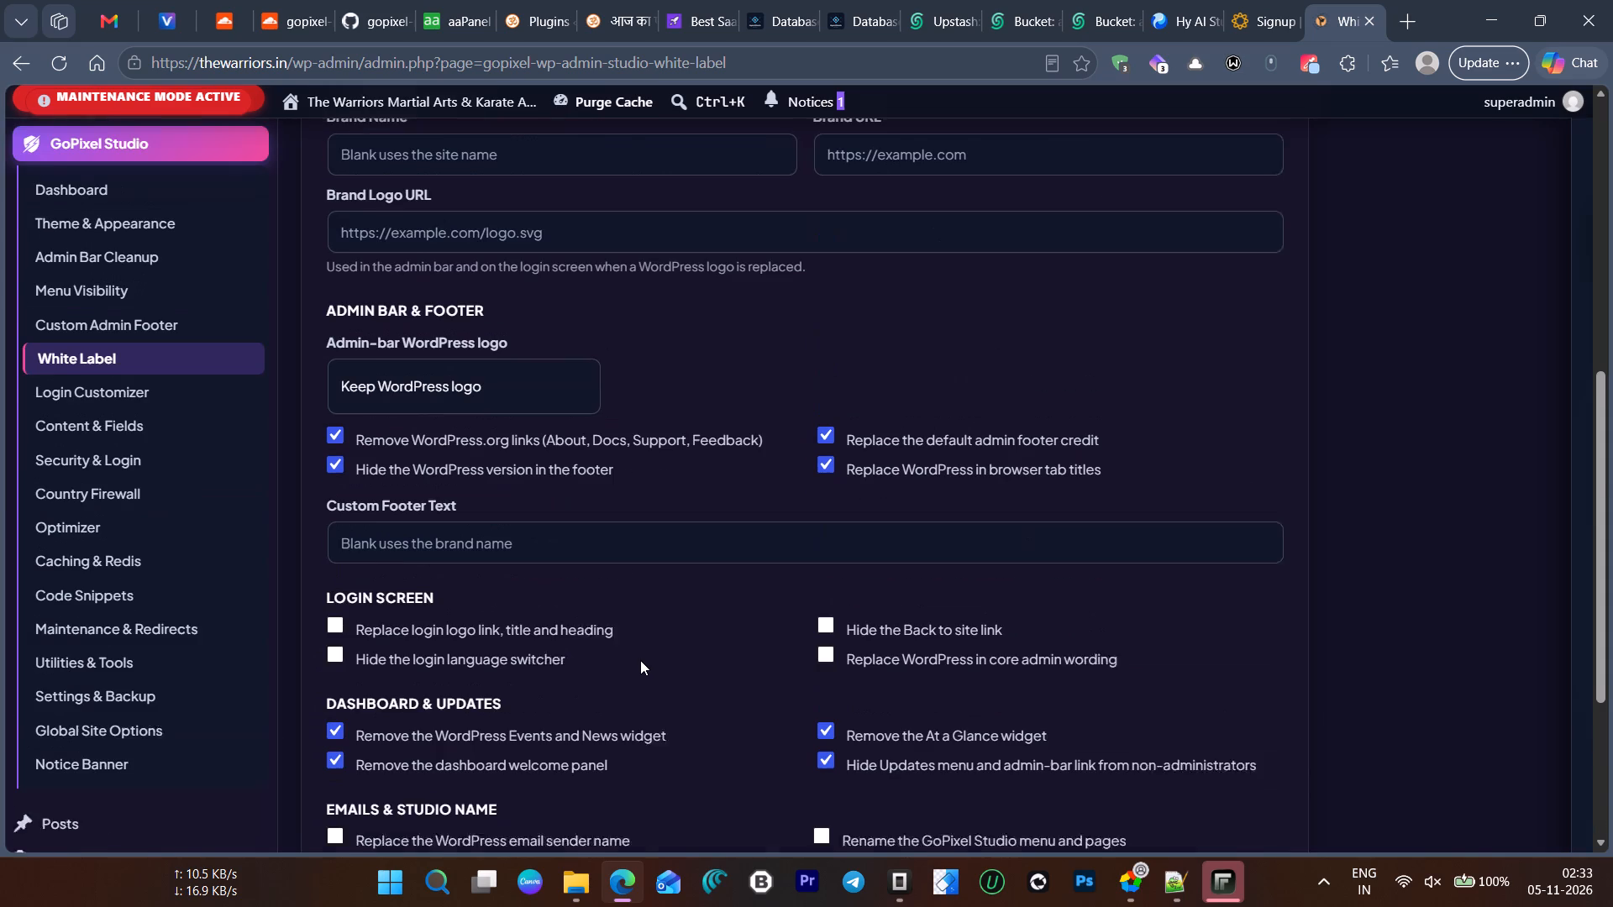
{"action": "scroll", "coordinate": [640, 660], "scroll_direction": "up", "scroll_amount": 4, "text": "ctrl"}
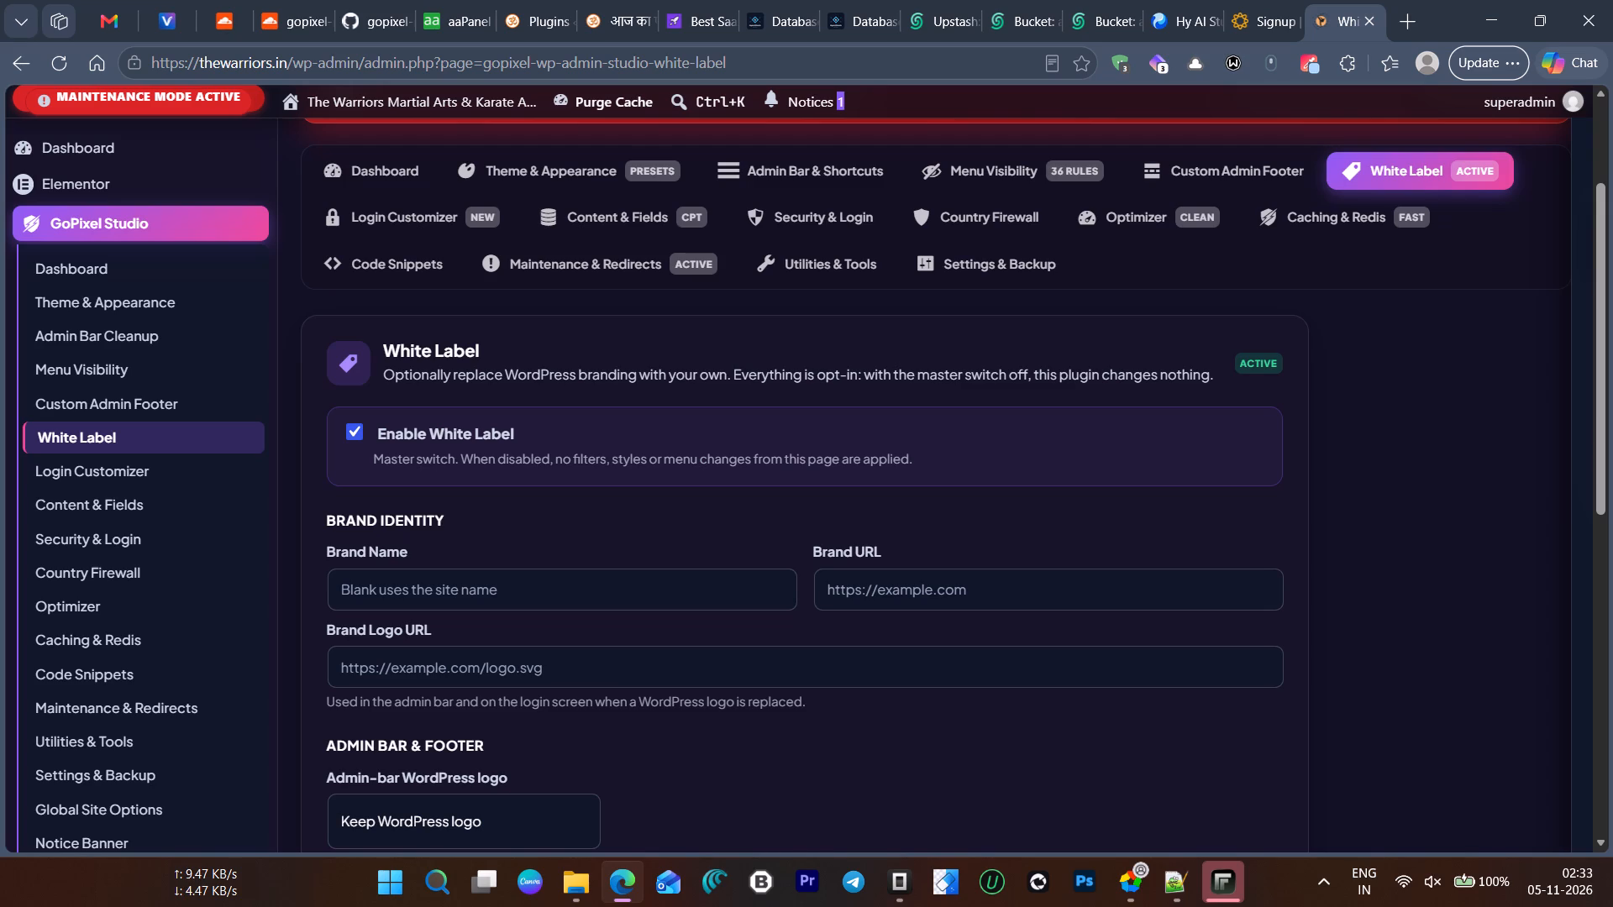
{"action": "scroll", "coordinate": [715, 620], "scroll_direction": "up", "scroll_amount": 7, "text": "ctrl"}
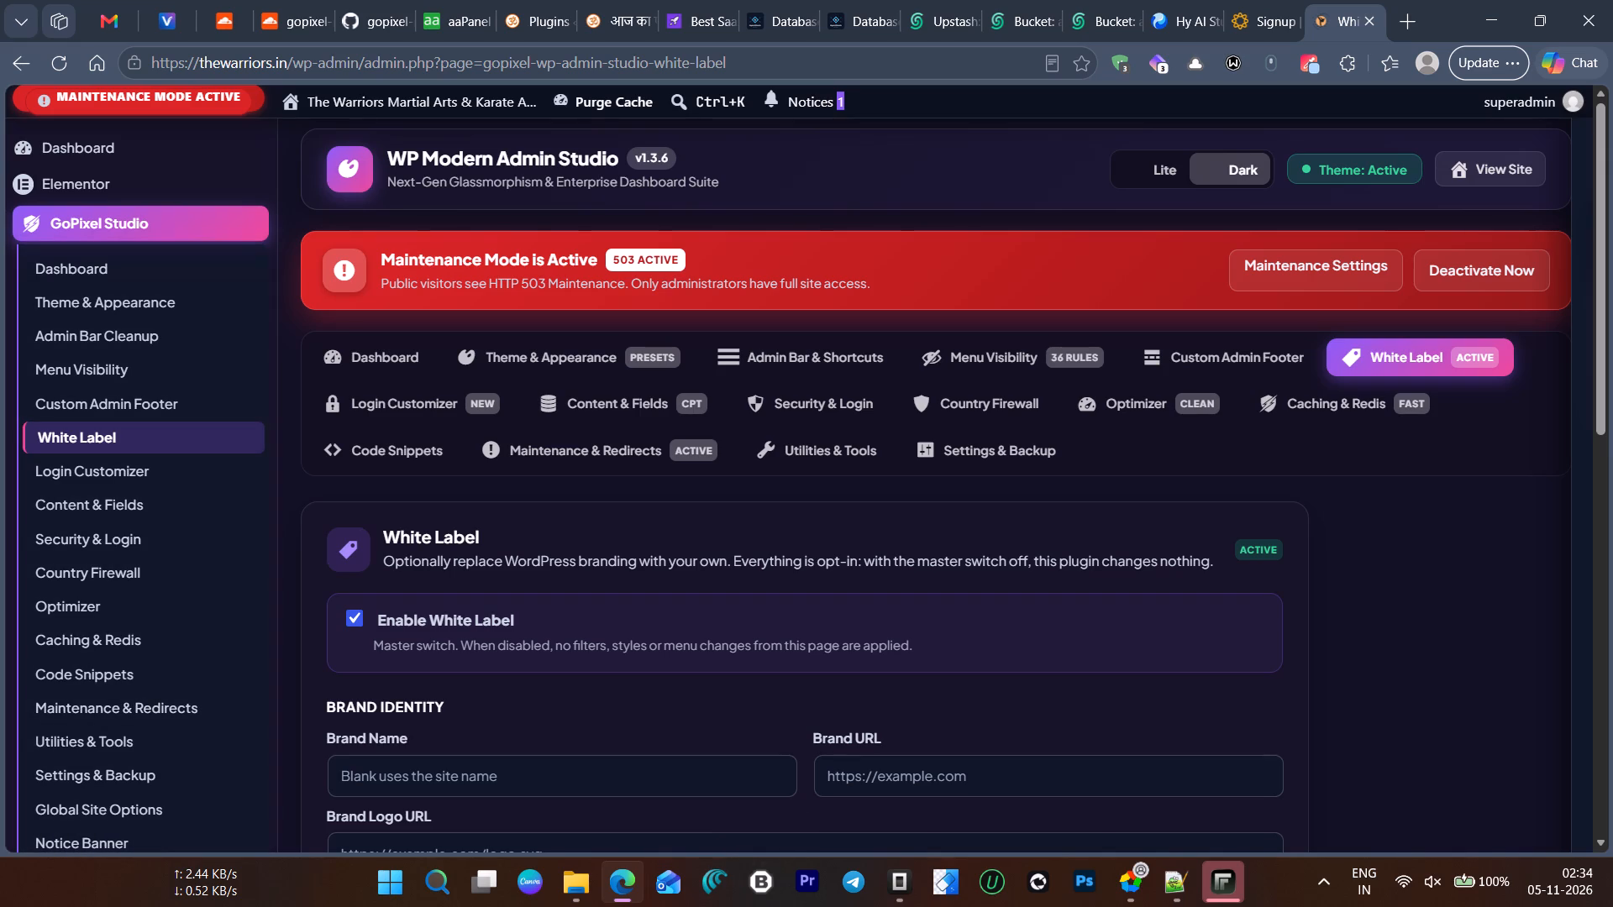
{"action": "scroll", "coordinate": [452, 528], "scroll_direction": "up", "scroll_amount": 4, "text": "ctrl"}
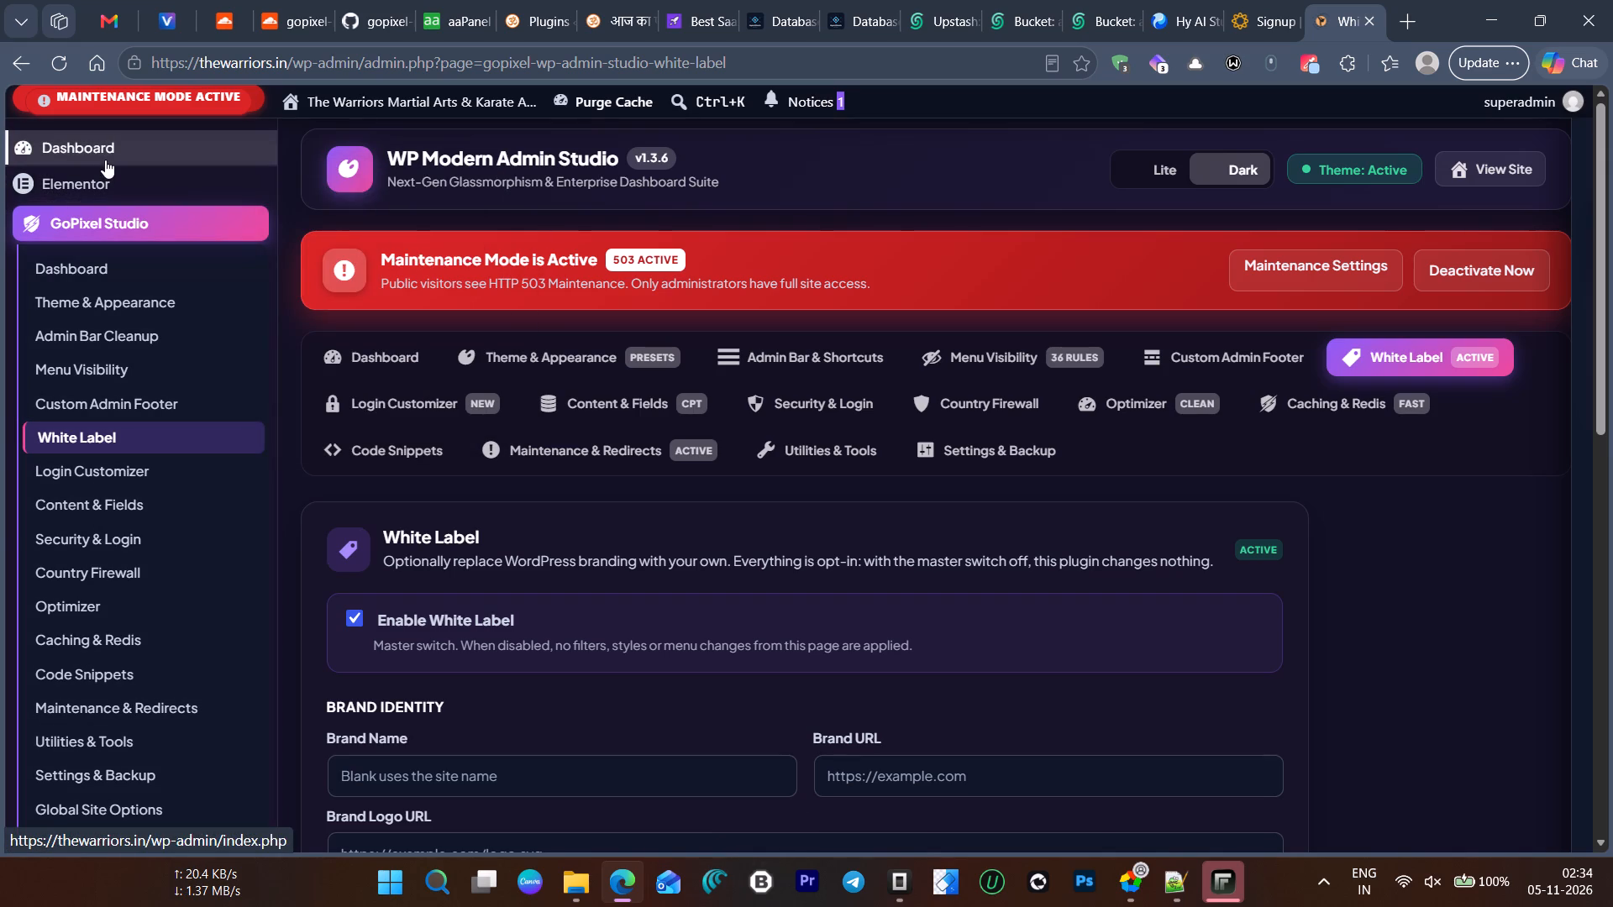
On the WordPress Dashboard, hide the Elementor Overview and Site Health Status boxes through the screen options.
{"action": "left_click", "coordinate": [105, 160], "text": "ctrl"}
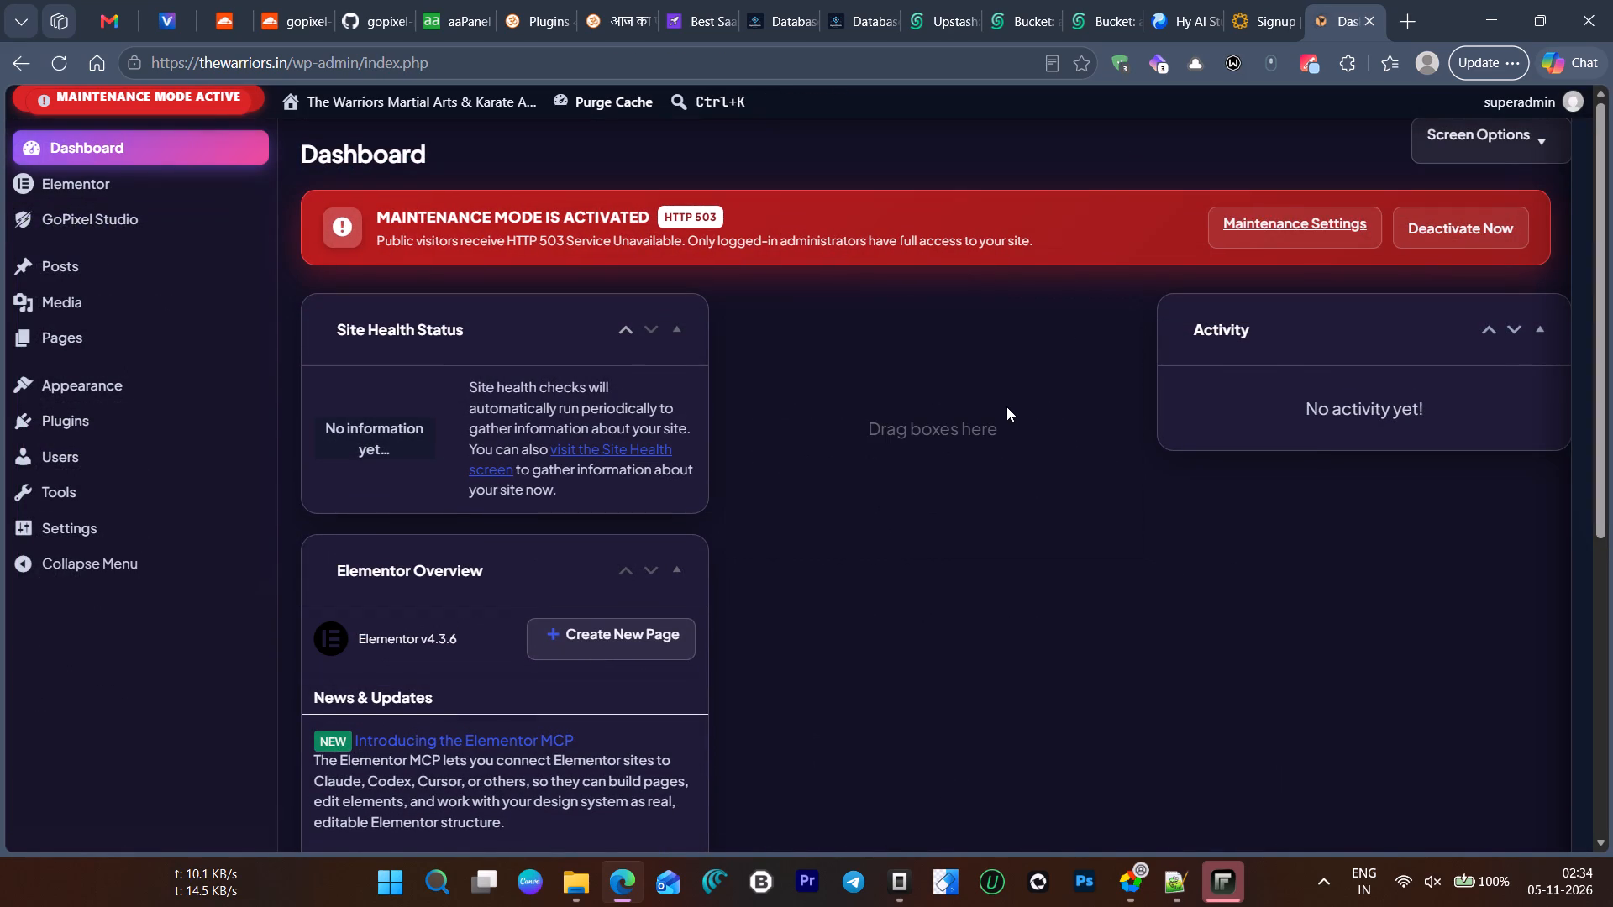
{"action": "left_click", "coordinate": [1534, 144], "text": "ctrl"}
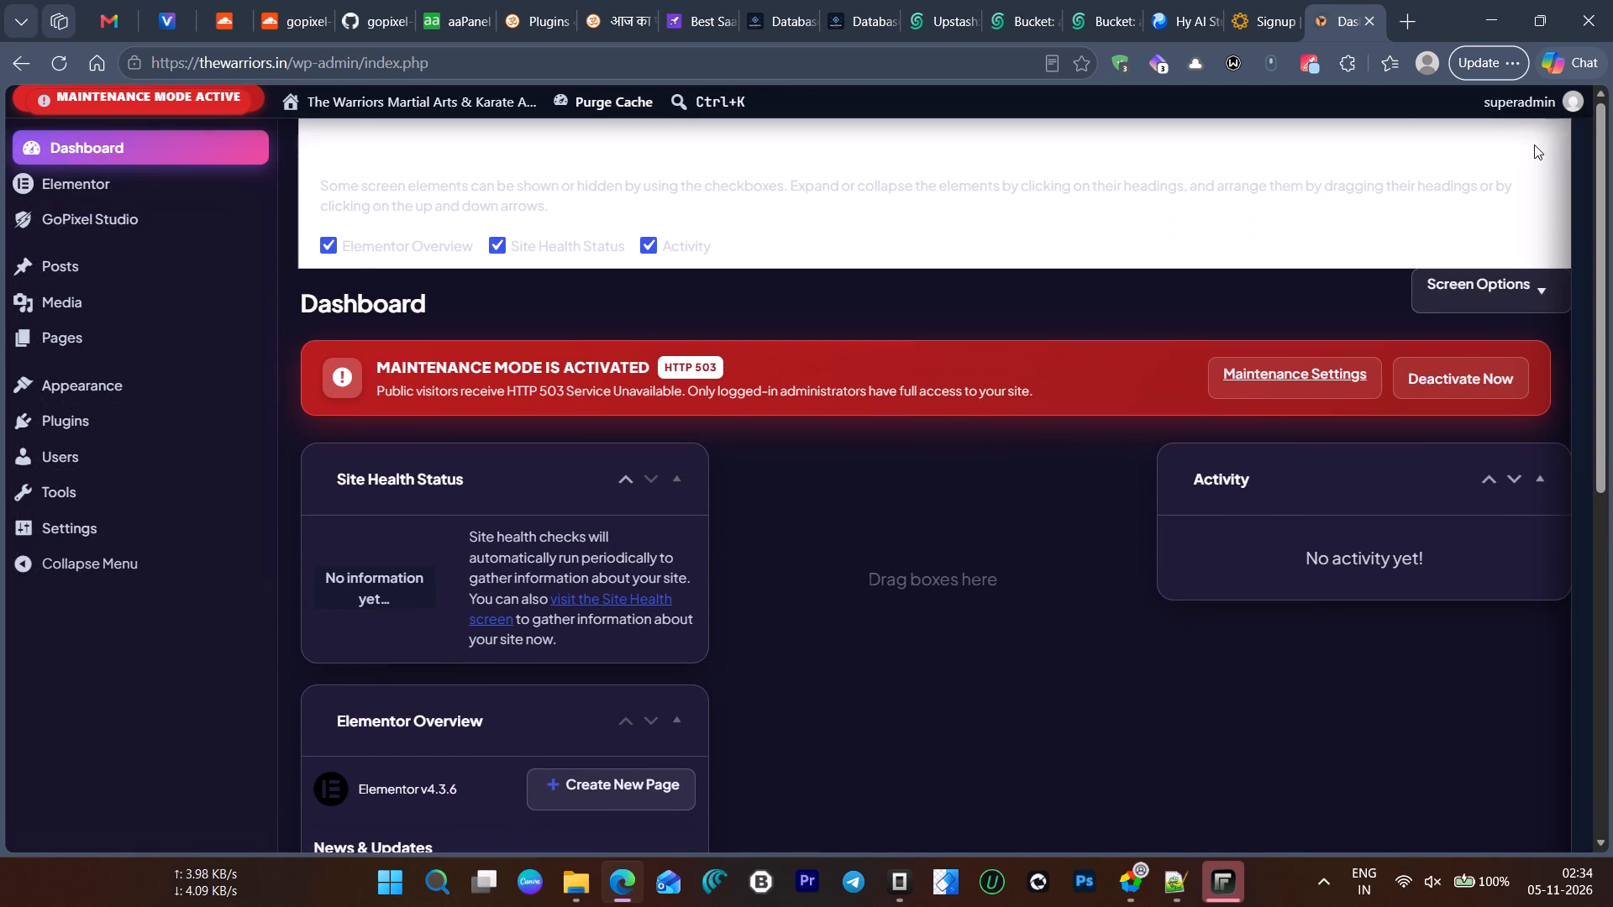
{"action": "left_click", "coordinate": [450, 245], "text": "ctrl"}
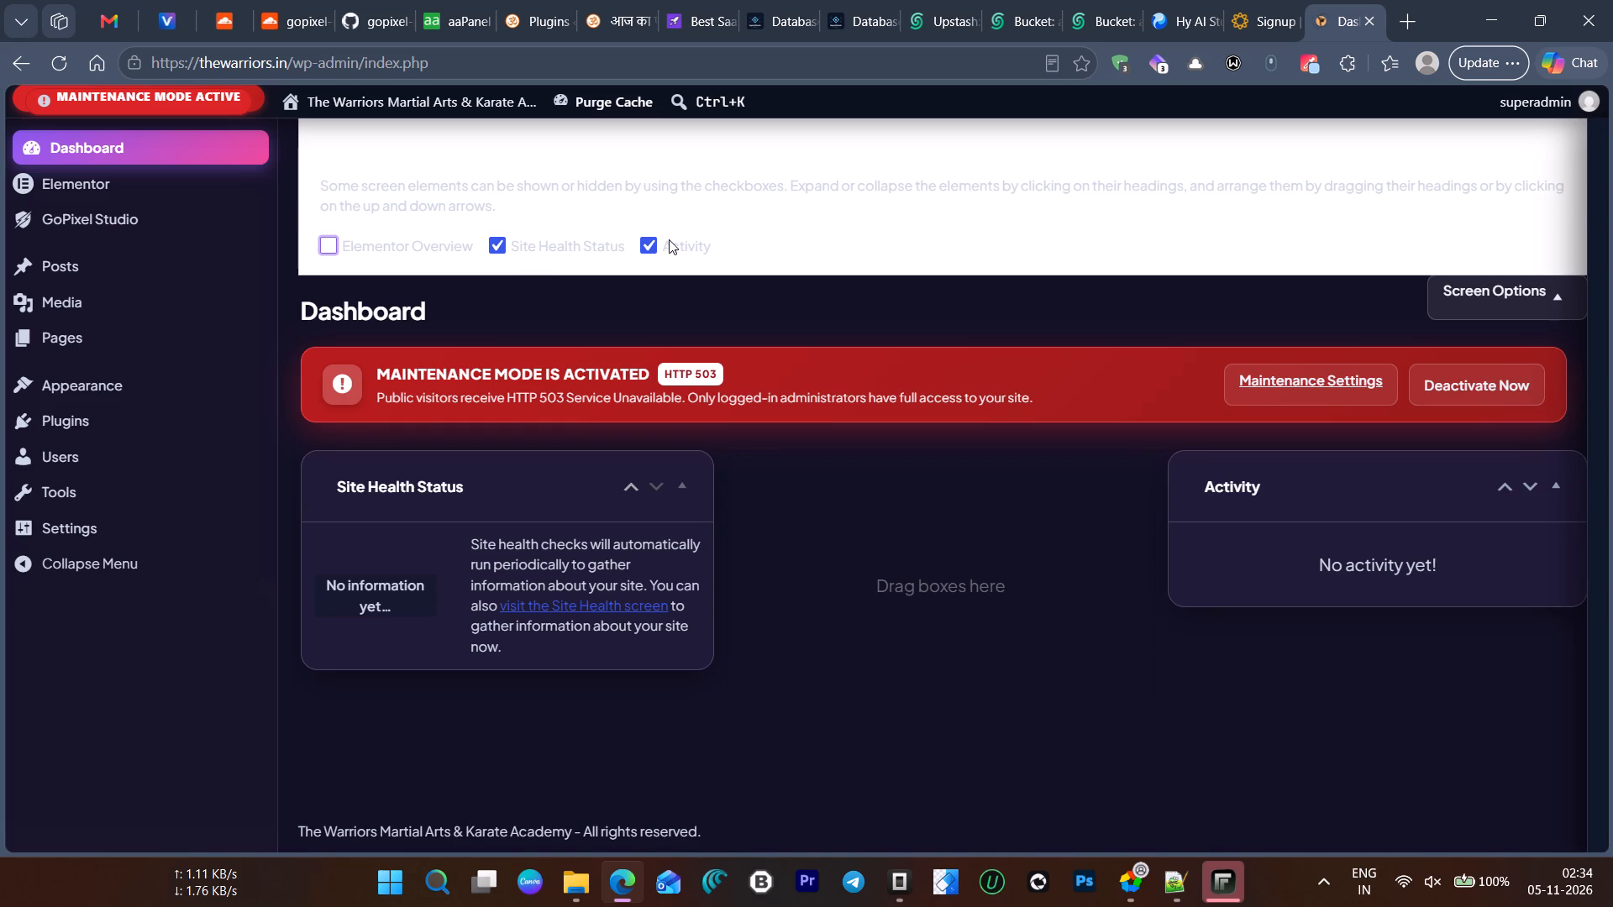
{"action": "left_click", "coordinate": [572, 243], "text": "ctrl"}
{"action": "scroll", "coordinate": [672, 597], "scroll_direction": "down", "scroll_amount": 7, "text": "ctrl"}
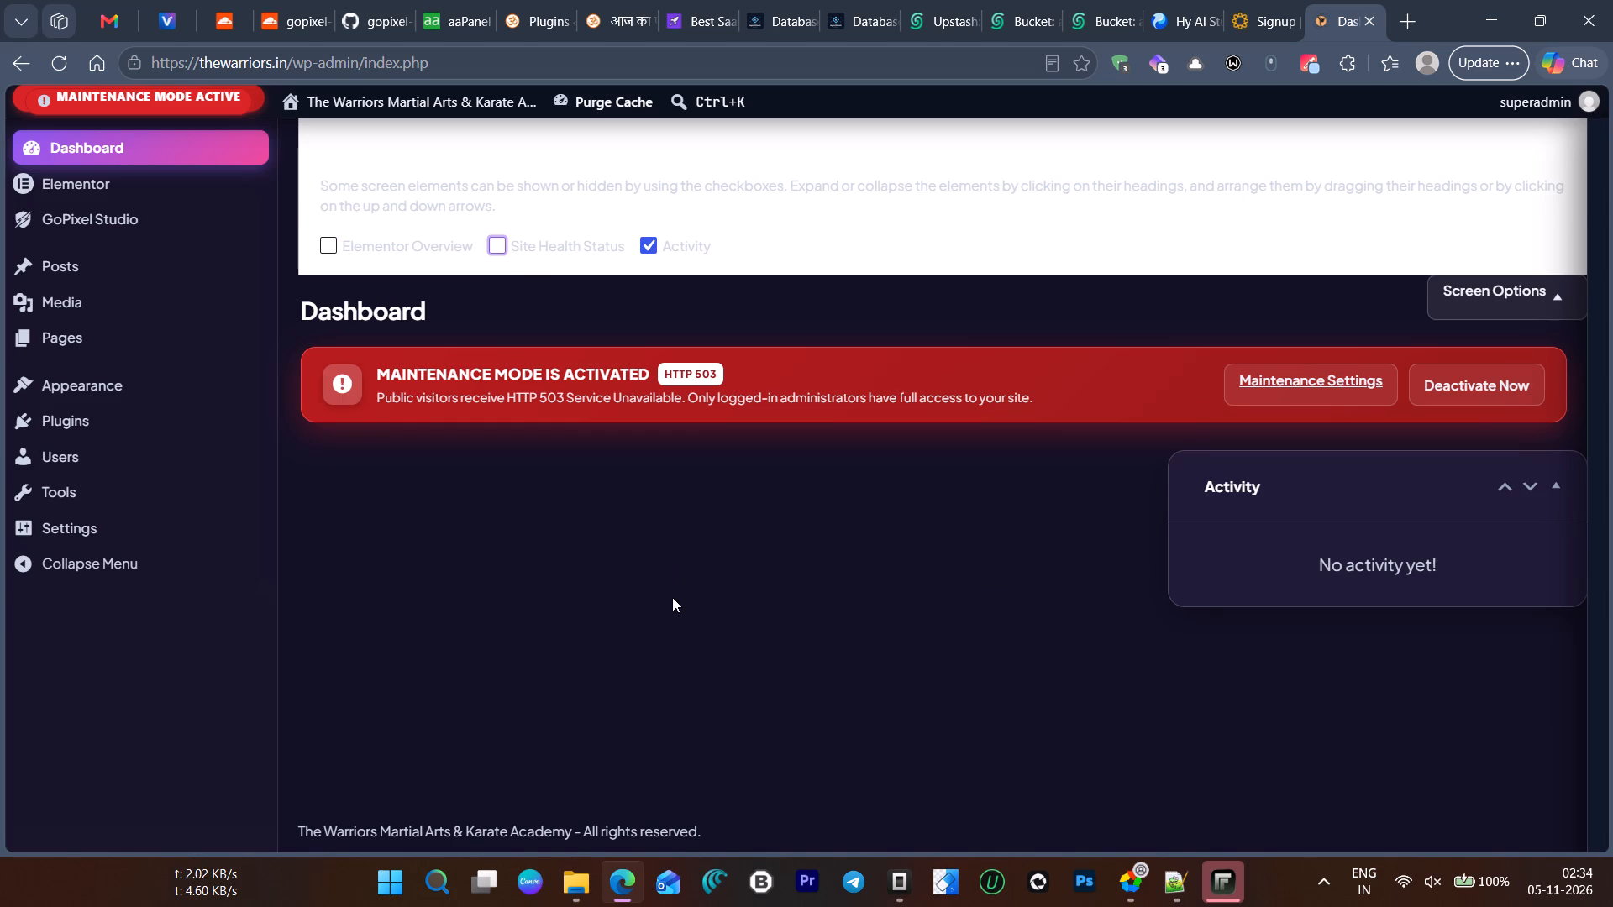
{"action": "scroll", "coordinate": [672, 598], "scroll_direction": "up", "scroll_amount": 3, "text": "ctrl"}
{"action": "left_click", "coordinate": [601, 243], "text": "ctrl"}
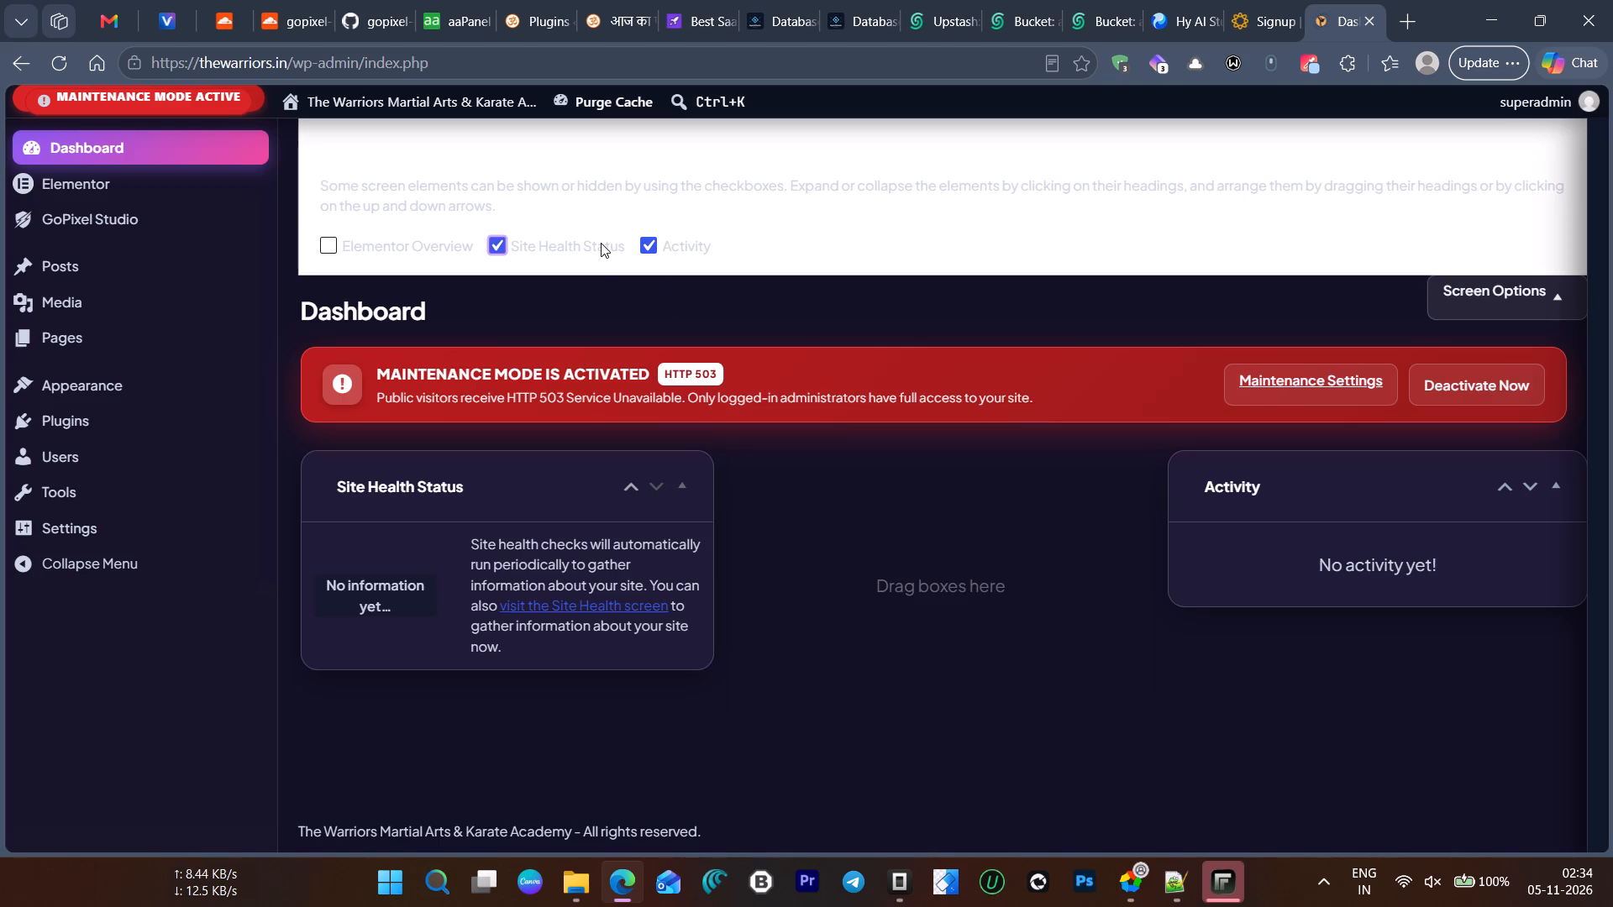
{"action": "left_click", "coordinate": [601, 243], "text": "ctrl"}
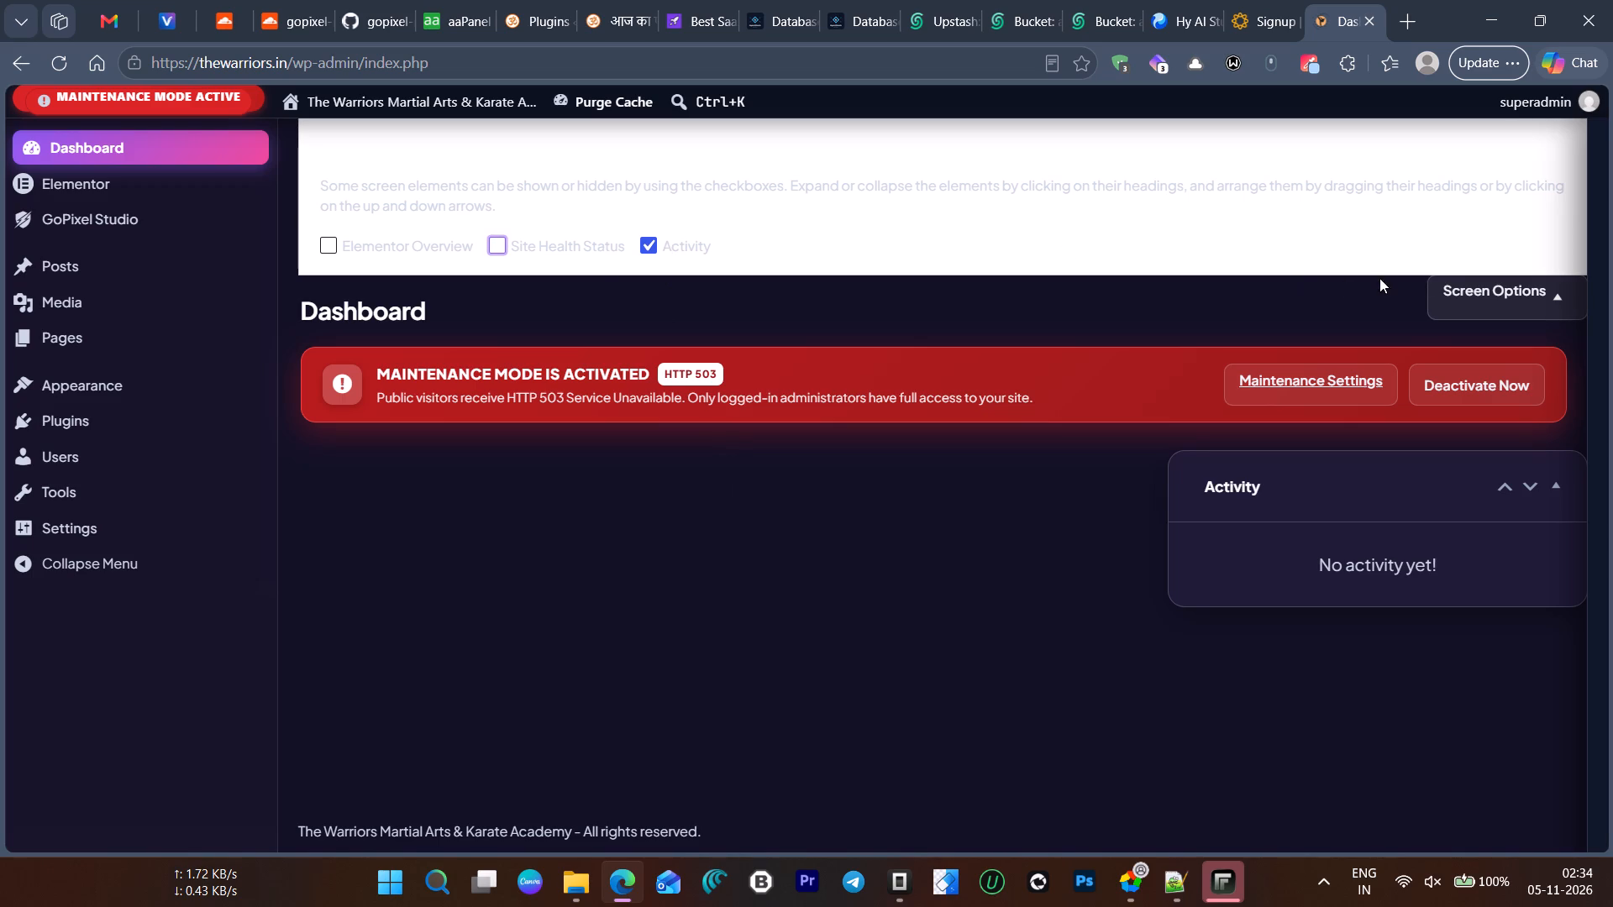
{"action": "left_click", "coordinate": [1488, 292], "text": "ctrl"}
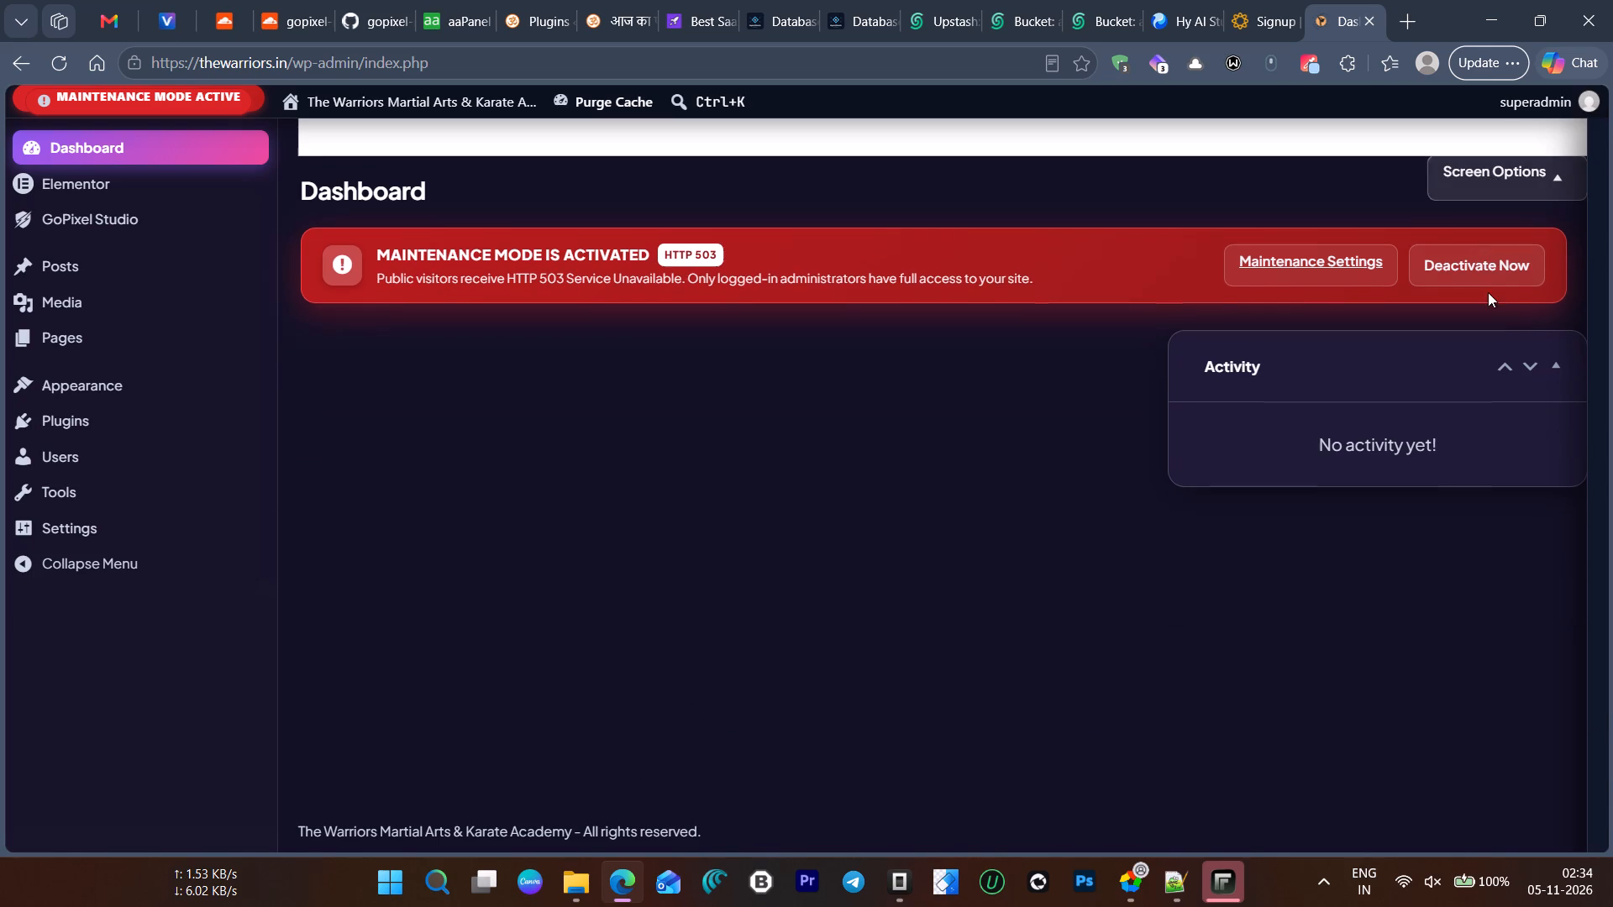
{"action": "scroll", "coordinate": [1043, 492], "scroll_direction": "down", "scroll_amount": 12, "text": "ctrl"}
{"action": "scroll", "coordinate": [988, 537], "scroll_direction": "up", "scroll_amount": 4, "text": "ctrl"}
{"action": "scroll", "coordinate": [980, 542], "scroll_direction": "down", "scroll_amount": 1, "text": "ctrl"}
{"action": "scroll", "coordinate": [980, 542], "scroll_direction": "up", "scroll_amount": 1, "text": "ctrl"}
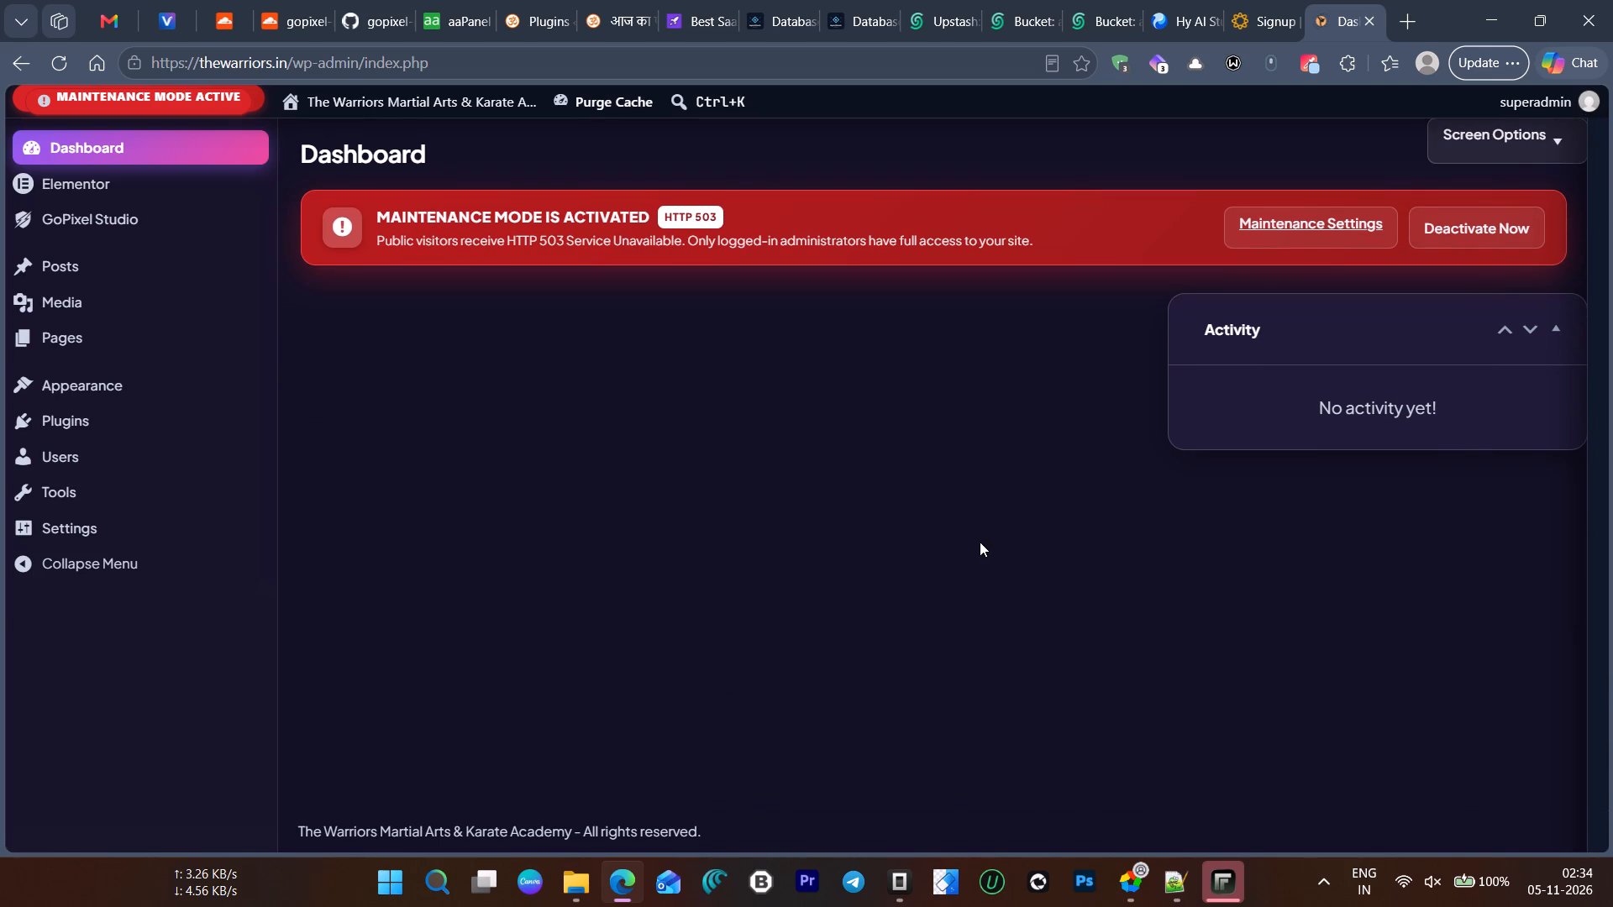
{"action": "scroll", "coordinate": [980, 542], "scroll_direction": "up", "scroll_amount": 1, "text": "ctrl"}
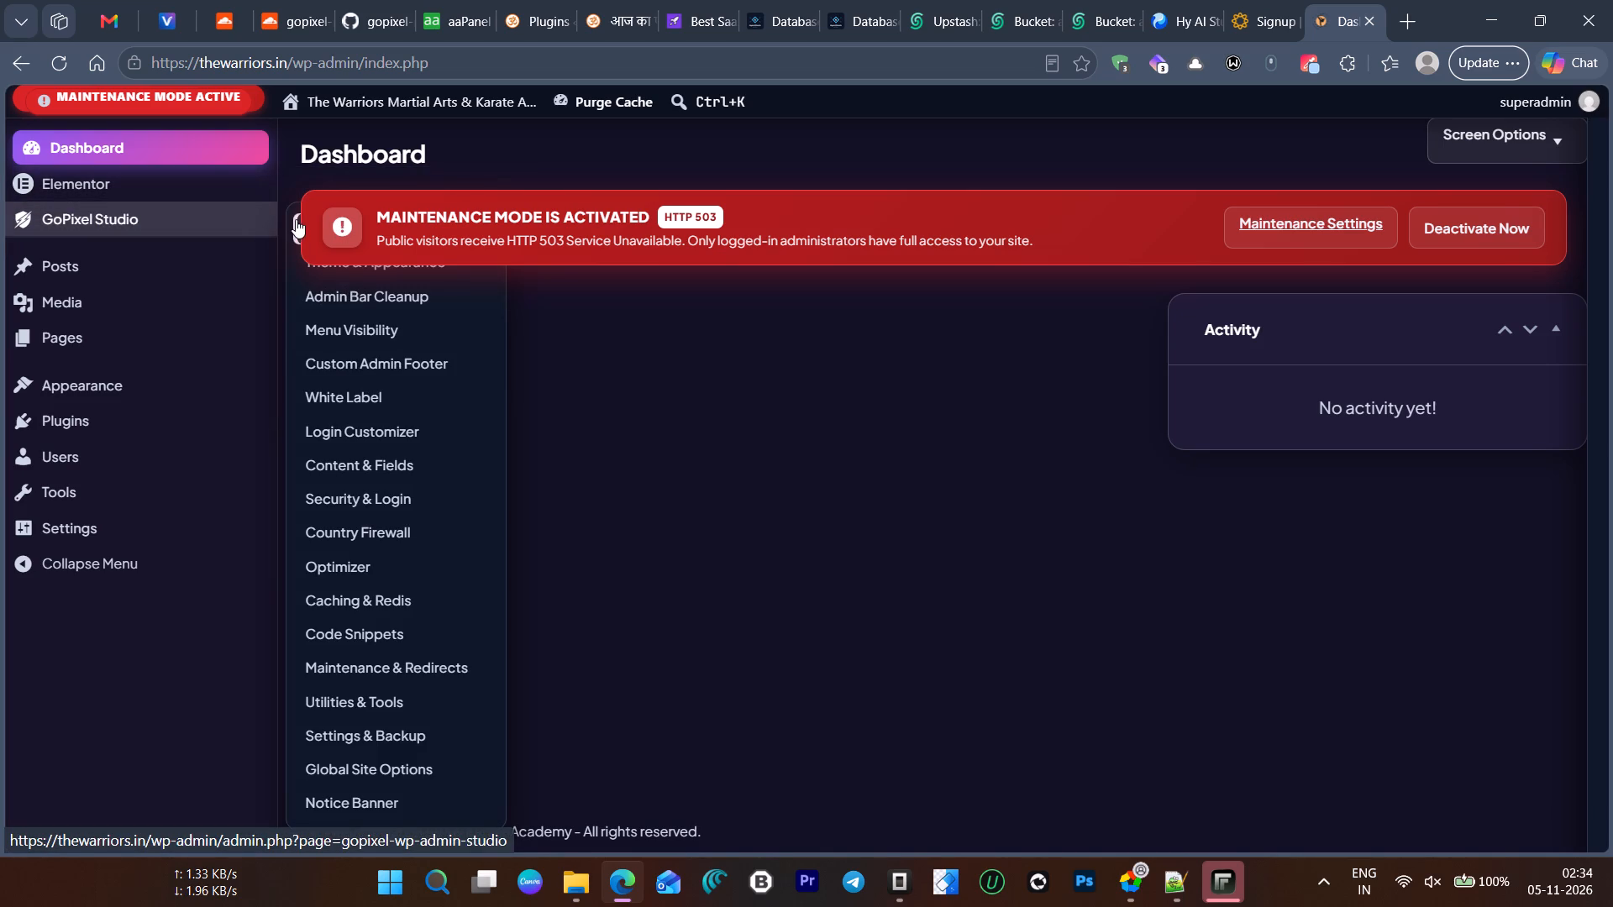
Return to GoPixel Studio's Menu Visibility page and examine the full list of active hiding rules.
{"action": "left_click", "coordinate": [334, 331], "text": "ctrl"}
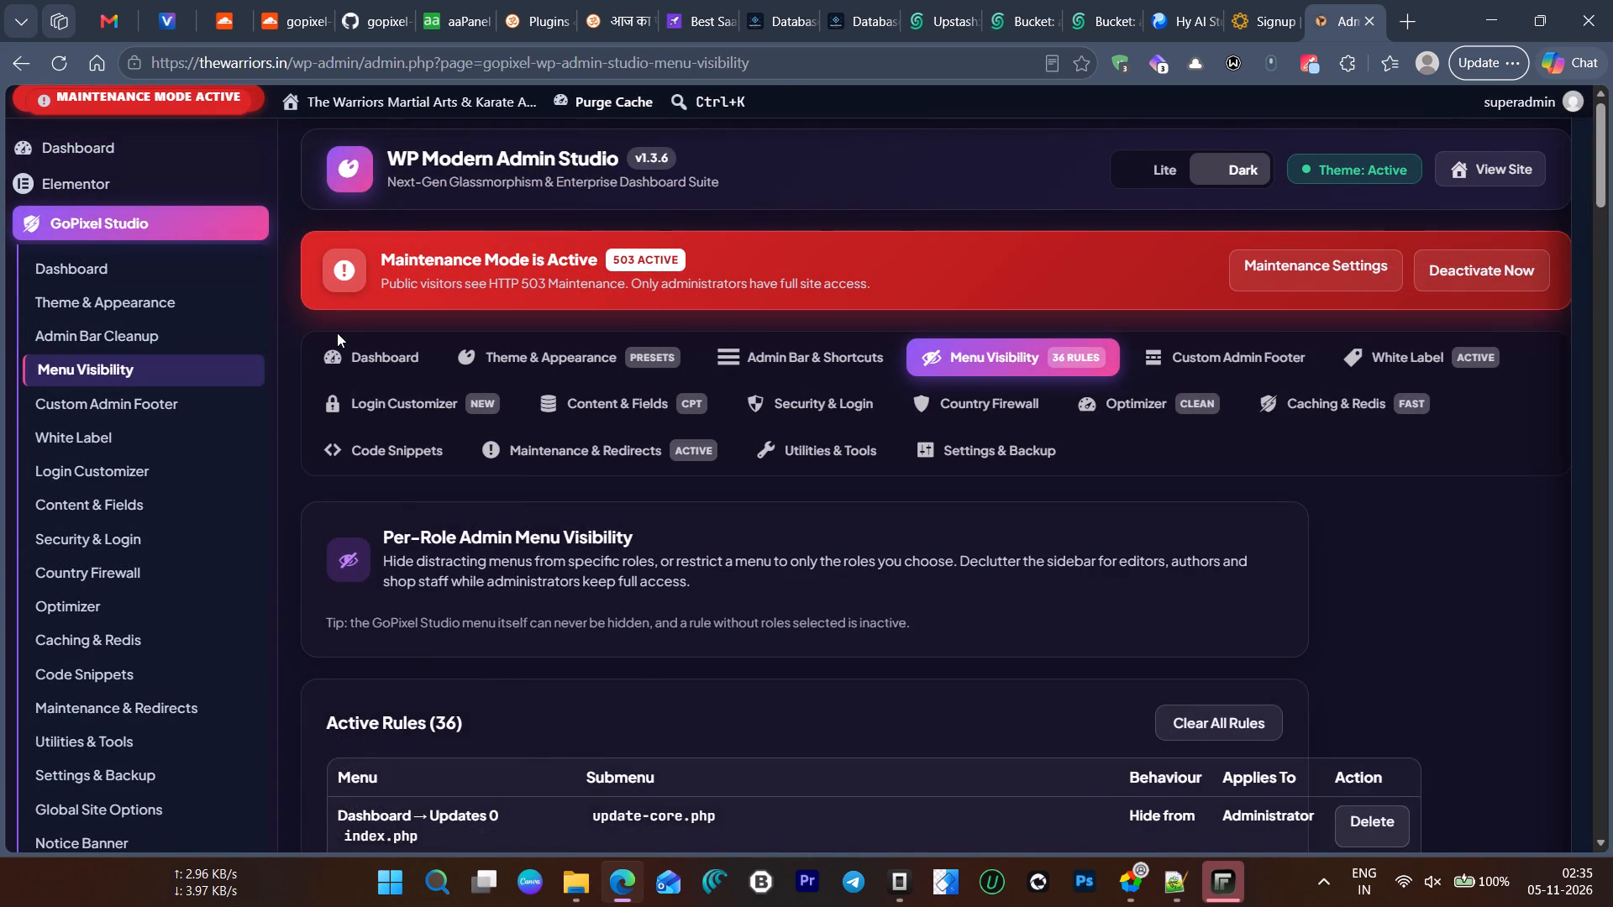
{"action": "scroll", "coordinate": [631, 446], "scroll_direction": "down", "scroll_amount": 3, "text": "ctrl"}
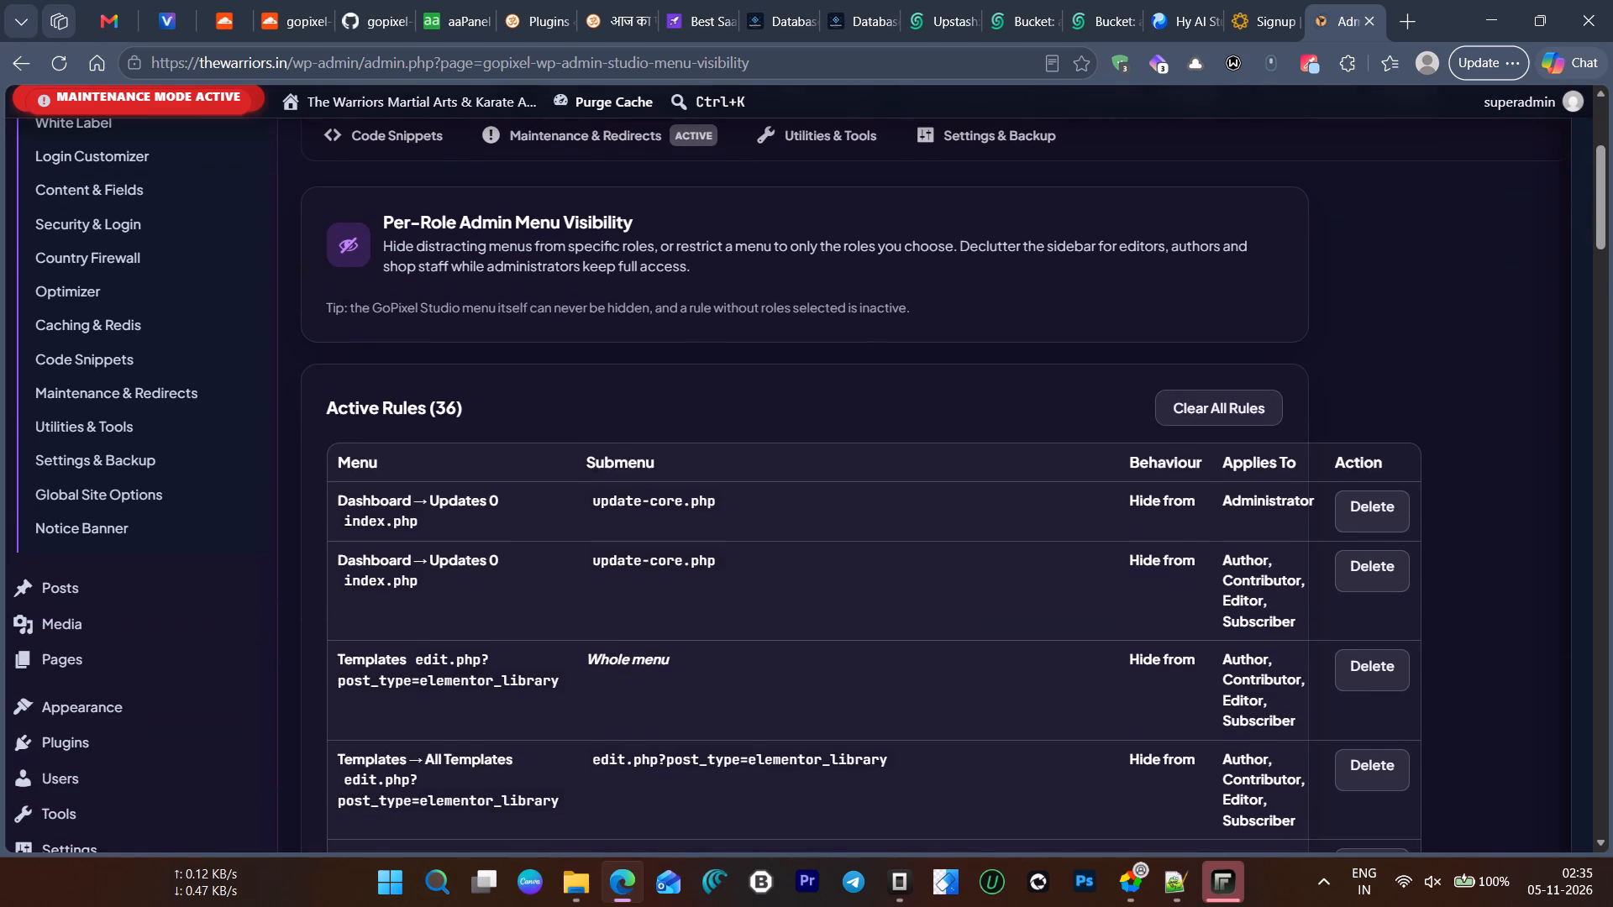
{"action": "scroll", "coordinate": [851, 454], "scroll_direction": "down", "scroll_amount": 13, "text": "ctrl"}
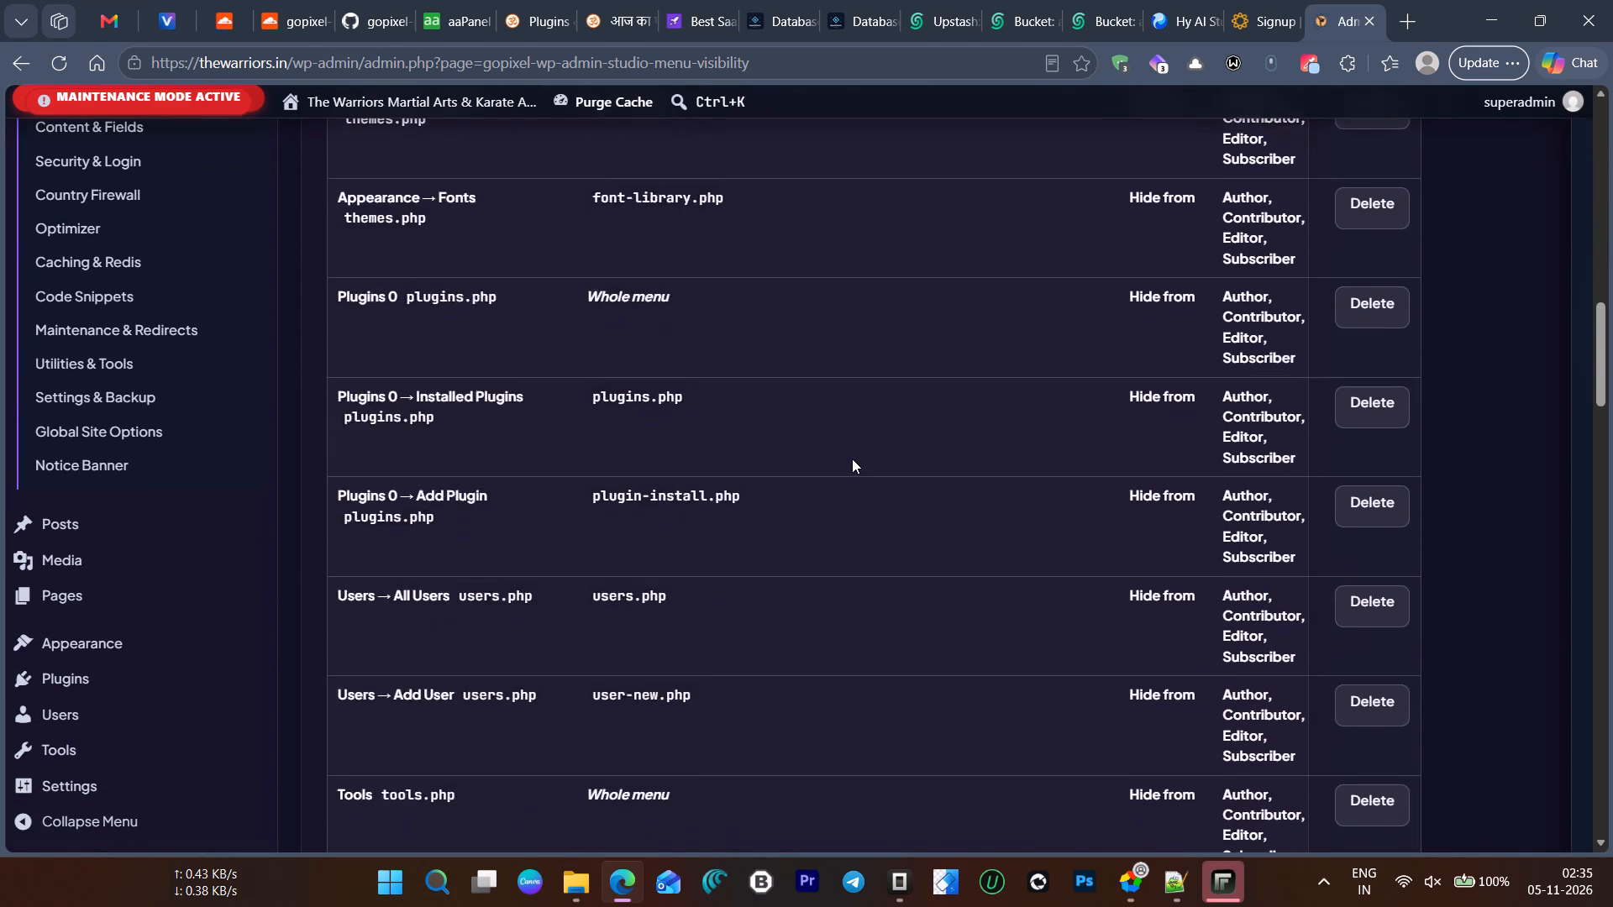
{"action": "scroll", "coordinate": [852, 459], "scroll_direction": "down", "scroll_amount": 19, "text": "ctrl"}
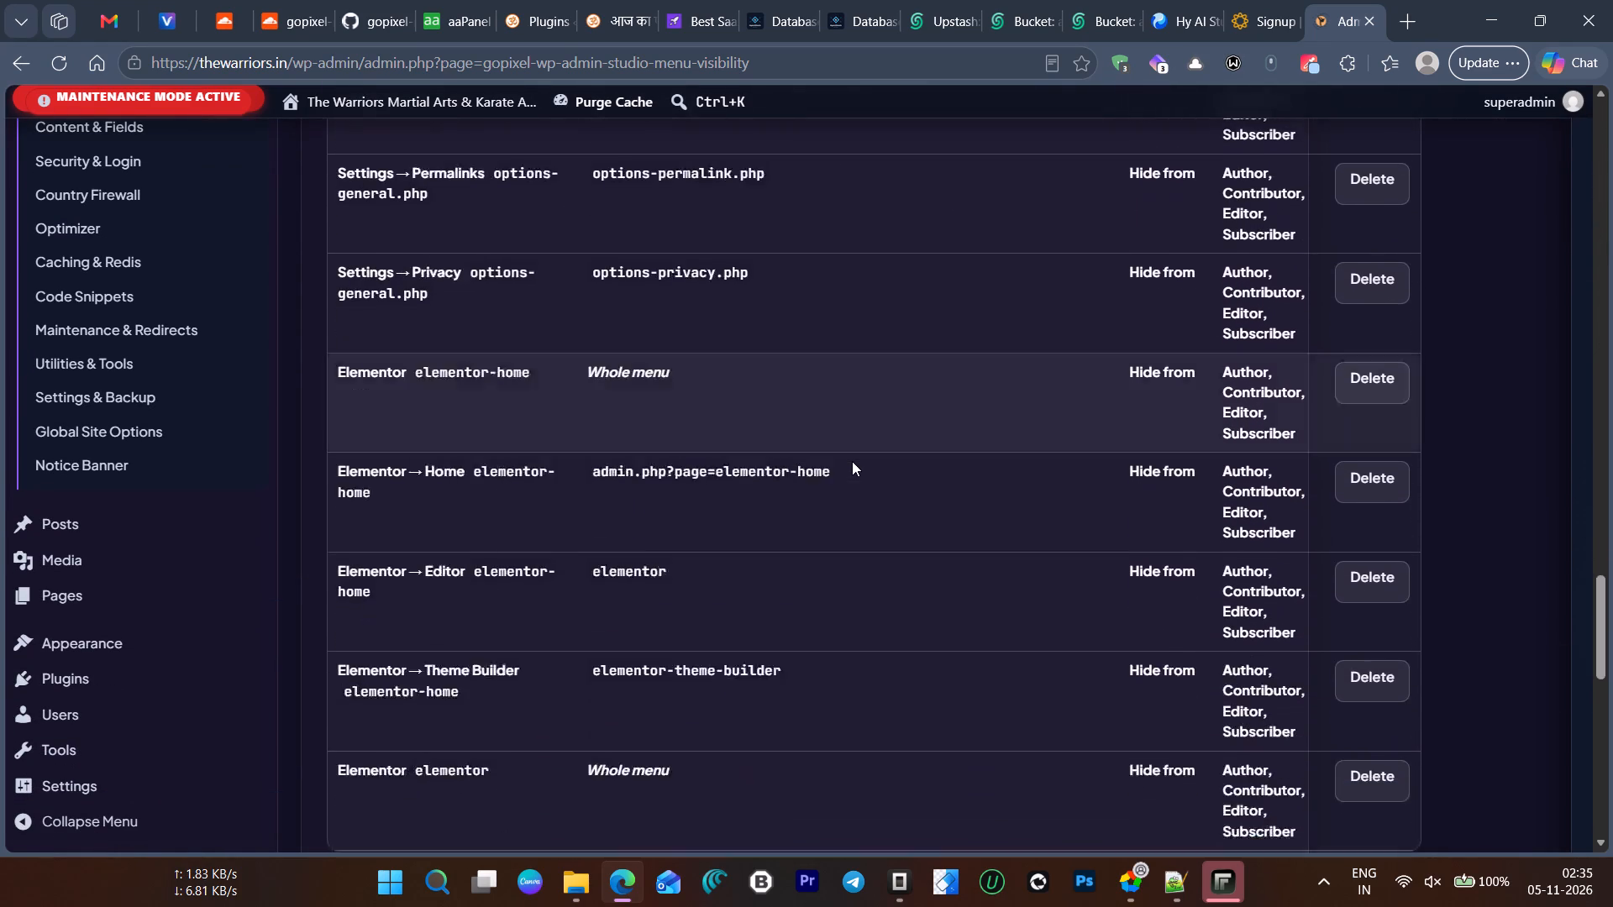
Examine the Menu Item Toggles for the Editor, Author, Contributor and Subscriber roles, from Dashboard through to Elementor.
{"action": "scroll", "coordinate": [852, 461], "scroll_direction": "down", "scroll_amount": 6, "text": "ctrl"}
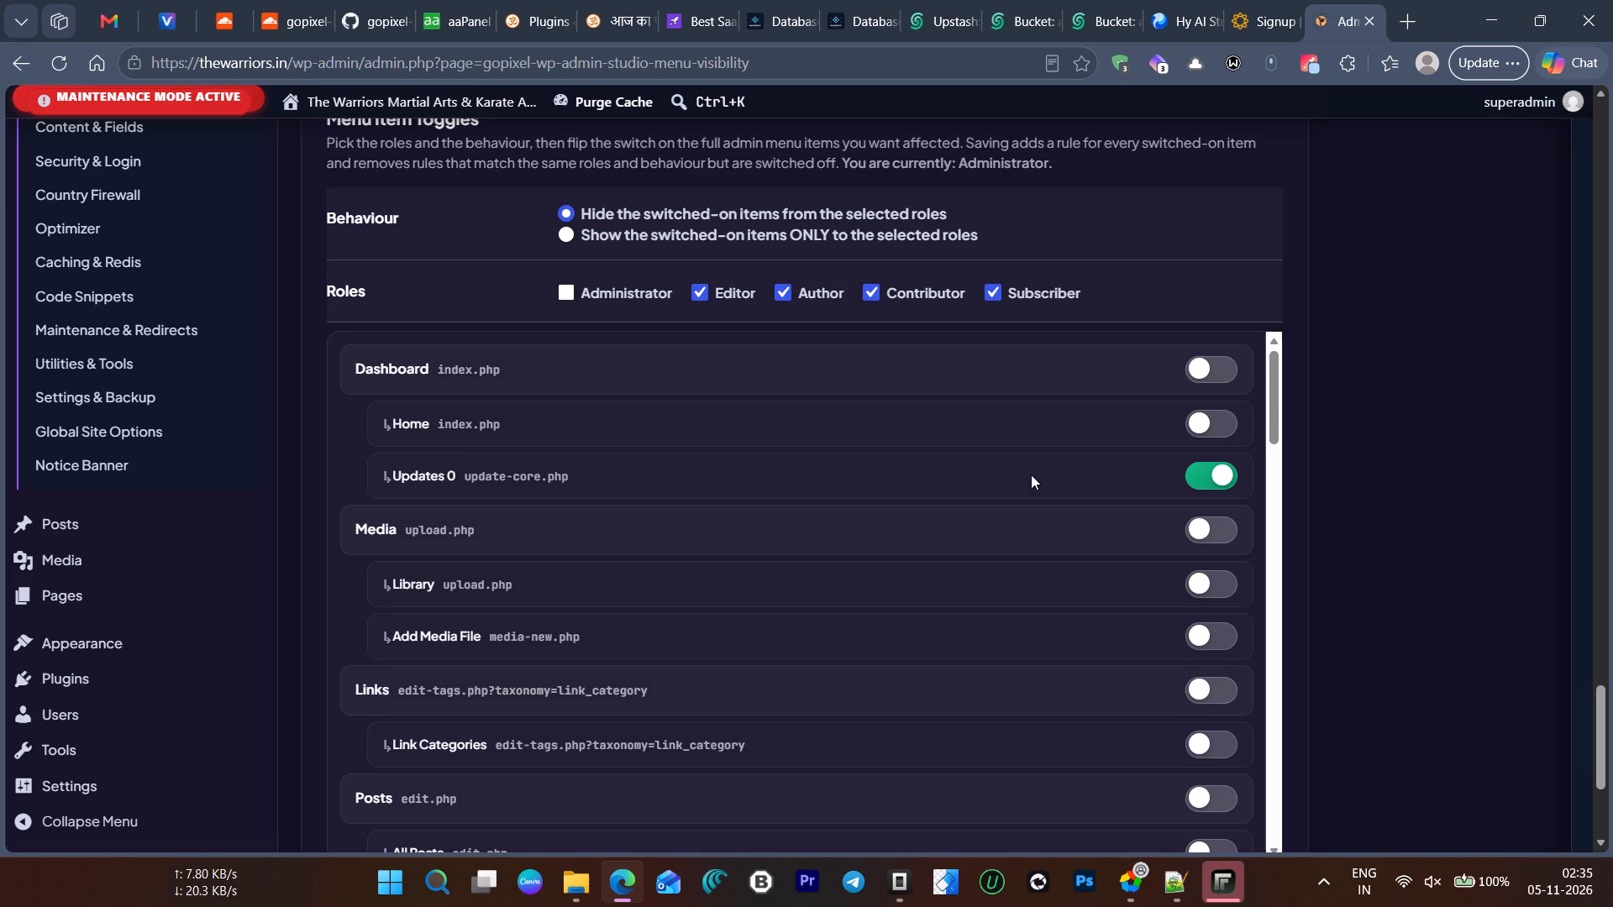
{"action": "scroll", "coordinate": [1031, 474], "scroll_direction": "down", "scroll_amount": 9, "text": "ctrl"}
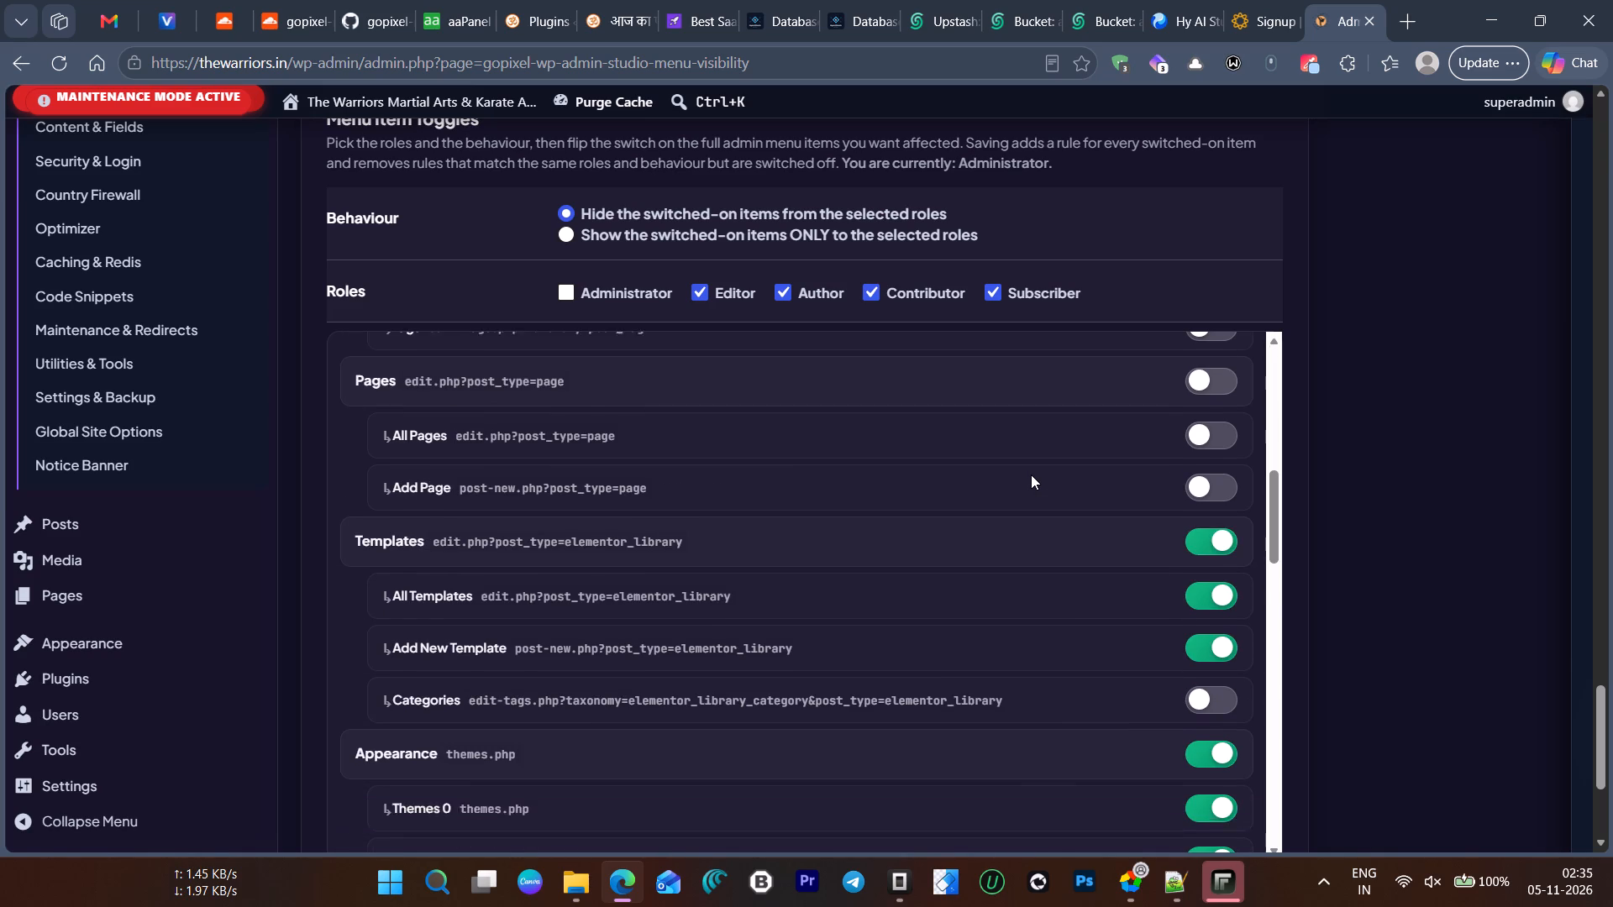
{"action": "scroll", "coordinate": [1031, 474], "scroll_direction": "down", "scroll_amount": 4, "text": "ctrl"}
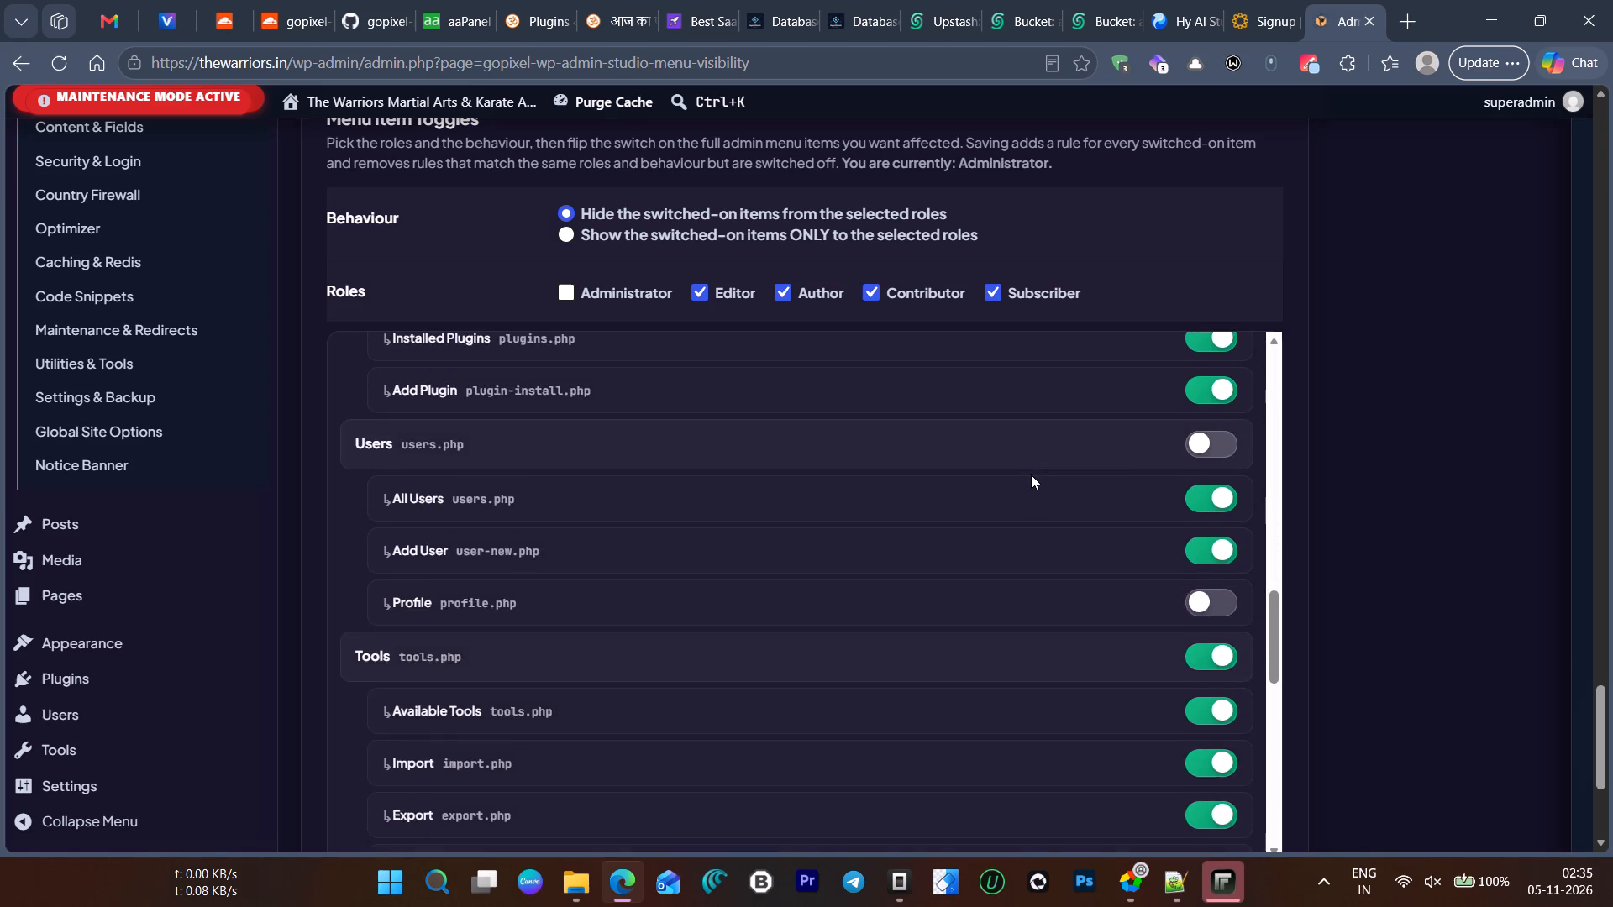
{"action": "scroll", "coordinate": [1031, 474], "scroll_direction": "down", "scroll_amount": 15, "text": "ctrl"}
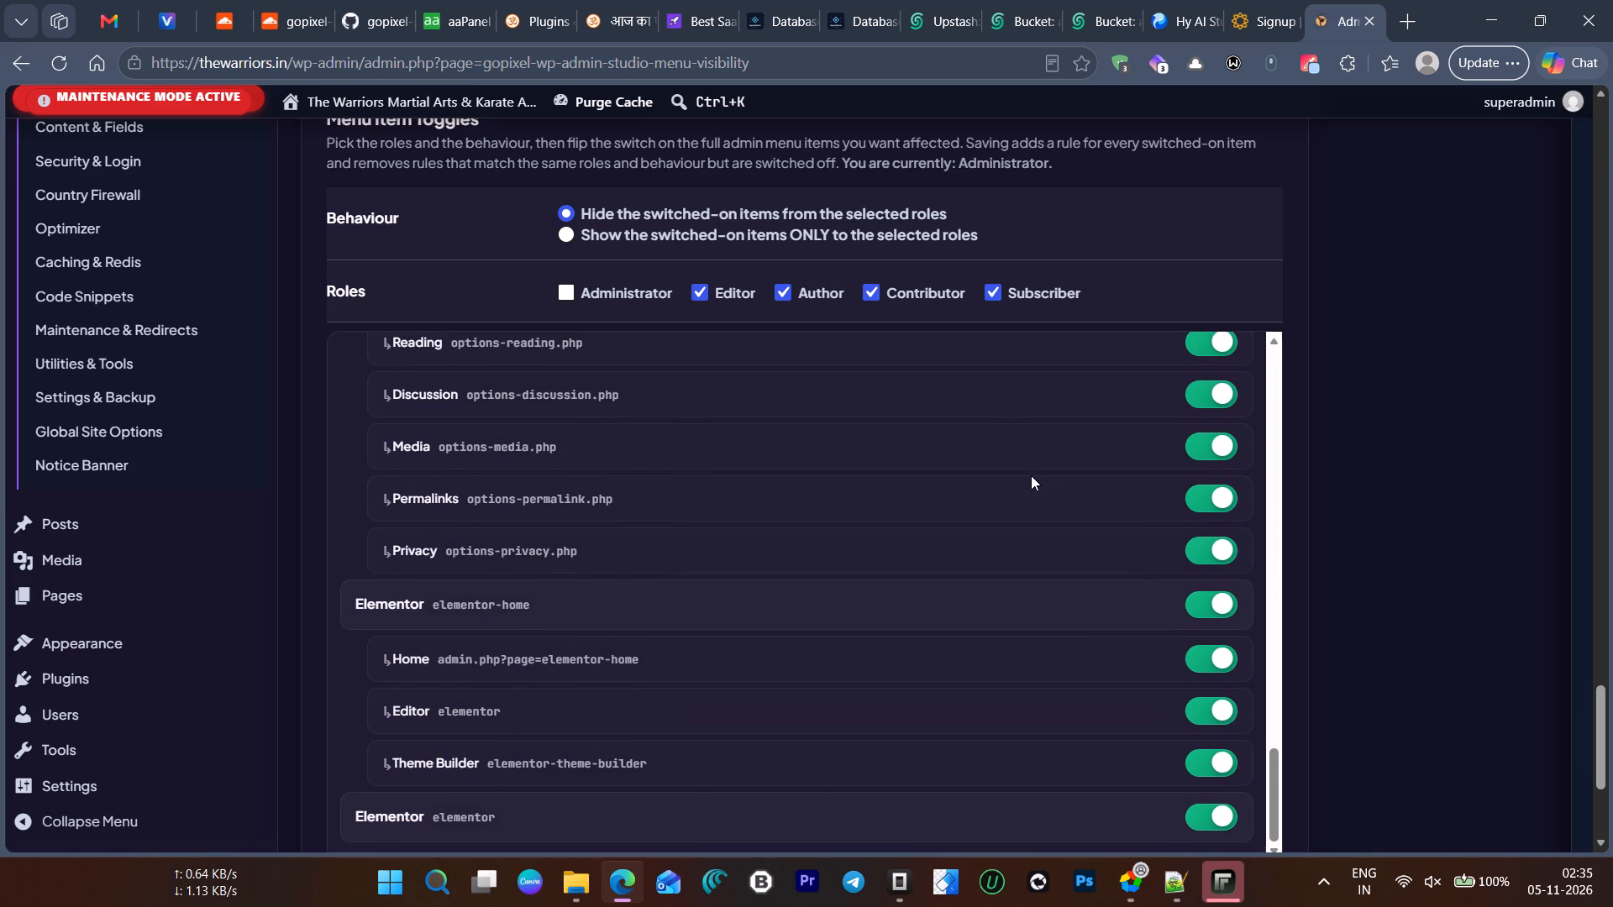
Re-examine the Menu Item Toggles from Elementor back up to Dashboard, including the end of the active hiding rules.
{"action": "scroll", "coordinate": [1031, 475], "scroll_direction": "down", "scroll_amount": 1, "text": "ctrl"}
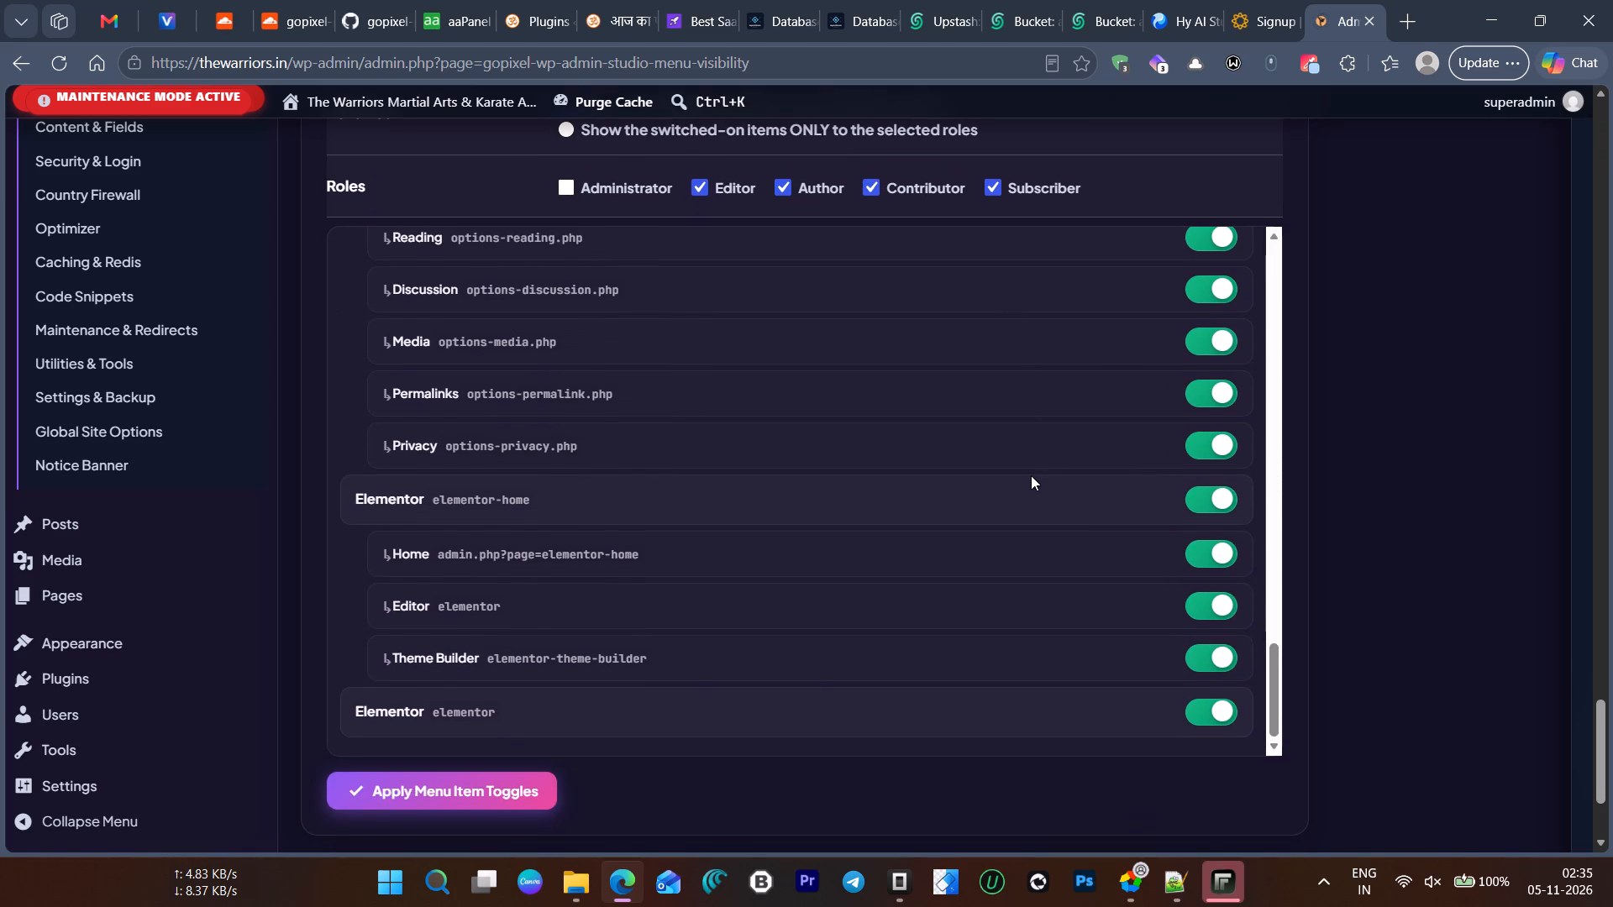
{"action": "scroll", "coordinate": [1031, 475], "scroll_direction": "up", "scroll_amount": 2, "text": "ctrl"}
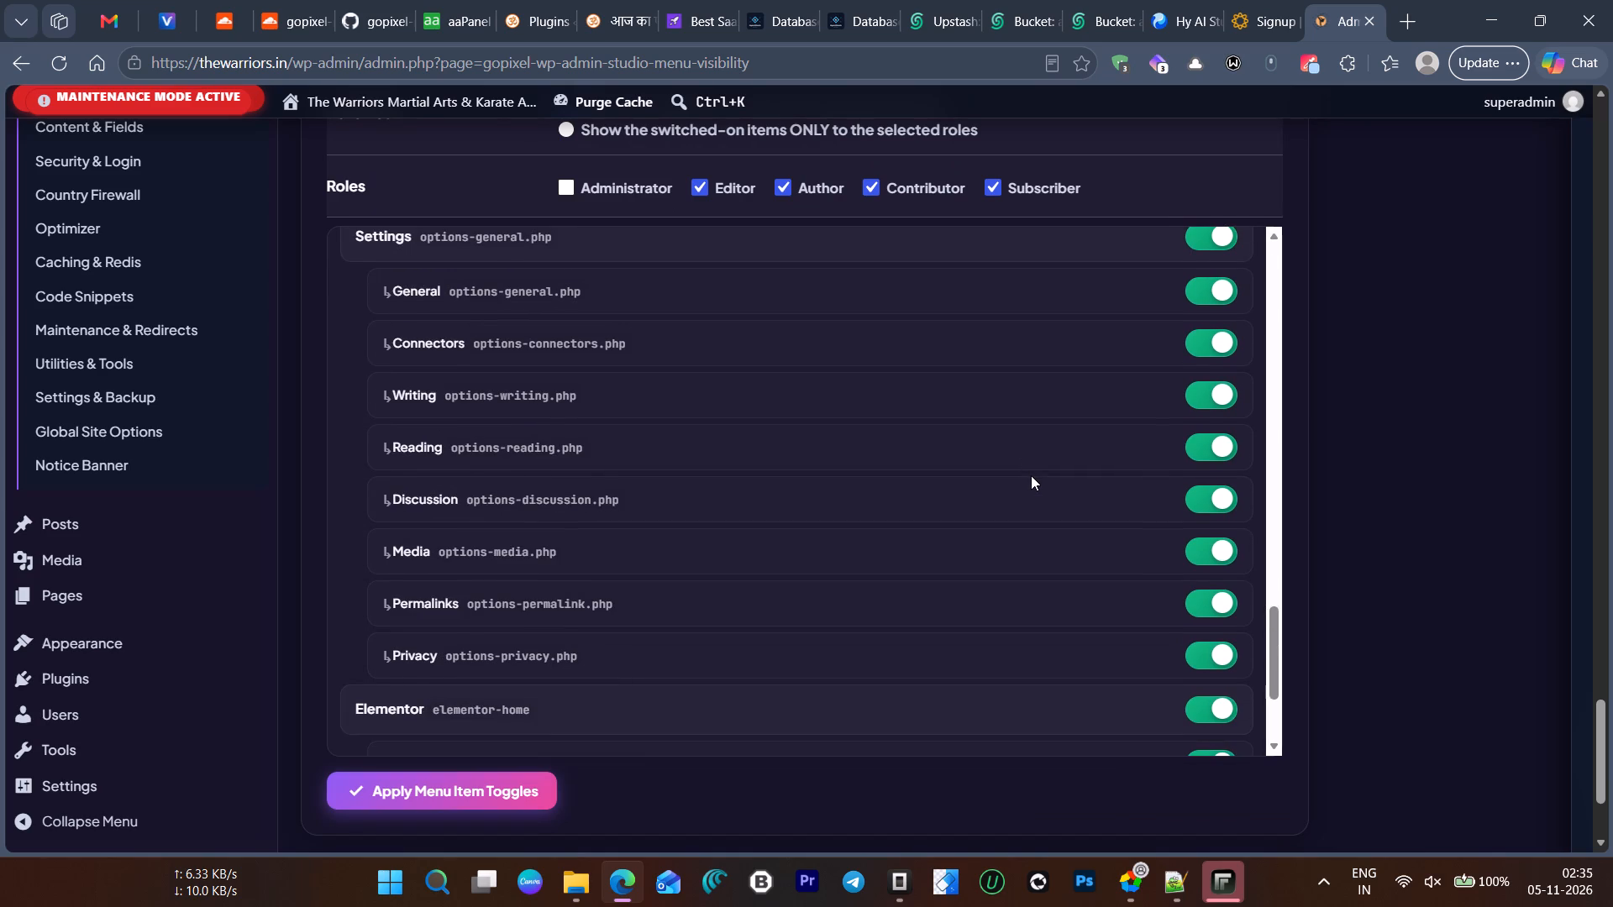
{"action": "scroll", "coordinate": [1031, 475], "scroll_direction": "up", "scroll_amount": 3, "text": "ctrl"}
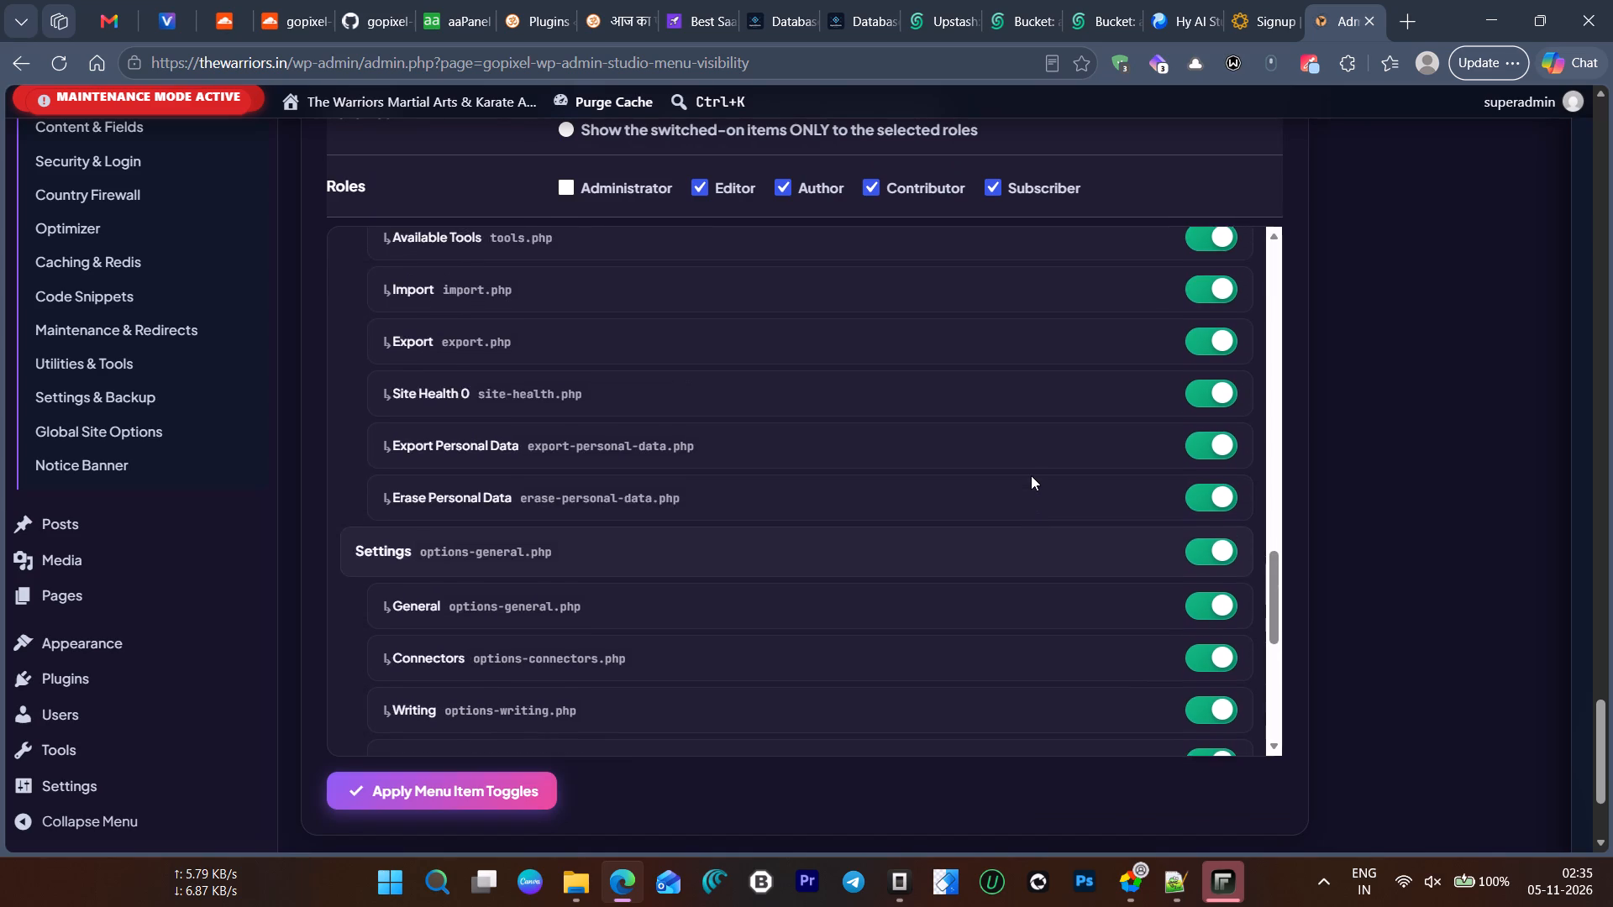
{"action": "scroll", "coordinate": [1031, 475], "scroll_direction": "up", "scroll_amount": 3, "text": "ctrl"}
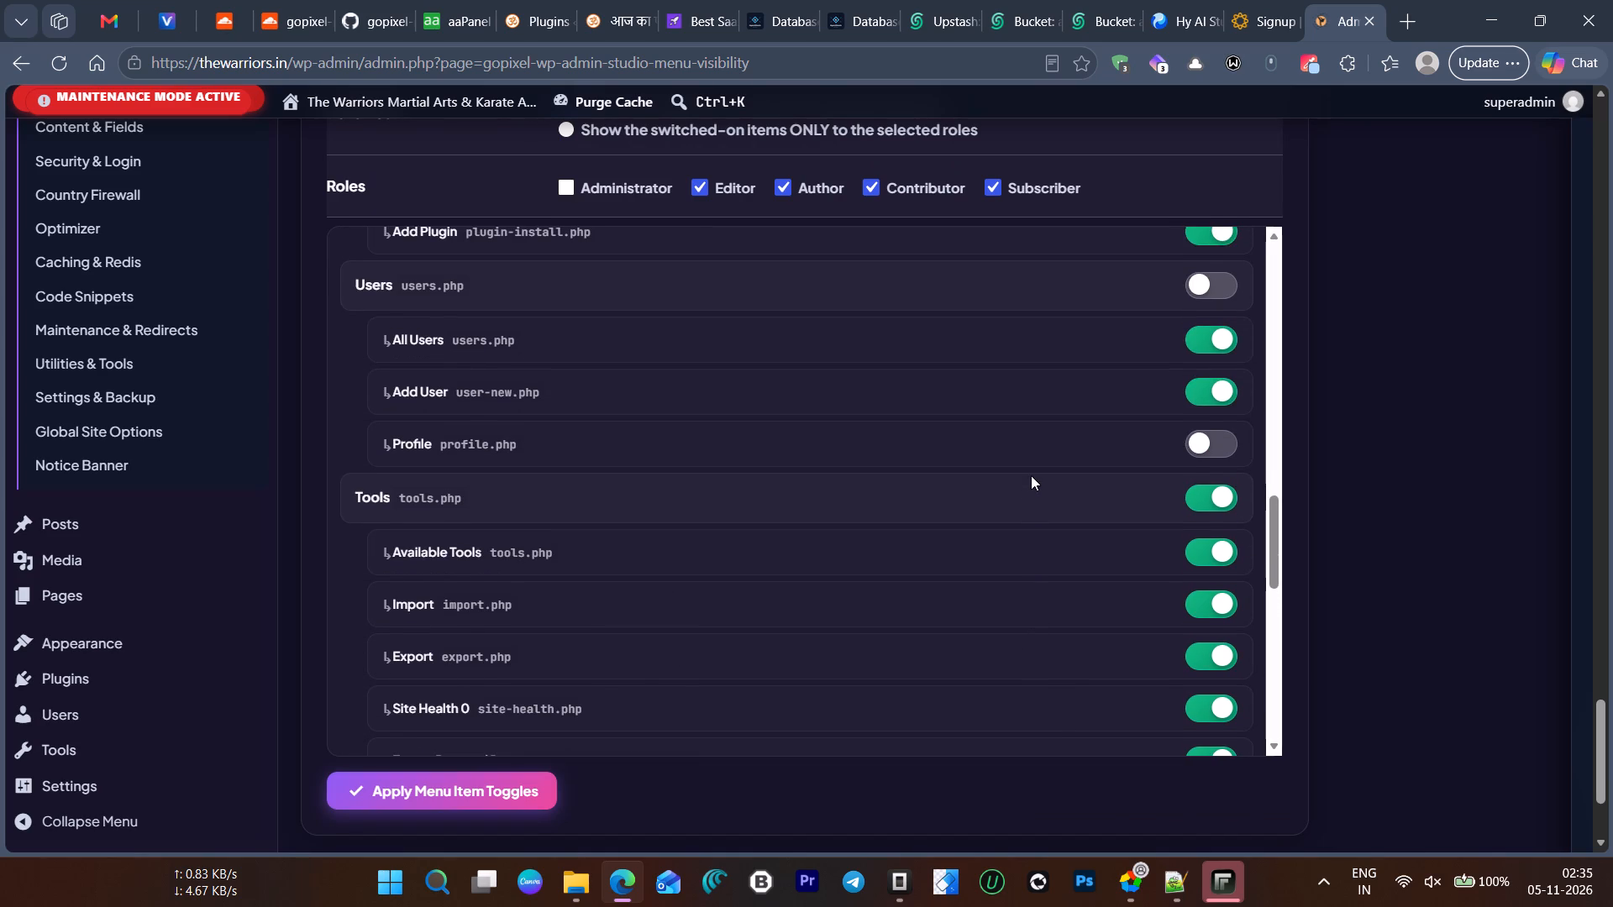
{"action": "scroll", "coordinate": [1031, 475], "scroll_direction": "up", "scroll_amount": 2, "text": "ctrl"}
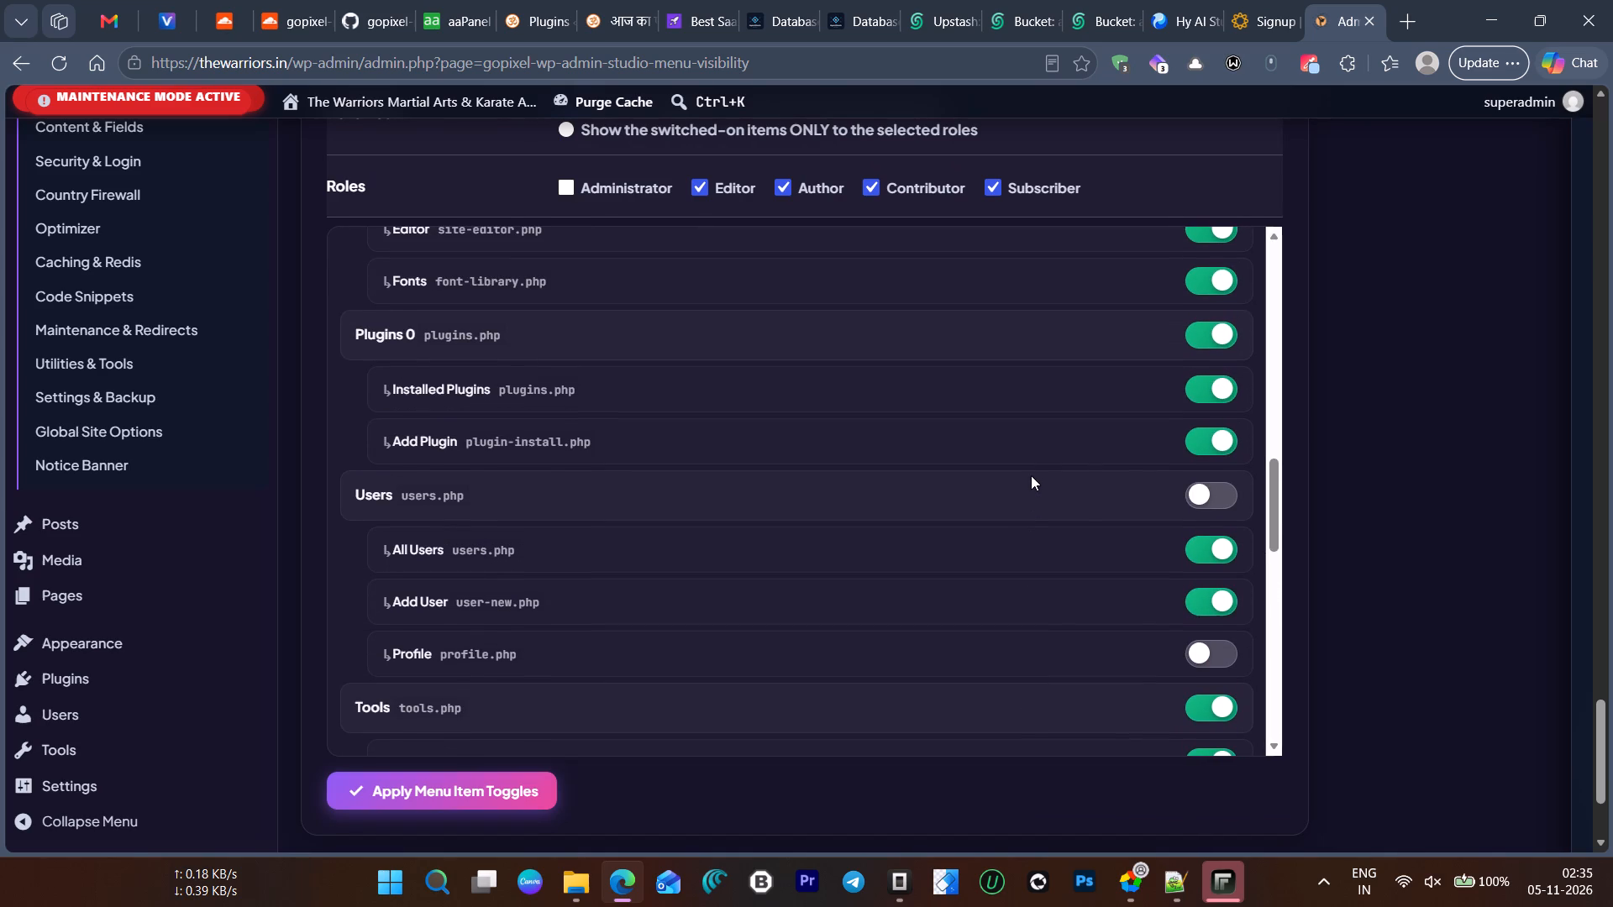
{"action": "scroll", "coordinate": [1031, 475], "scroll_direction": "up", "scroll_amount": 1, "text": "ctrl"}
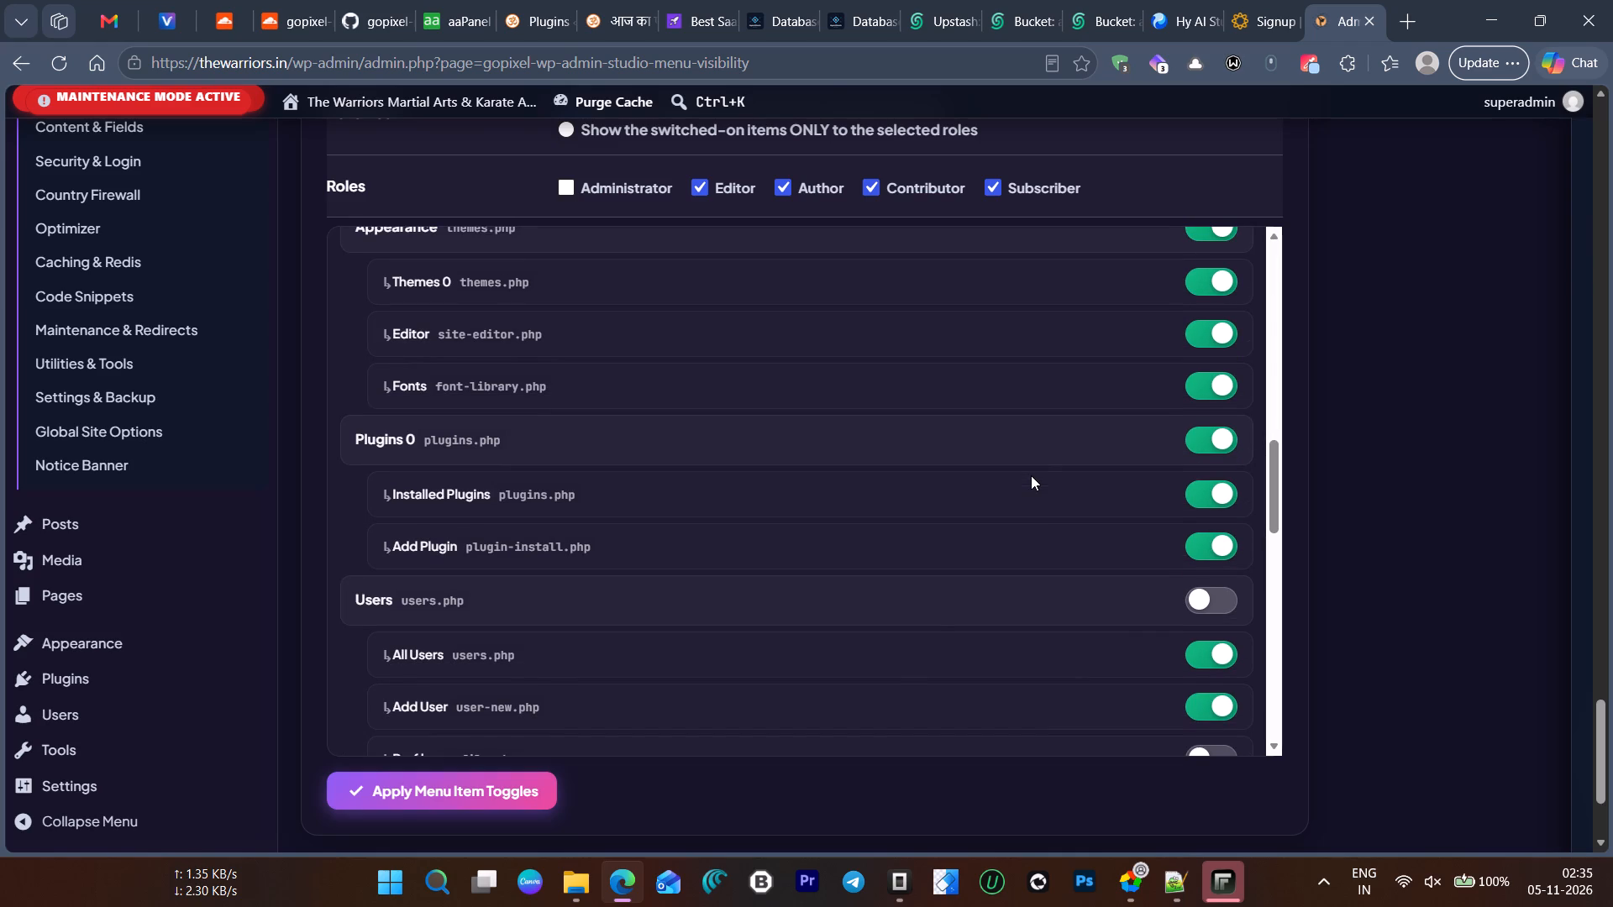
{"action": "scroll", "coordinate": [1031, 475], "scroll_direction": "up", "scroll_amount": 2, "text": "ctrl"}
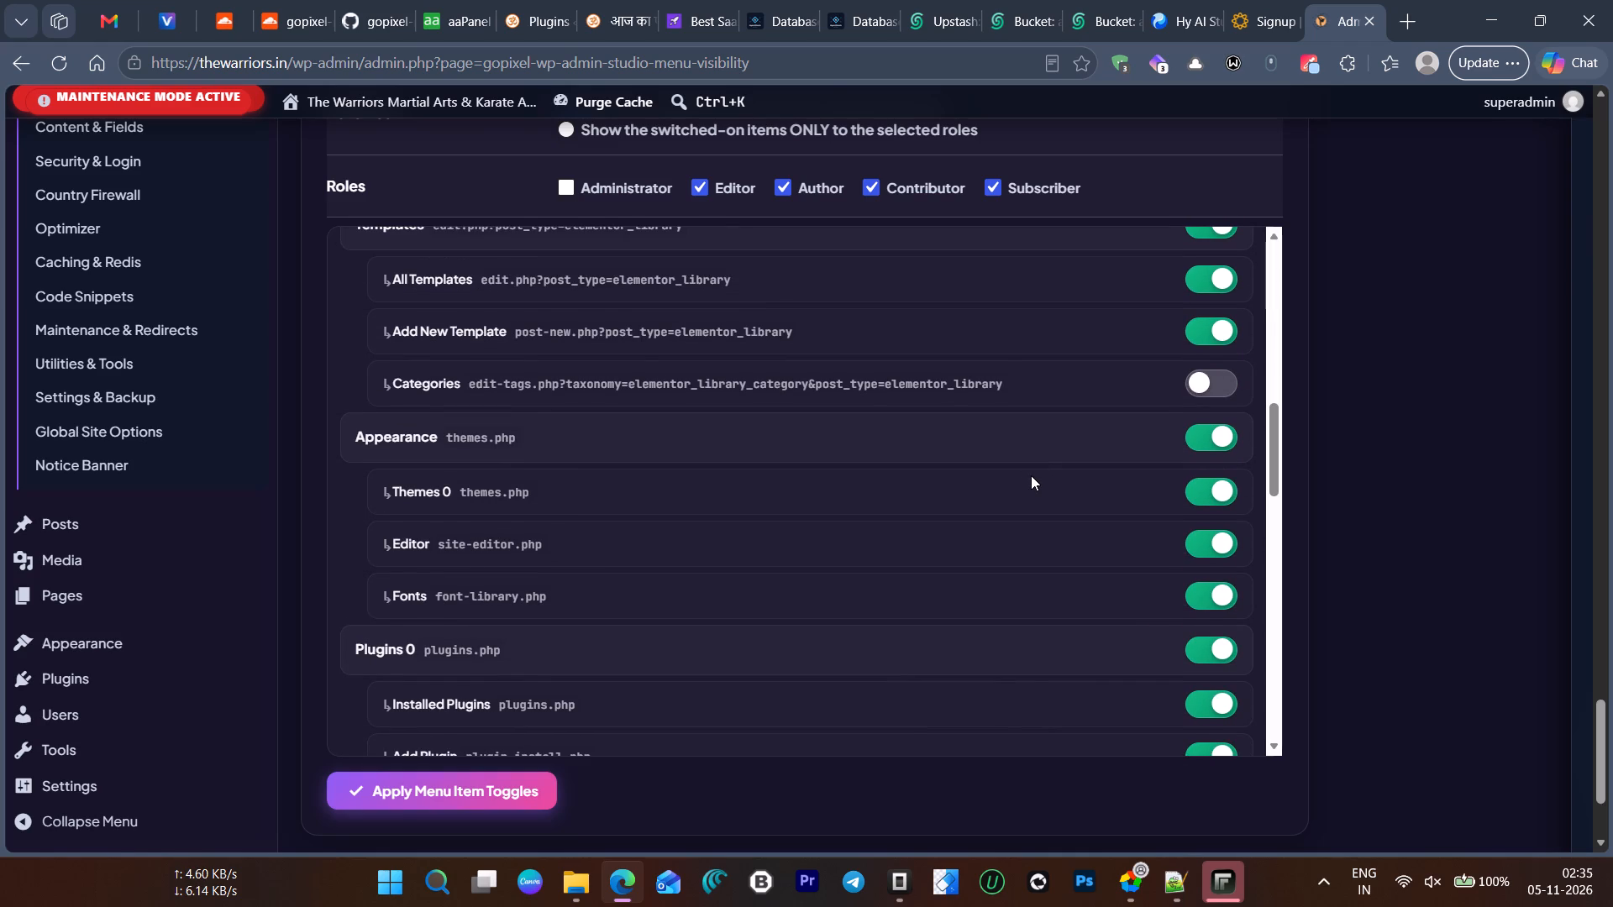
{"action": "scroll", "coordinate": [1031, 475], "scroll_direction": "up", "scroll_amount": 1, "text": "ctrl"}
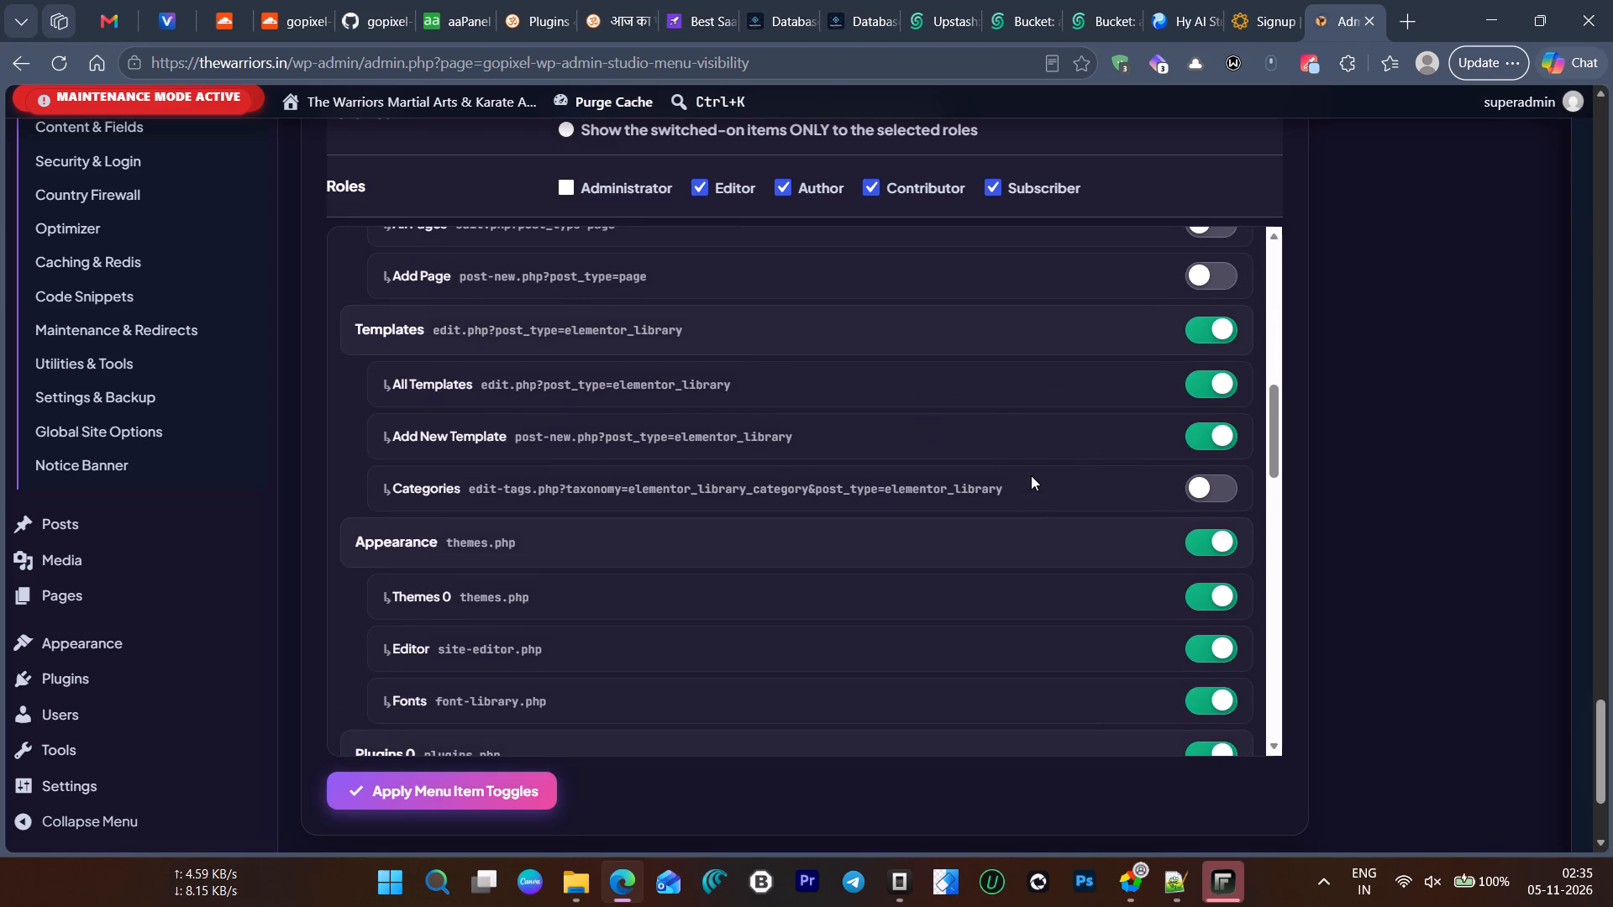
{"action": "scroll", "coordinate": [1031, 478], "scroll_direction": "up", "scroll_amount": 2, "text": "ctrl"}
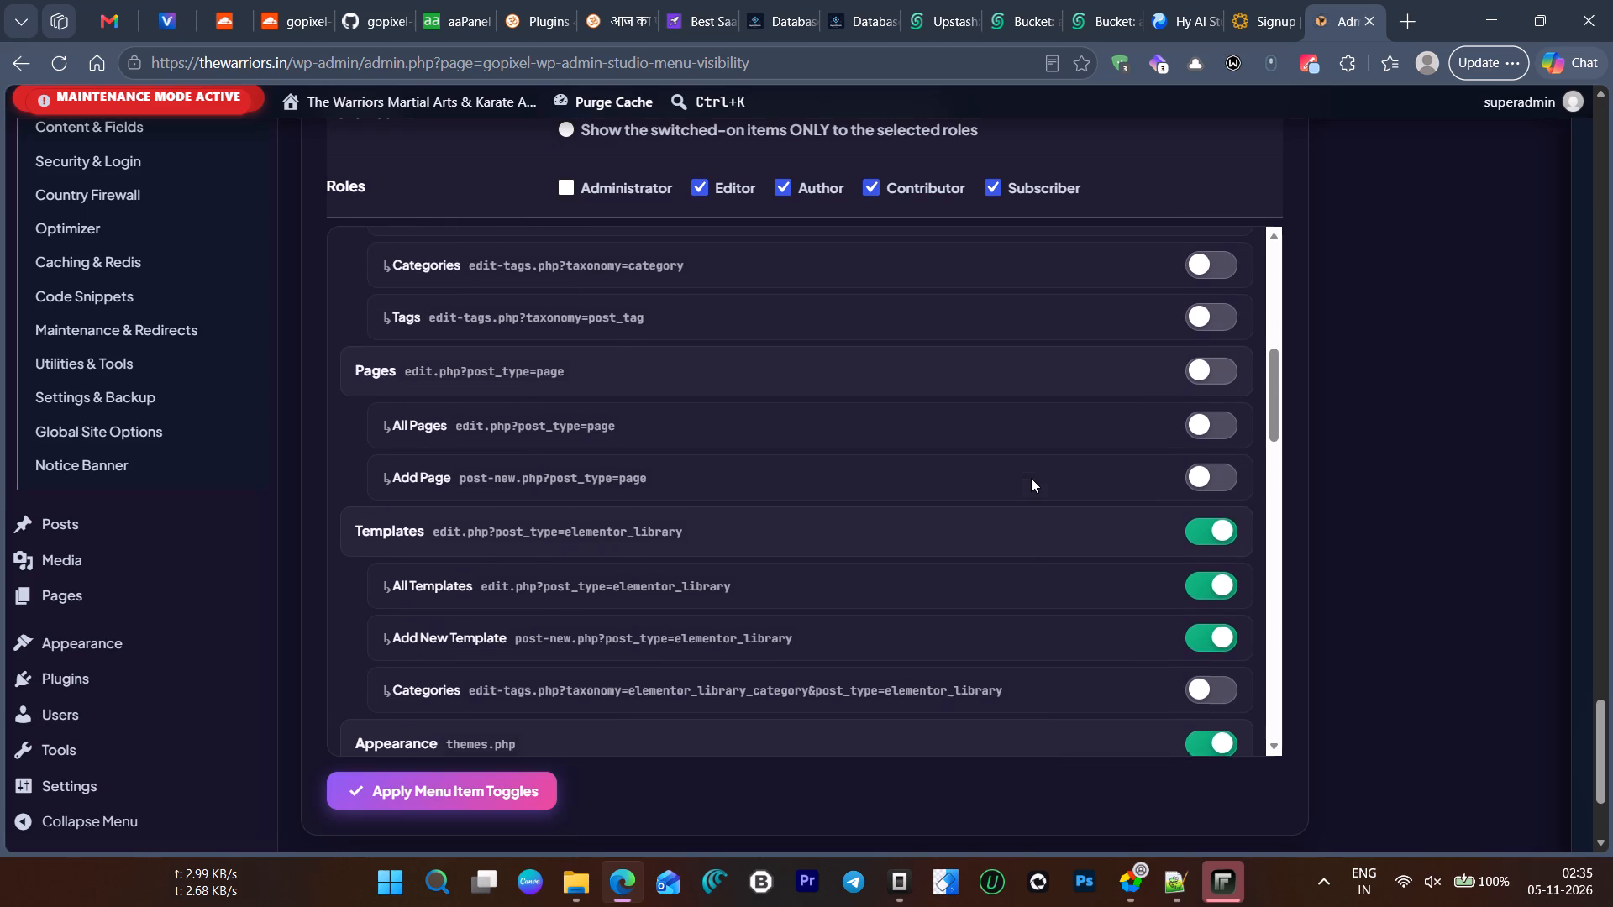
{"action": "scroll", "coordinate": [1031, 478], "scroll_direction": "up", "scroll_amount": 4, "text": "ctrl"}
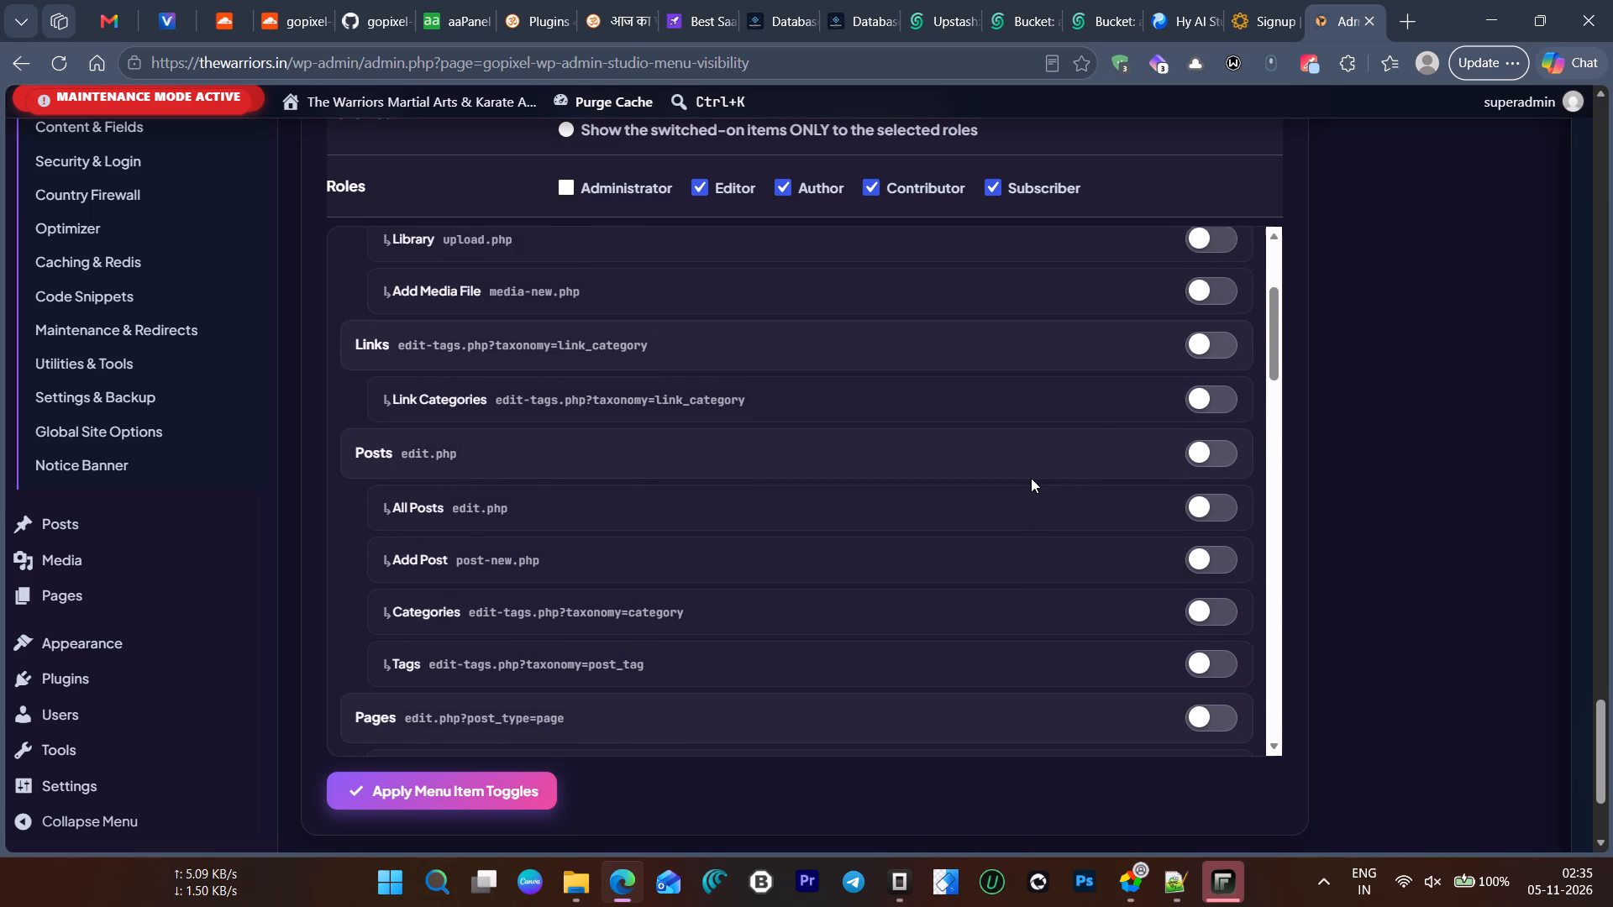
{"action": "scroll", "coordinate": [1031, 478], "scroll_direction": "up", "scroll_amount": 3, "text": "ctrl"}
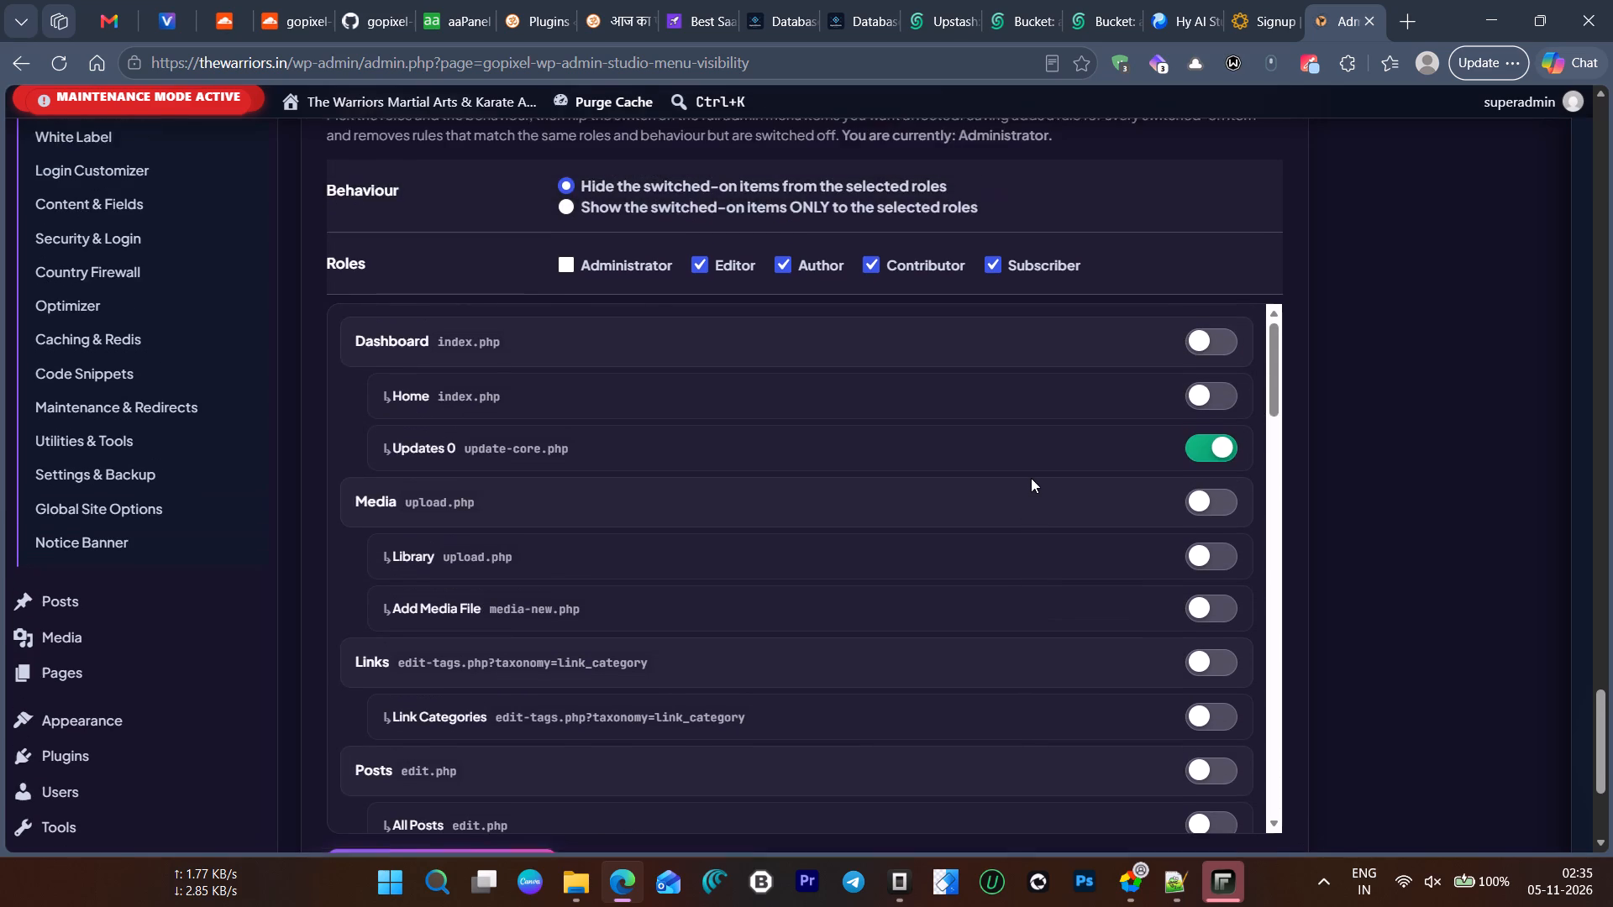
{"action": "scroll", "coordinate": [1031, 478], "scroll_direction": "up", "scroll_amount": 4, "text": "ctrl"}
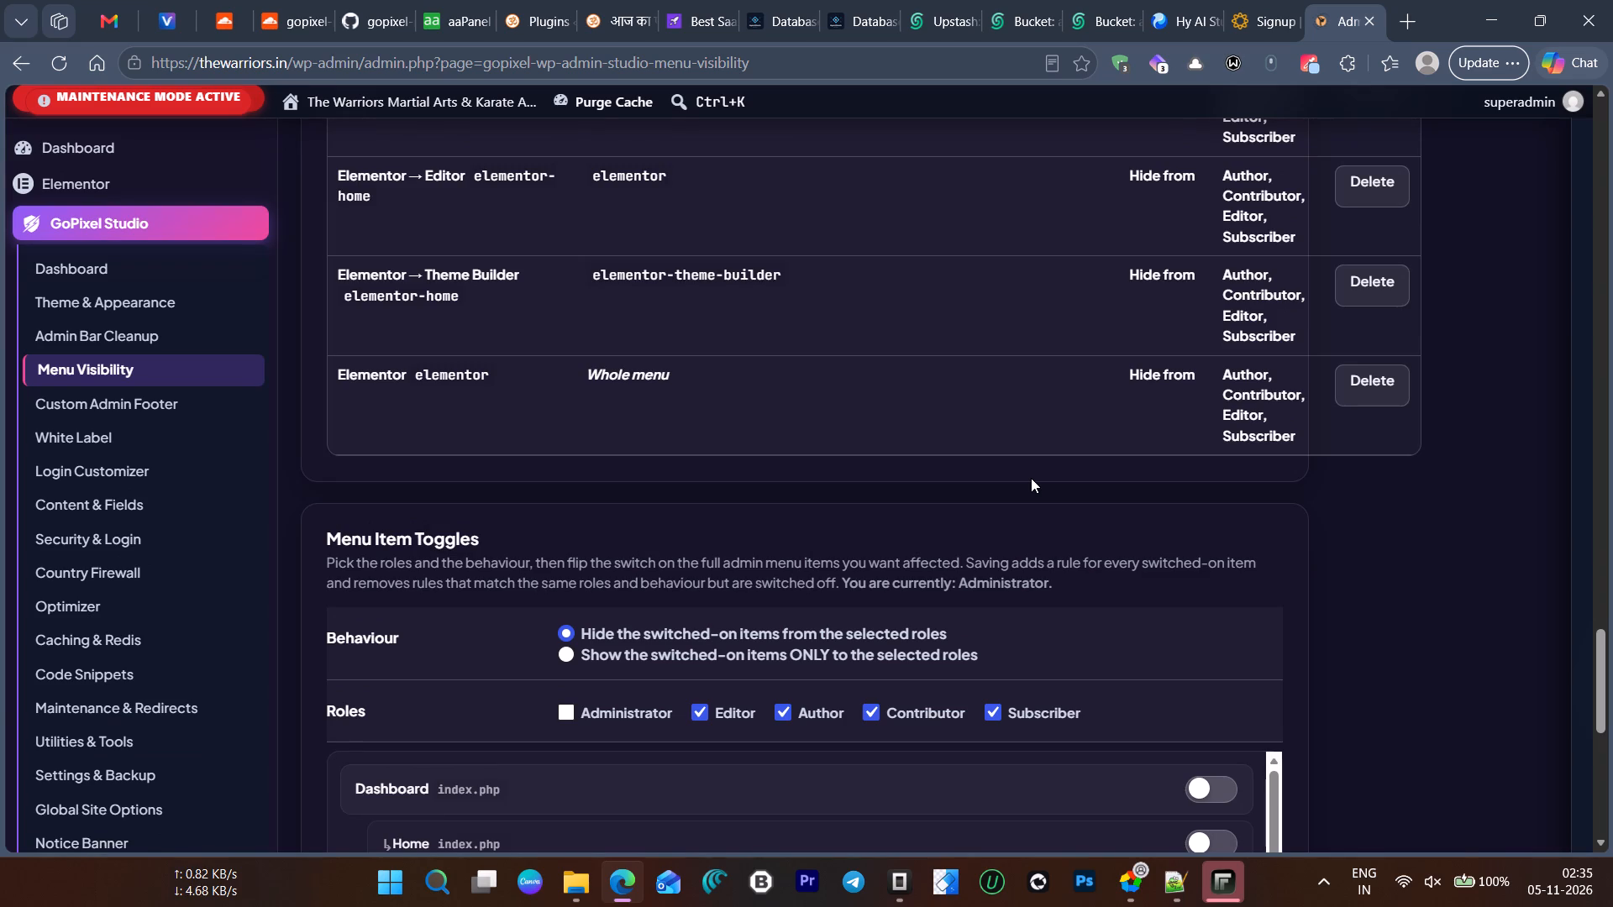
Open GoPixel Studio's White Label page.
{"action": "left_click", "coordinate": [138, 443], "text": "ctrl"}
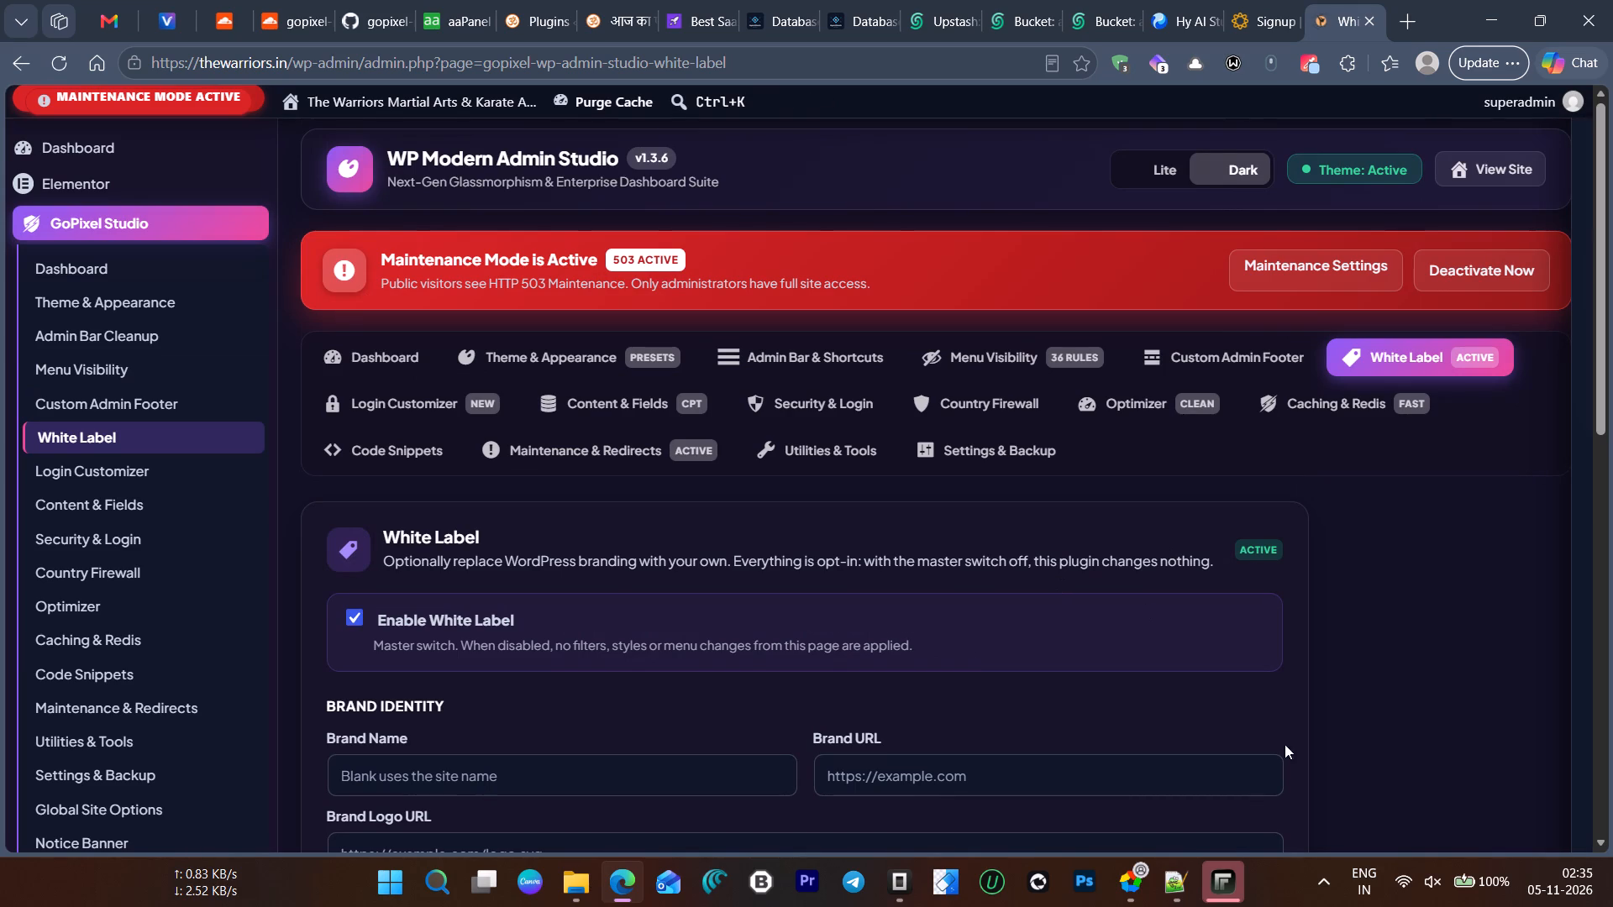
Switch to Ulaa and reload the editor account's WordPress dashboard to check the Elementor Overview box.
{"action": "left_click", "coordinate": [1138, 898], "text": "ctrl"}
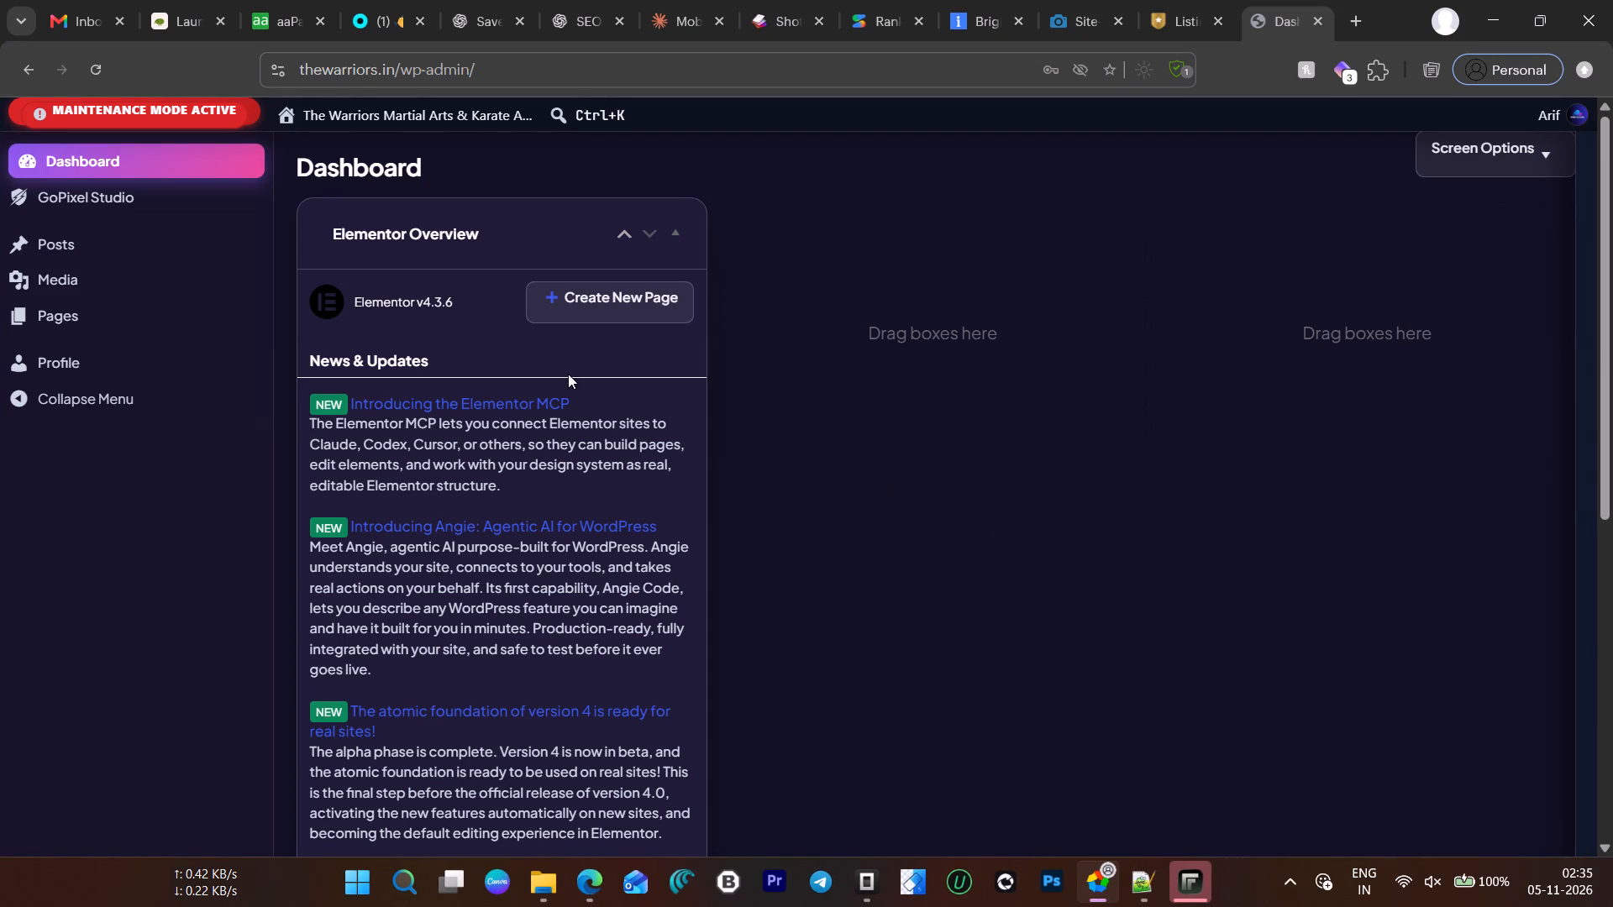
{"action": "left_click", "coordinate": [95, 65], "text": "ctrl"}
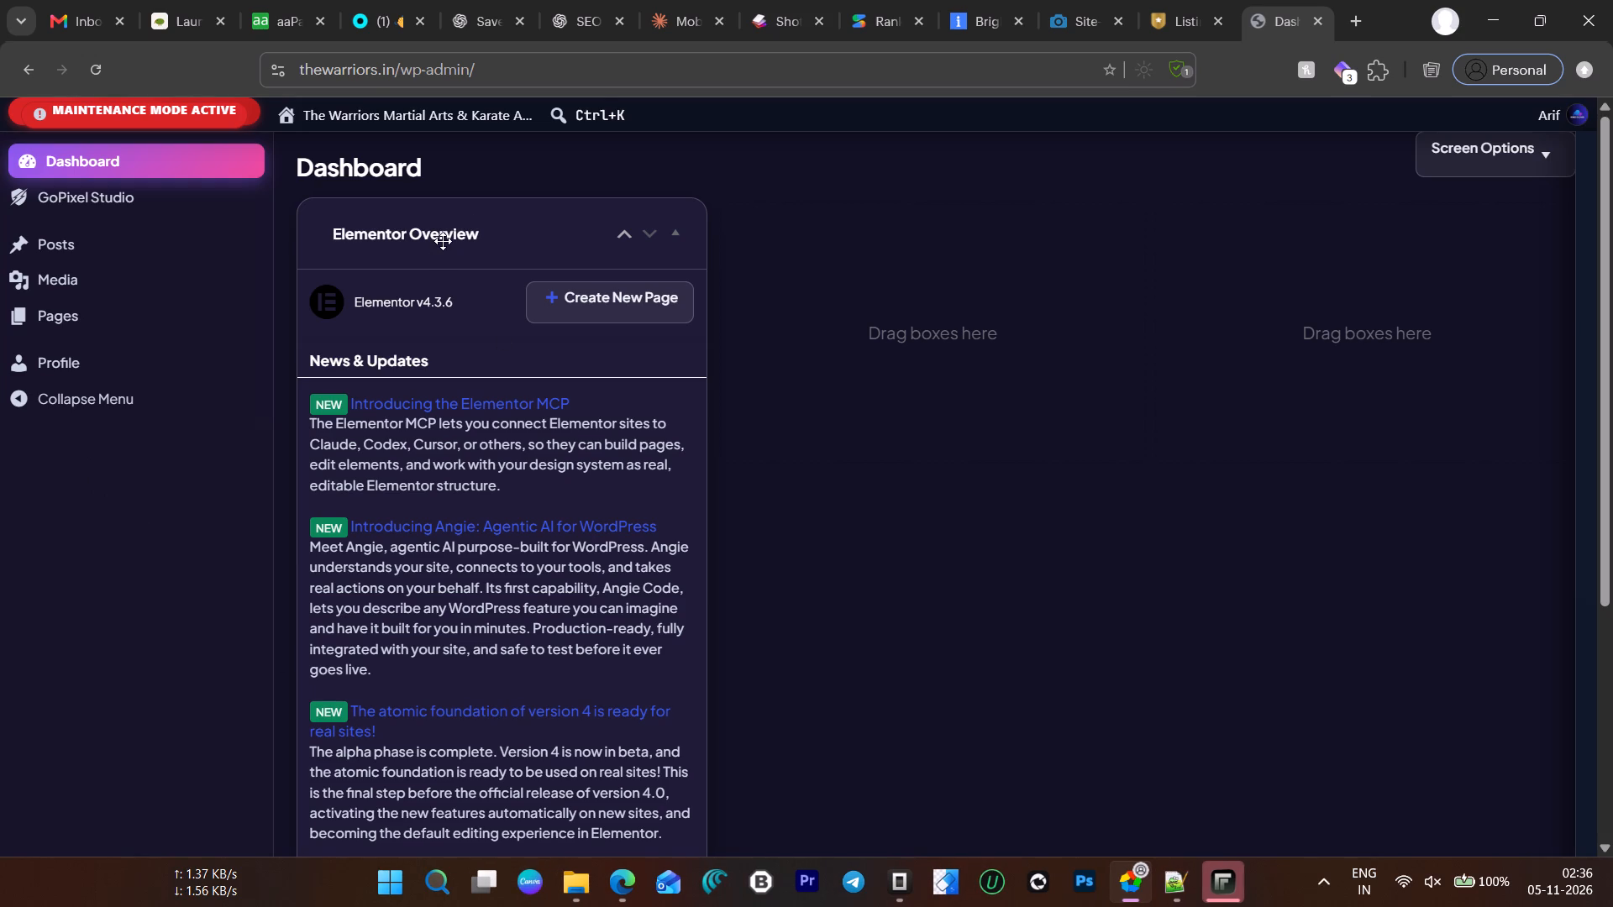
Back in Edge, search the web in a new tab for "disable elementor overview in dashboard completely".
{"action": "left_click", "coordinate": [607, 884], "text": "ctrl"}
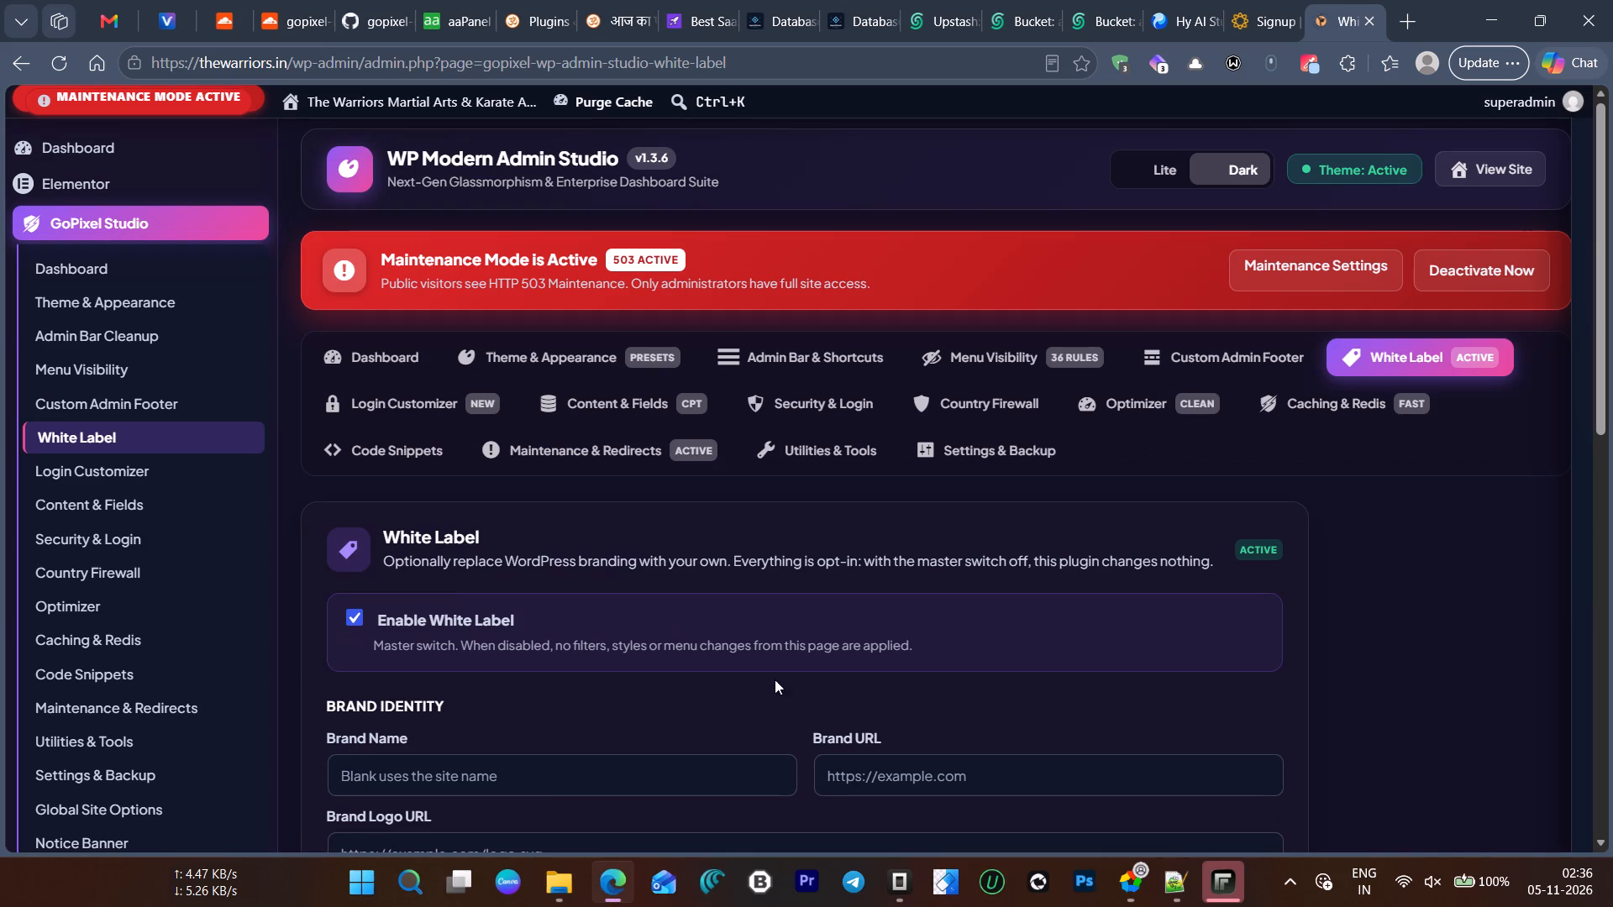
{"action": "left_click", "coordinate": [1407, 13], "text": "ctrl"}
{"action": "key", "text": "x"}
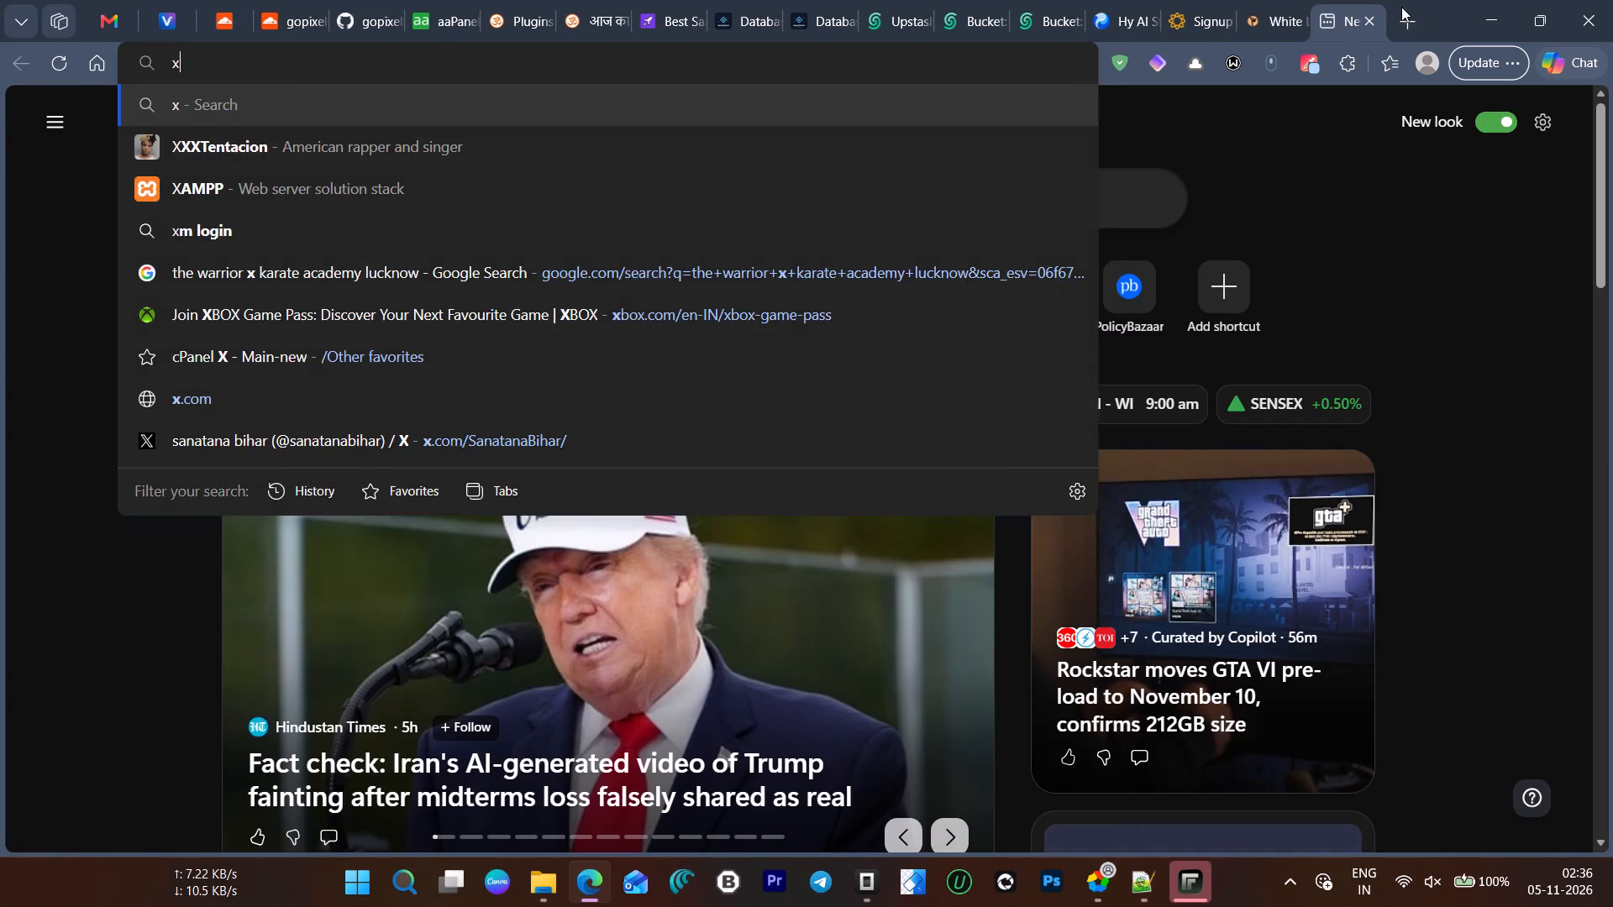
{"action": "key", "text": "BackSpace"}
{"action": "key", "text": "BackSpace"}
{"action": "key", "text": "BackSpace"}
{"action": "type", "text": "disa"}
{"action": "type", "text": "ble elementor overview in dashb"}
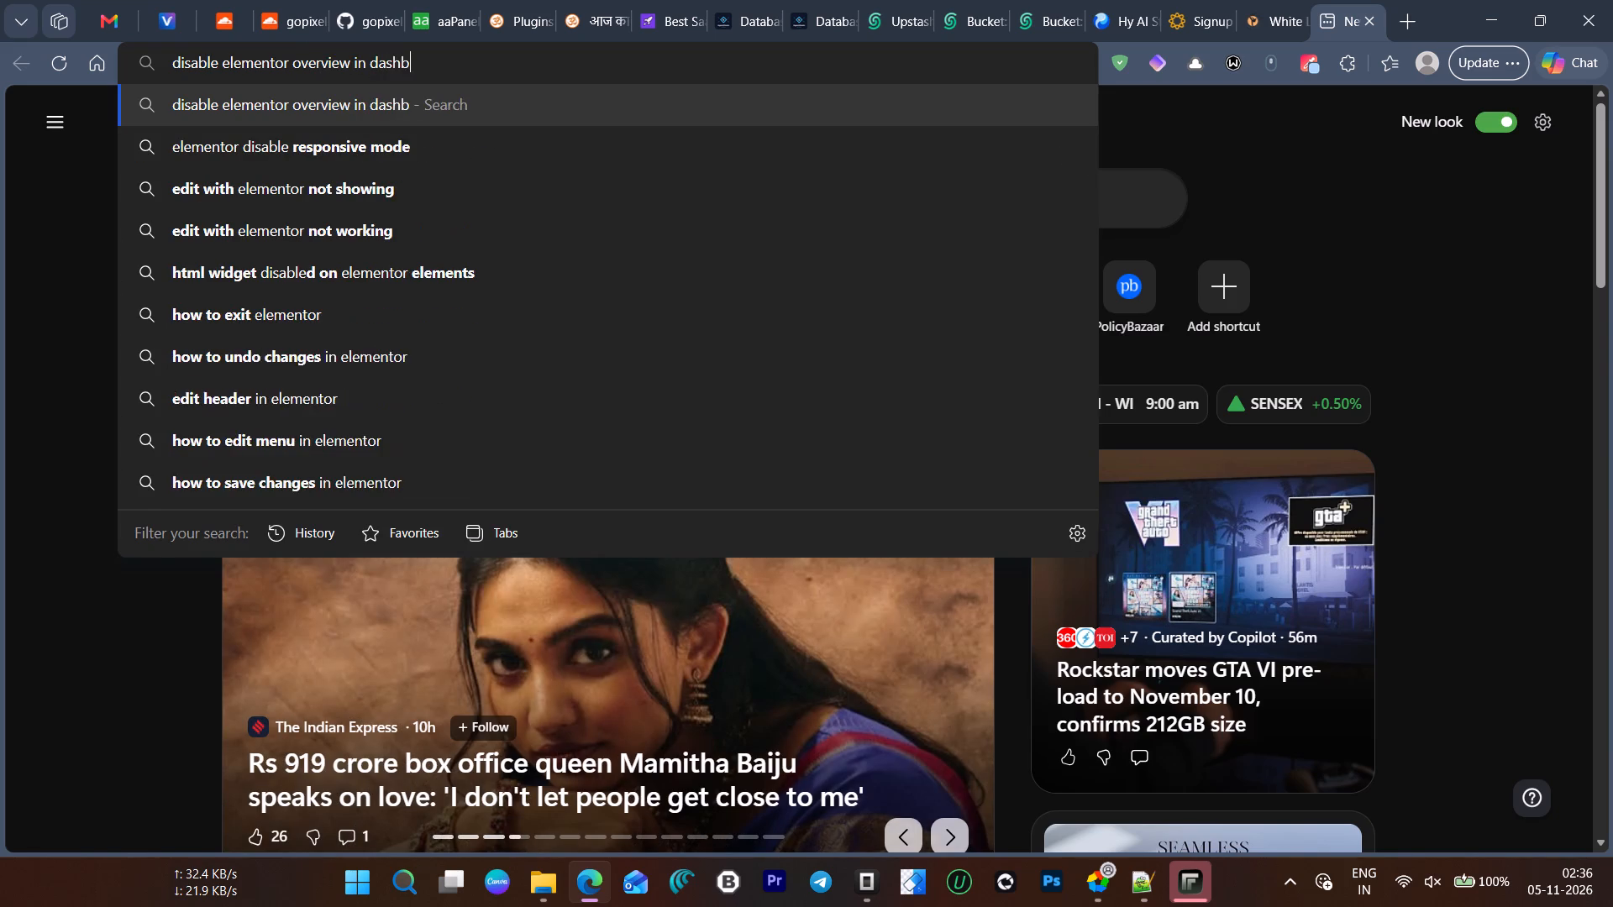
{"action": "type", "text": "oard"}
{"action": "key", "text": "space"}
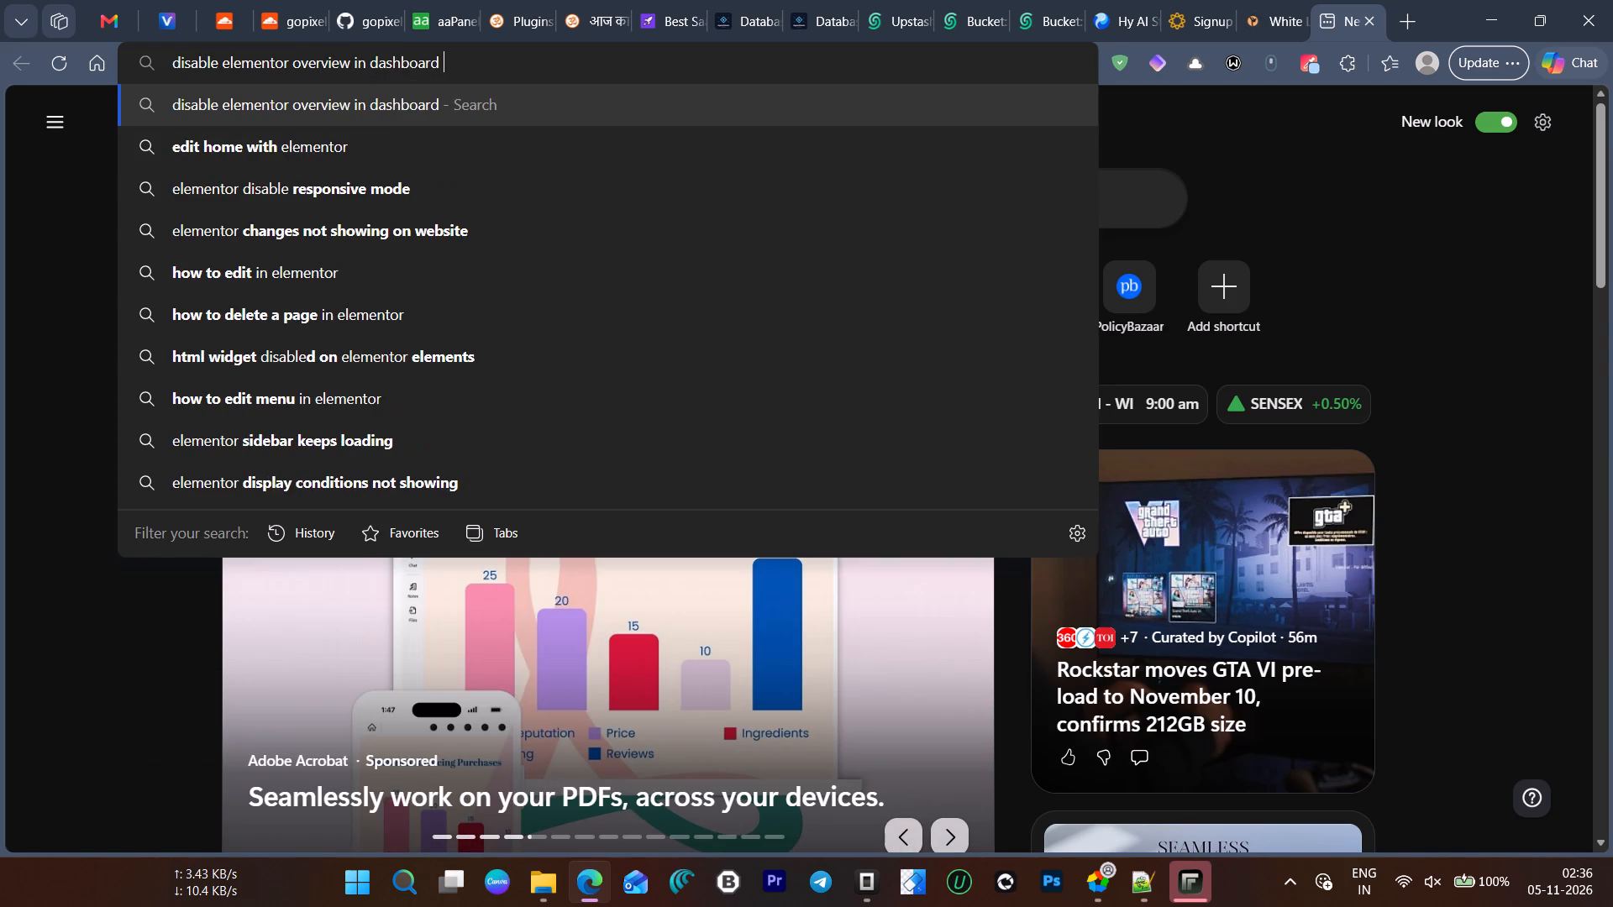
{"action": "type", "text": "comple"}
{"action": "type", "text": "tely"}
{"action": "key", "text": "Return"}
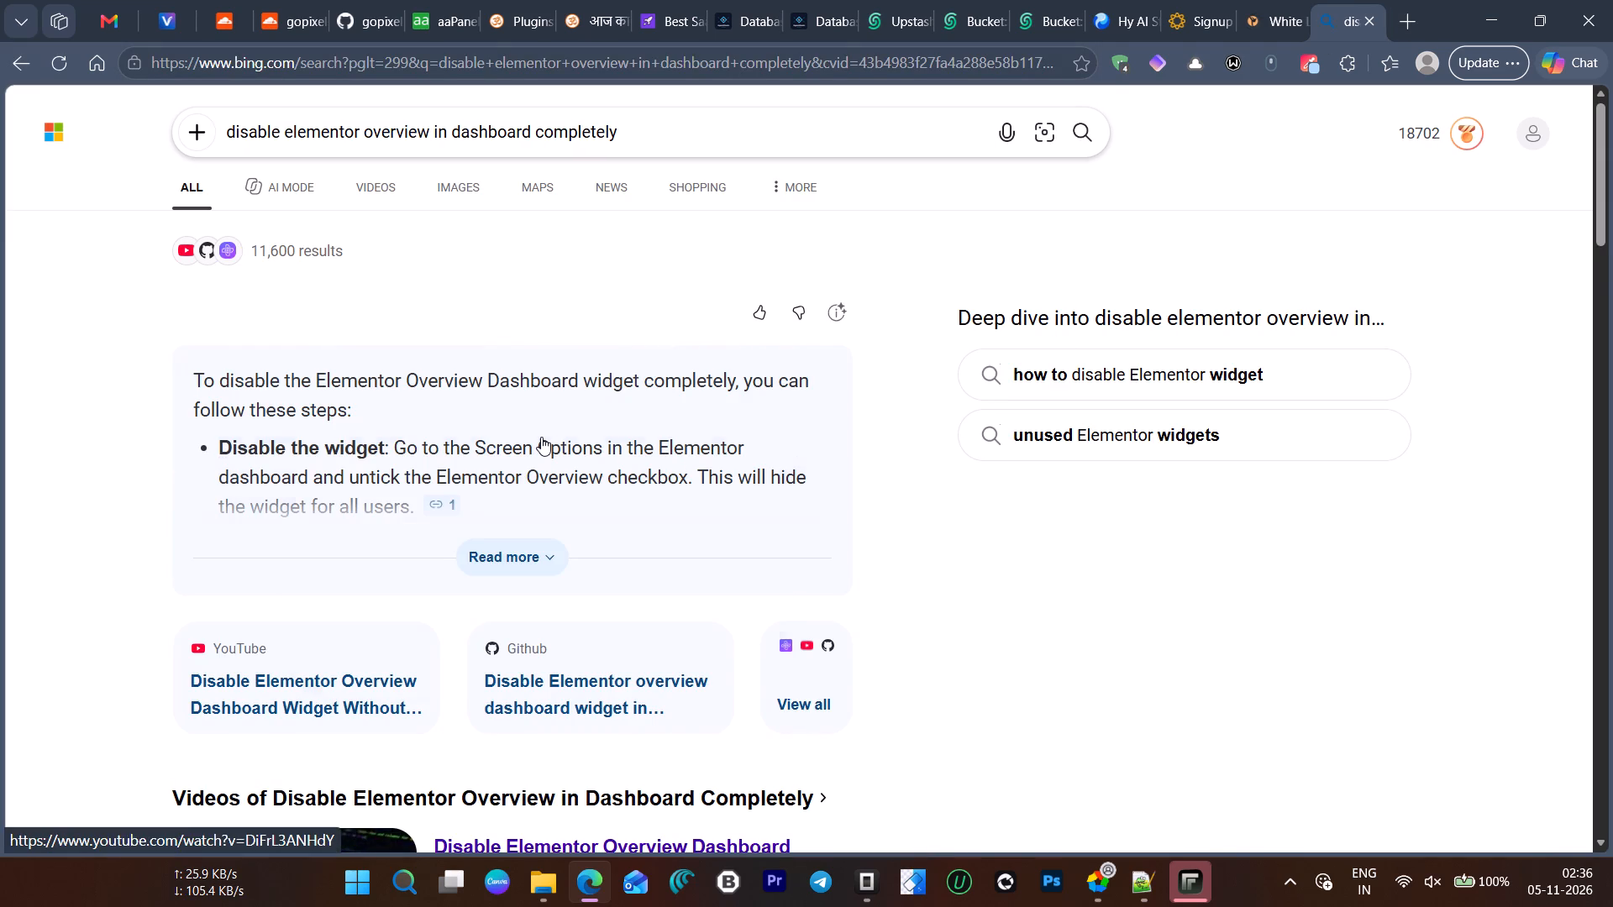
Expand the answer summary and examine the search results for ways to remove the Elementor Overview dashboard widget.
{"action": "scroll", "coordinate": [802, 431], "scroll_direction": "down", "scroll_amount": 1, "text": "ctrl"}
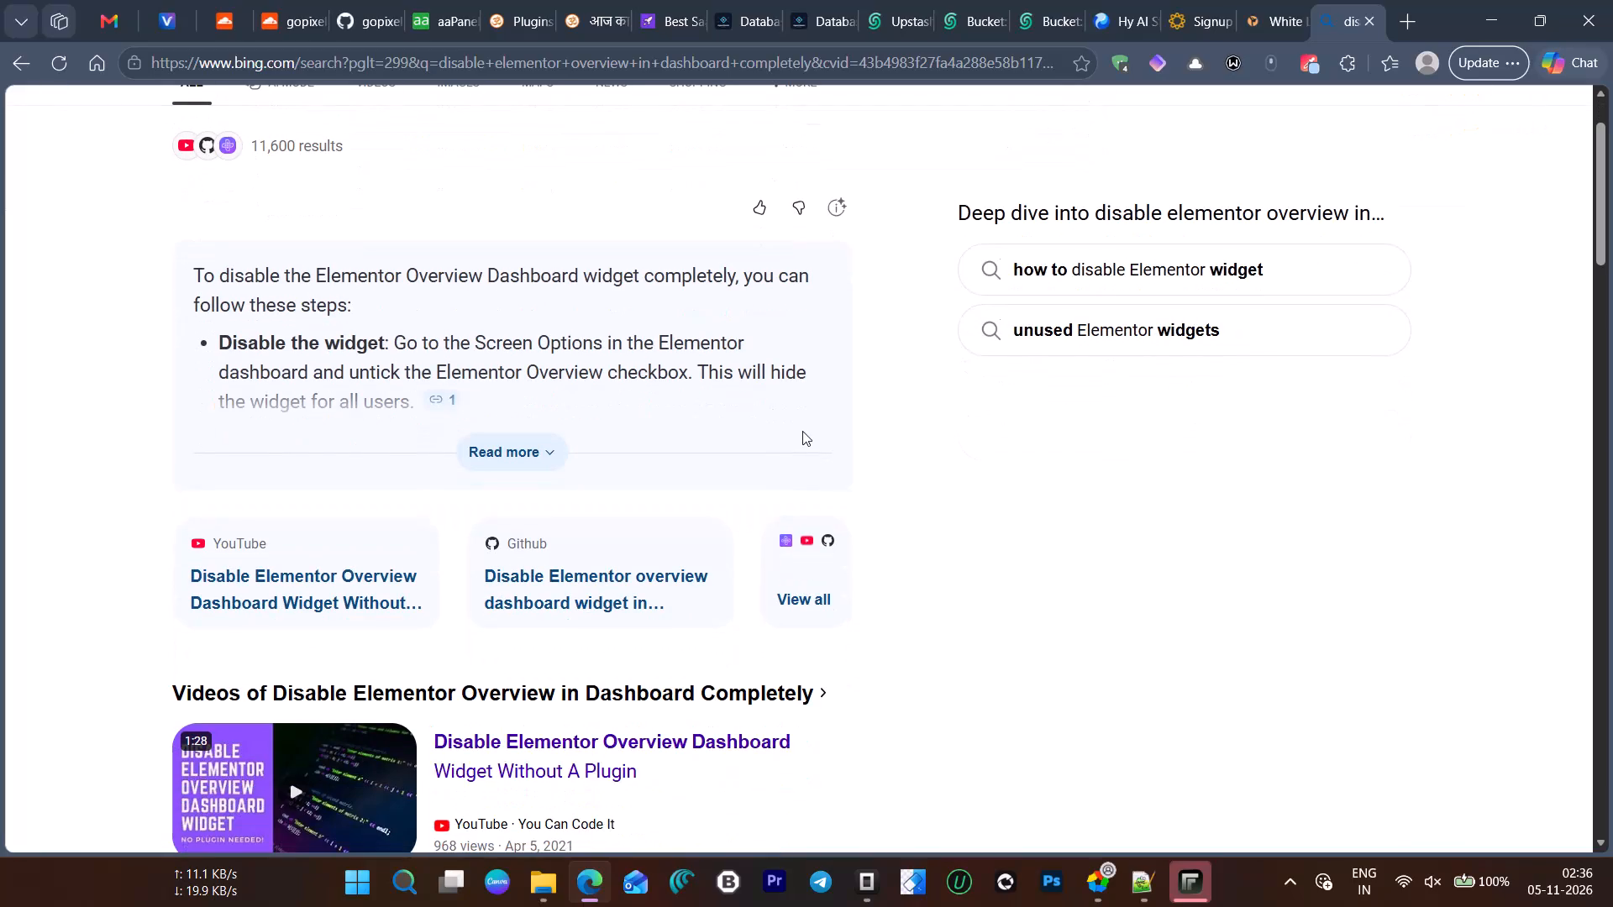
{"action": "left_click", "coordinate": [481, 444], "text": "ctrl"}
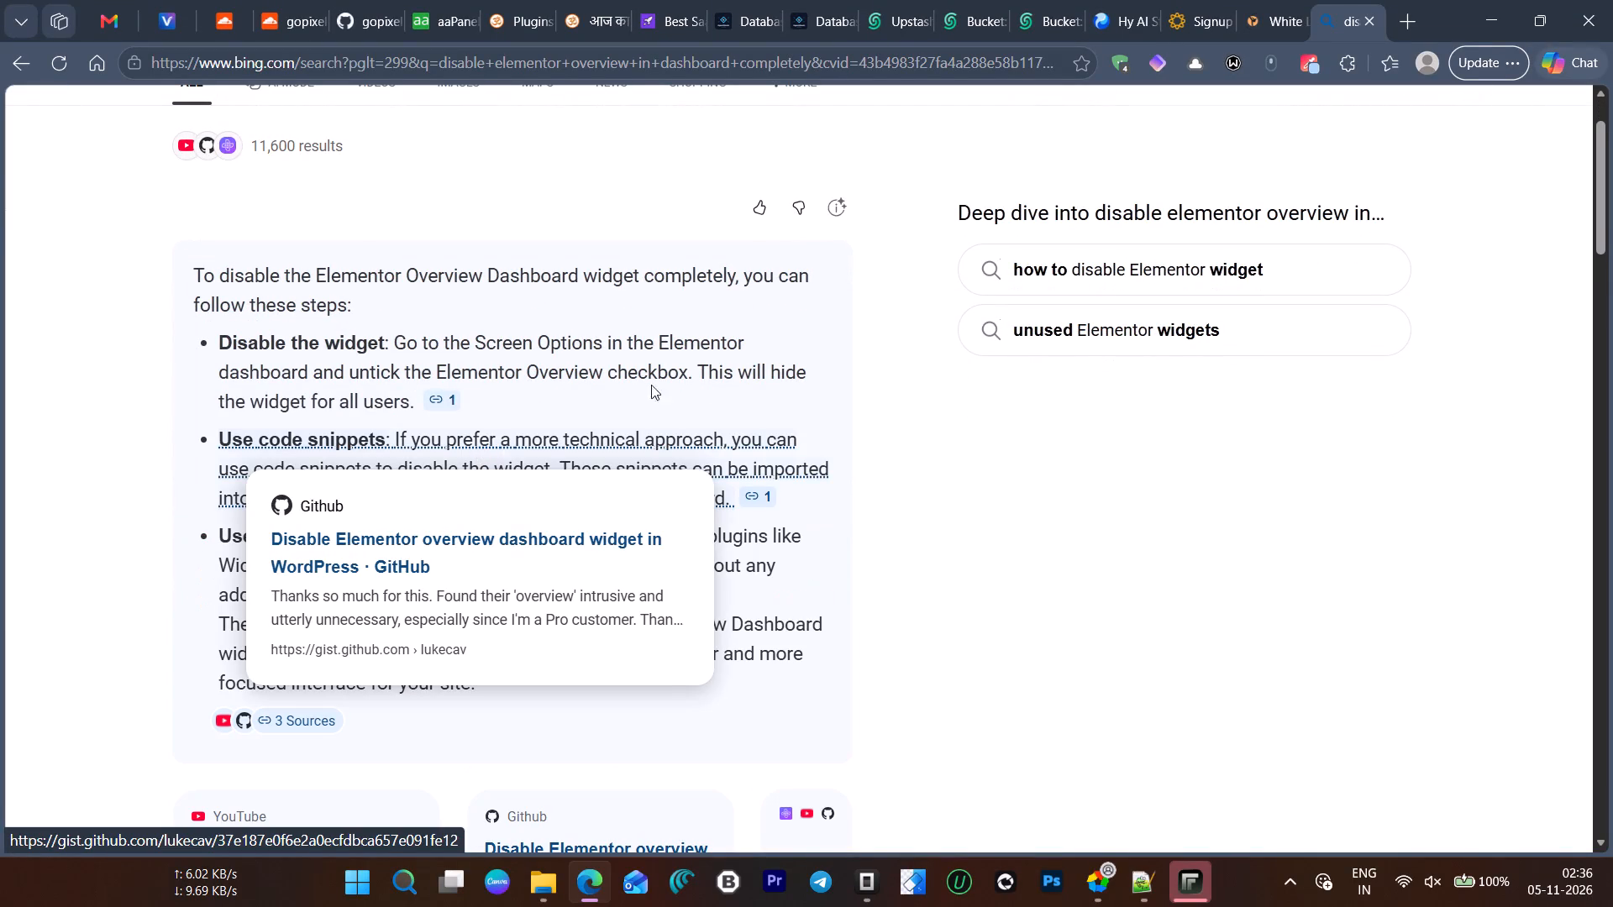
{"action": "scroll", "coordinate": [996, 495], "scroll_direction": "down", "scroll_amount": 1, "text": "ctrl"}
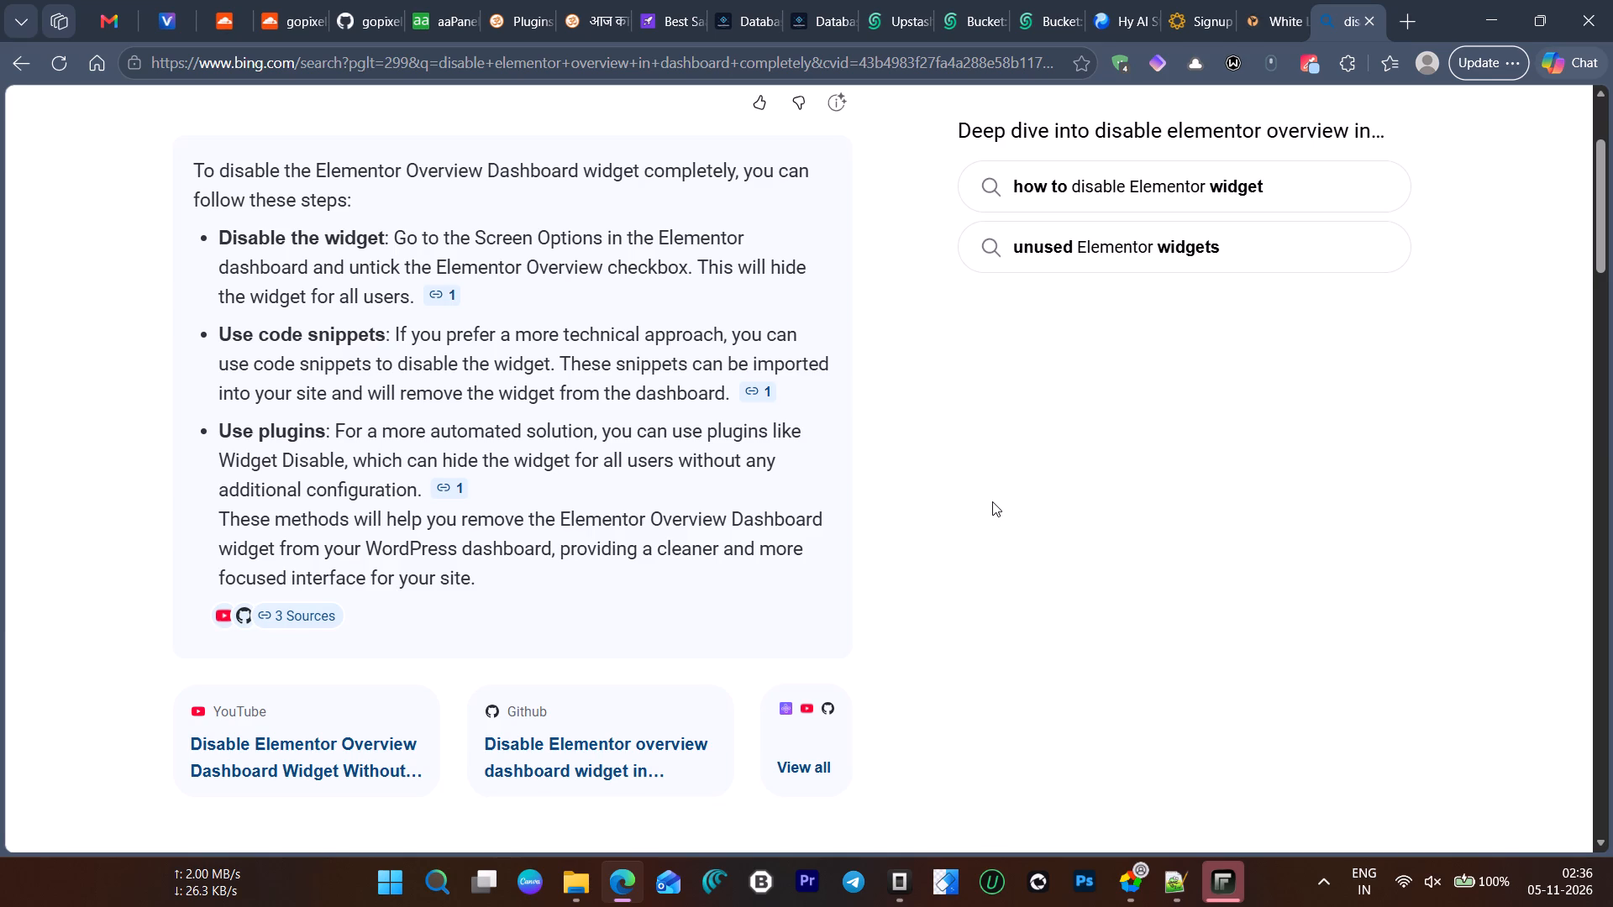
{"action": "scroll", "coordinate": [992, 501], "scroll_direction": "down", "scroll_amount": 1, "text": "ctrl"}
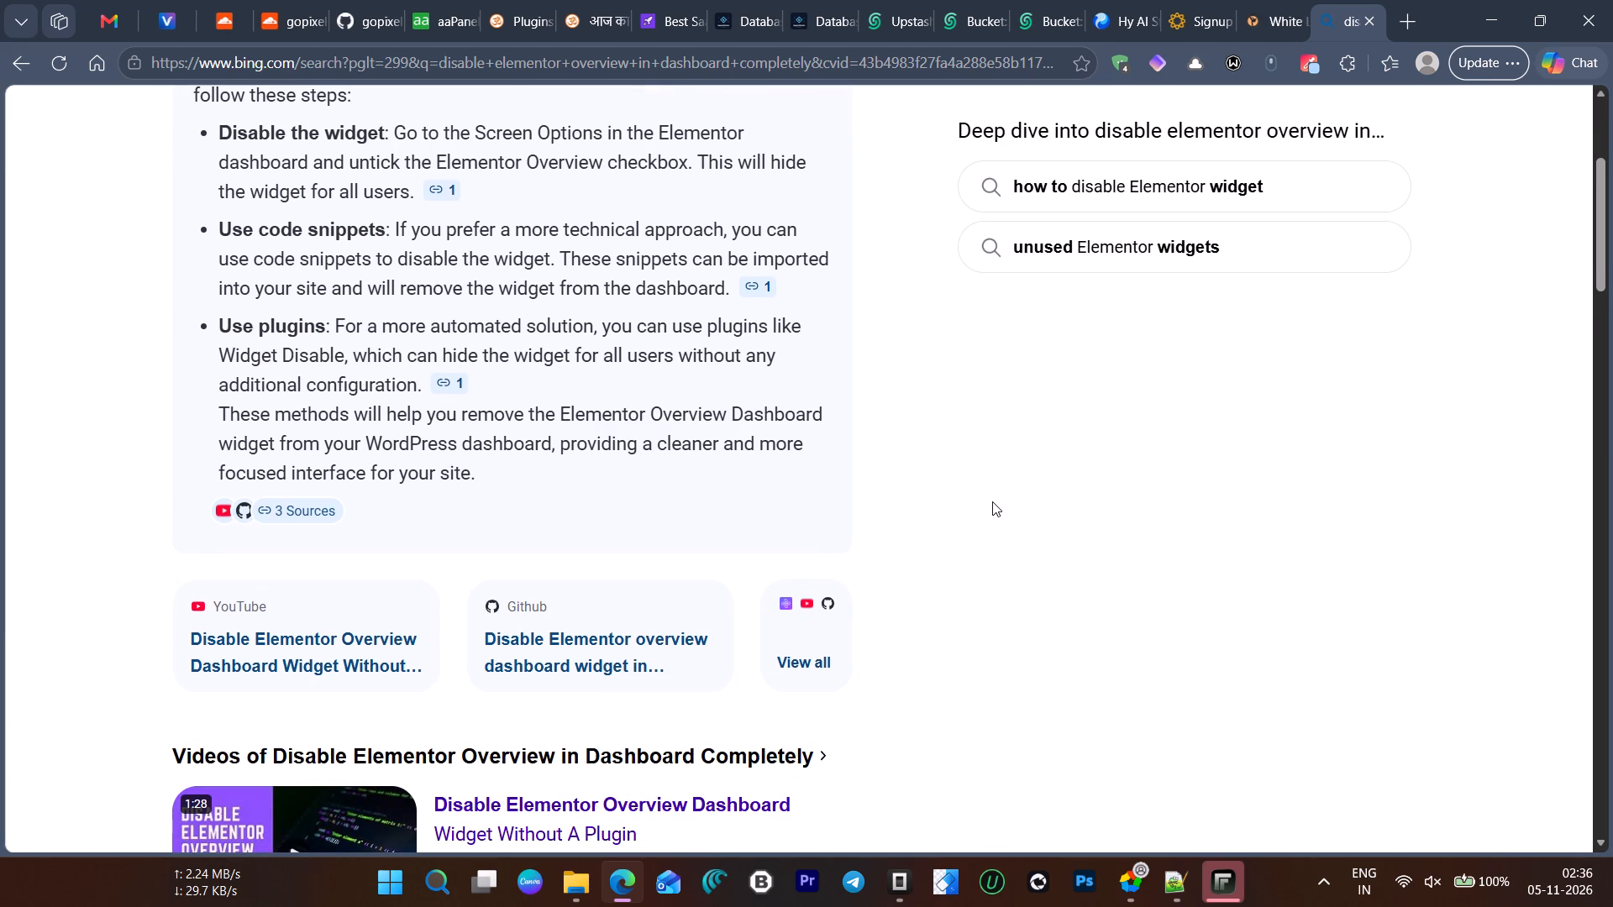
{"action": "scroll", "coordinate": [992, 501], "scroll_direction": "down", "scroll_amount": 2, "text": "ctrl"}
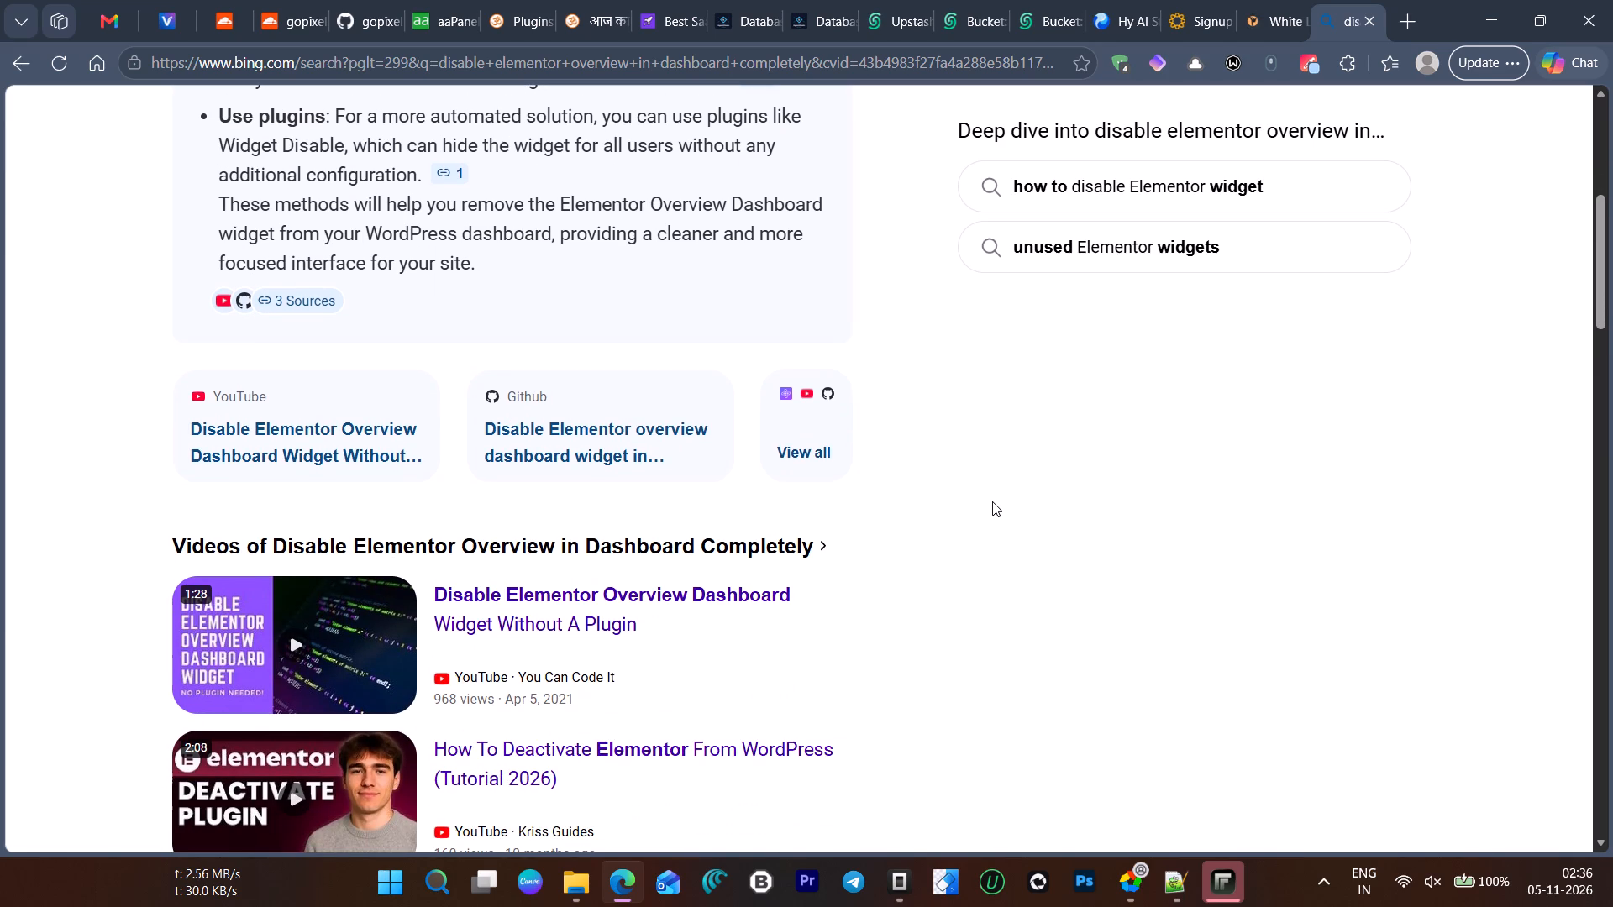
{"action": "scroll", "coordinate": [992, 501], "scroll_direction": "down", "scroll_amount": 2, "text": "ctrl"}
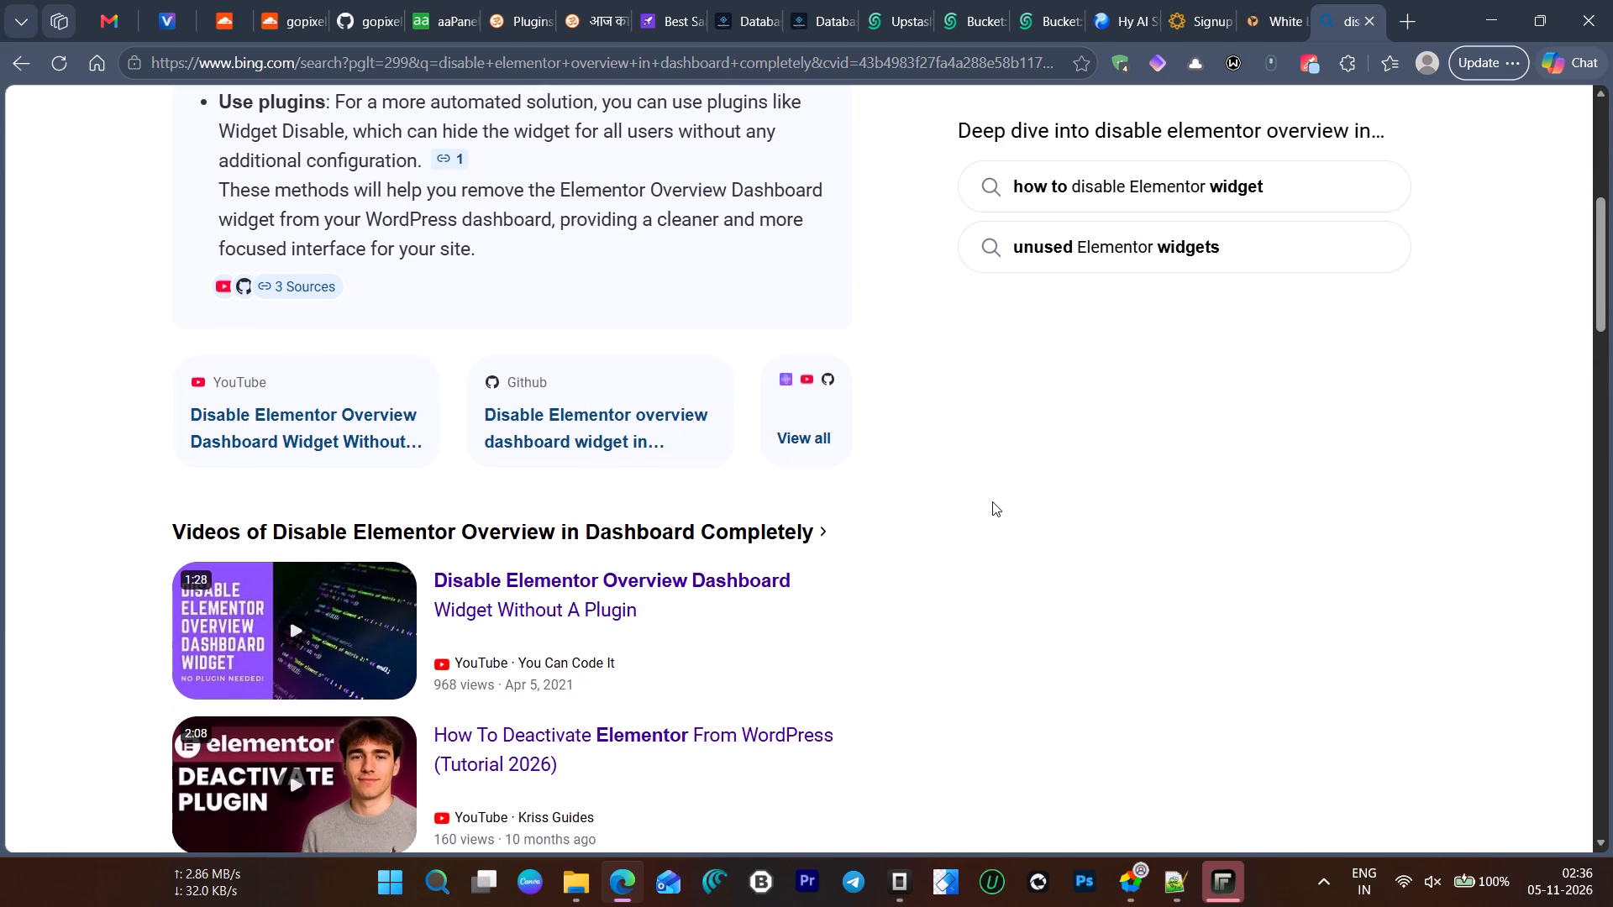
{"action": "scroll", "coordinate": [992, 501], "scroll_direction": "down", "scroll_amount": 5, "text": "ctrl"}
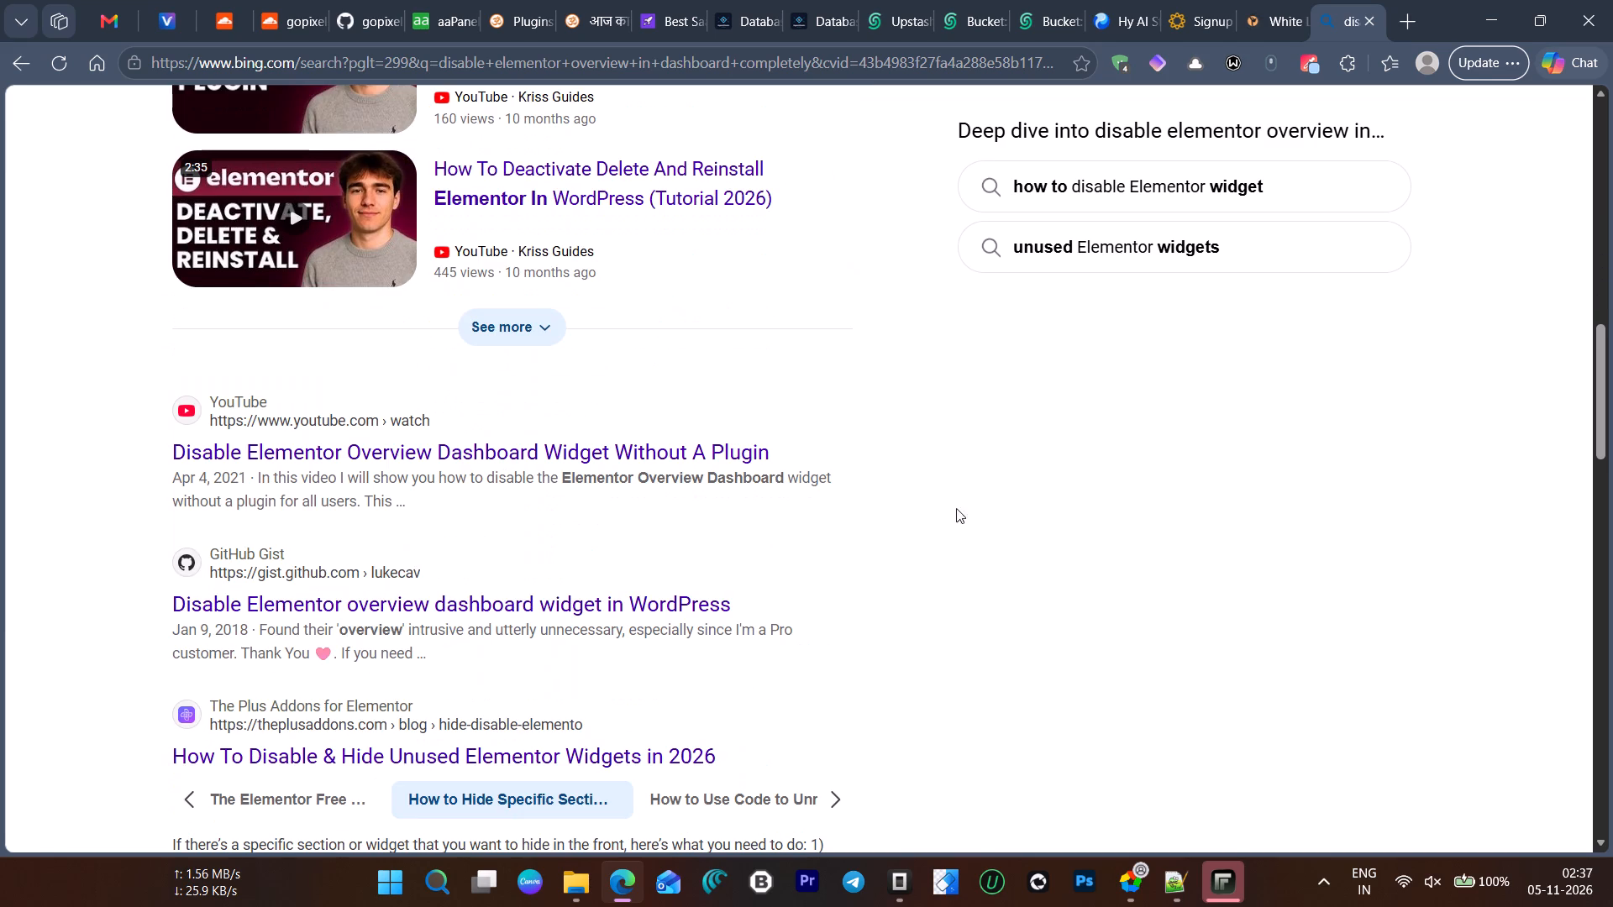
{"action": "scroll", "coordinate": [569, 519], "scroll_direction": "down", "scroll_amount": 2, "text": "ctrl"}
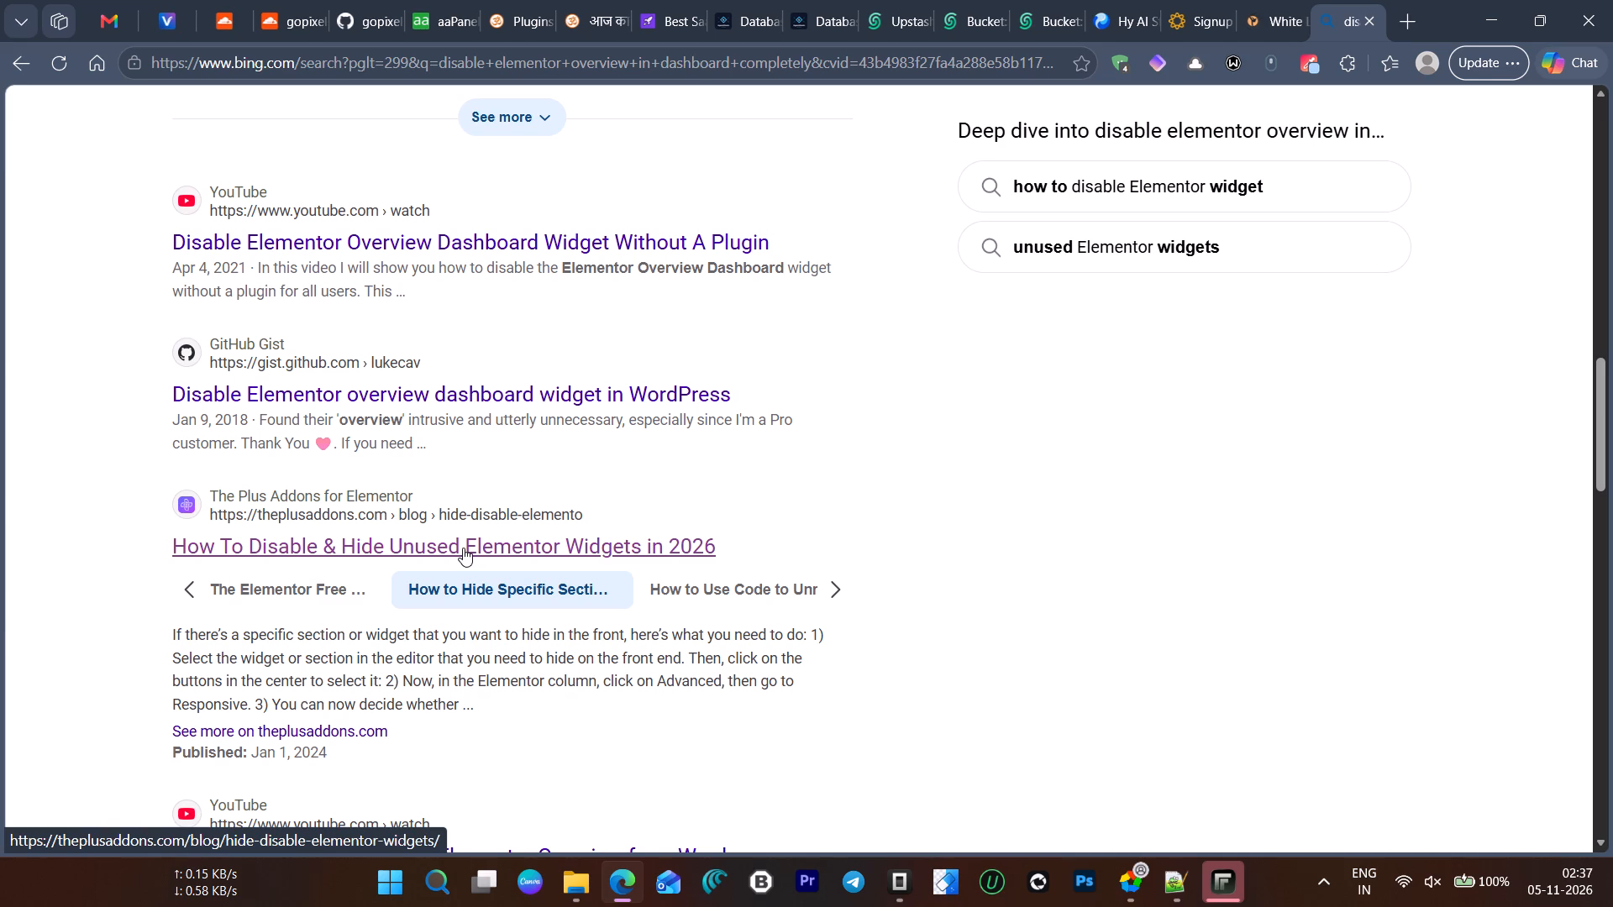
Copy the four-line functions.php code from the GitHub Gist "Disable Elementor overview dashboard widget in WordPress" and look over its comments.
{"action": "left_click", "coordinate": [502, 397], "text": "ctrl"}
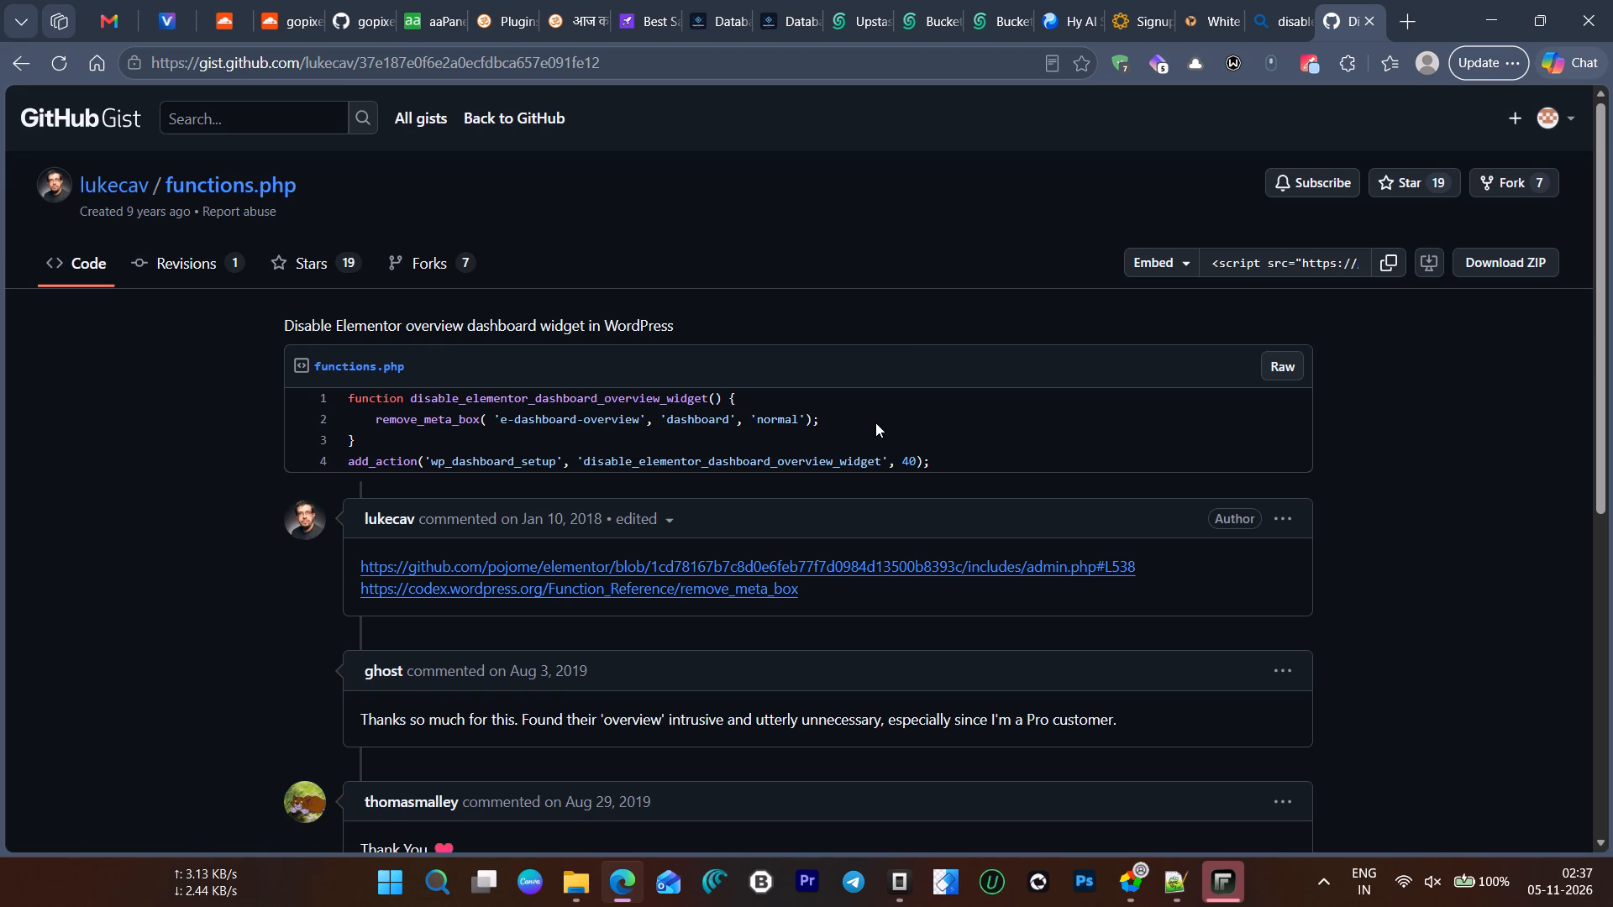
{"action": "scroll", "coordinate": [778, 412], "scroll_direction": "up", "scroll_amount": 3, "text": "ctrl"}
{"action": "left_click_drag", "start_coordinate": [939, 459], "coordinate": [320, 401], "text": "ctrl"}
{"action": "key", "text": "ctrl+c"}
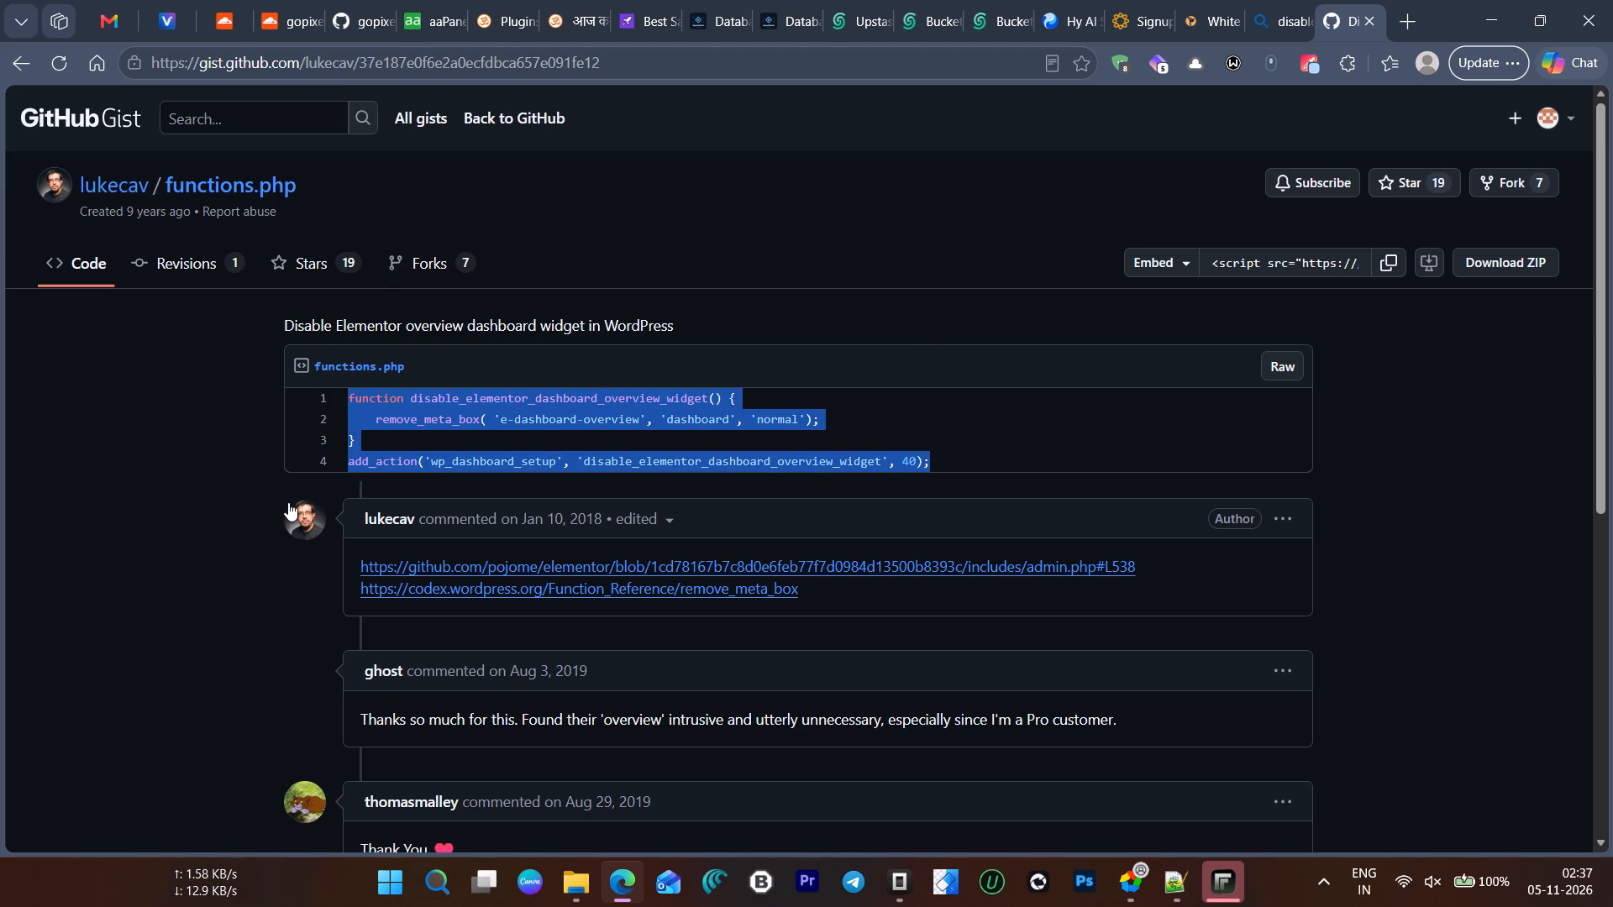
{"action": "scroll", "coordinate": [234, 534], "scroll_direction": "down", "scroll_amount": 3}
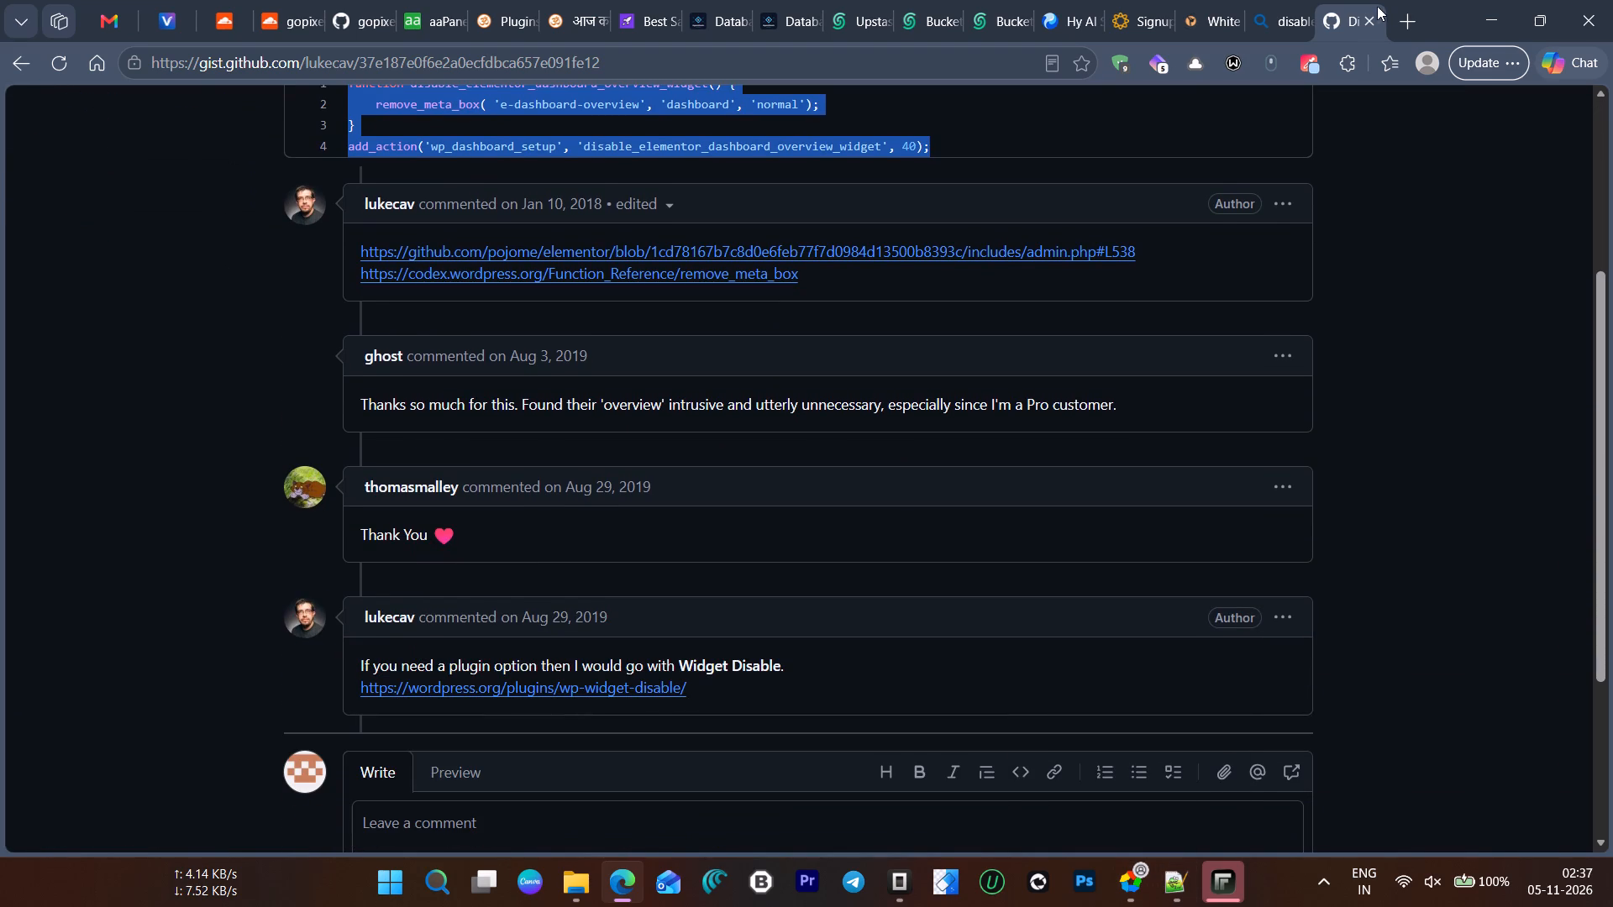
Return to the thewarriors.in admin and open its list of installed themes.
{"action": "left_click", "coordinate": [1410, 15]}
{"action": "key", "text": "e"}
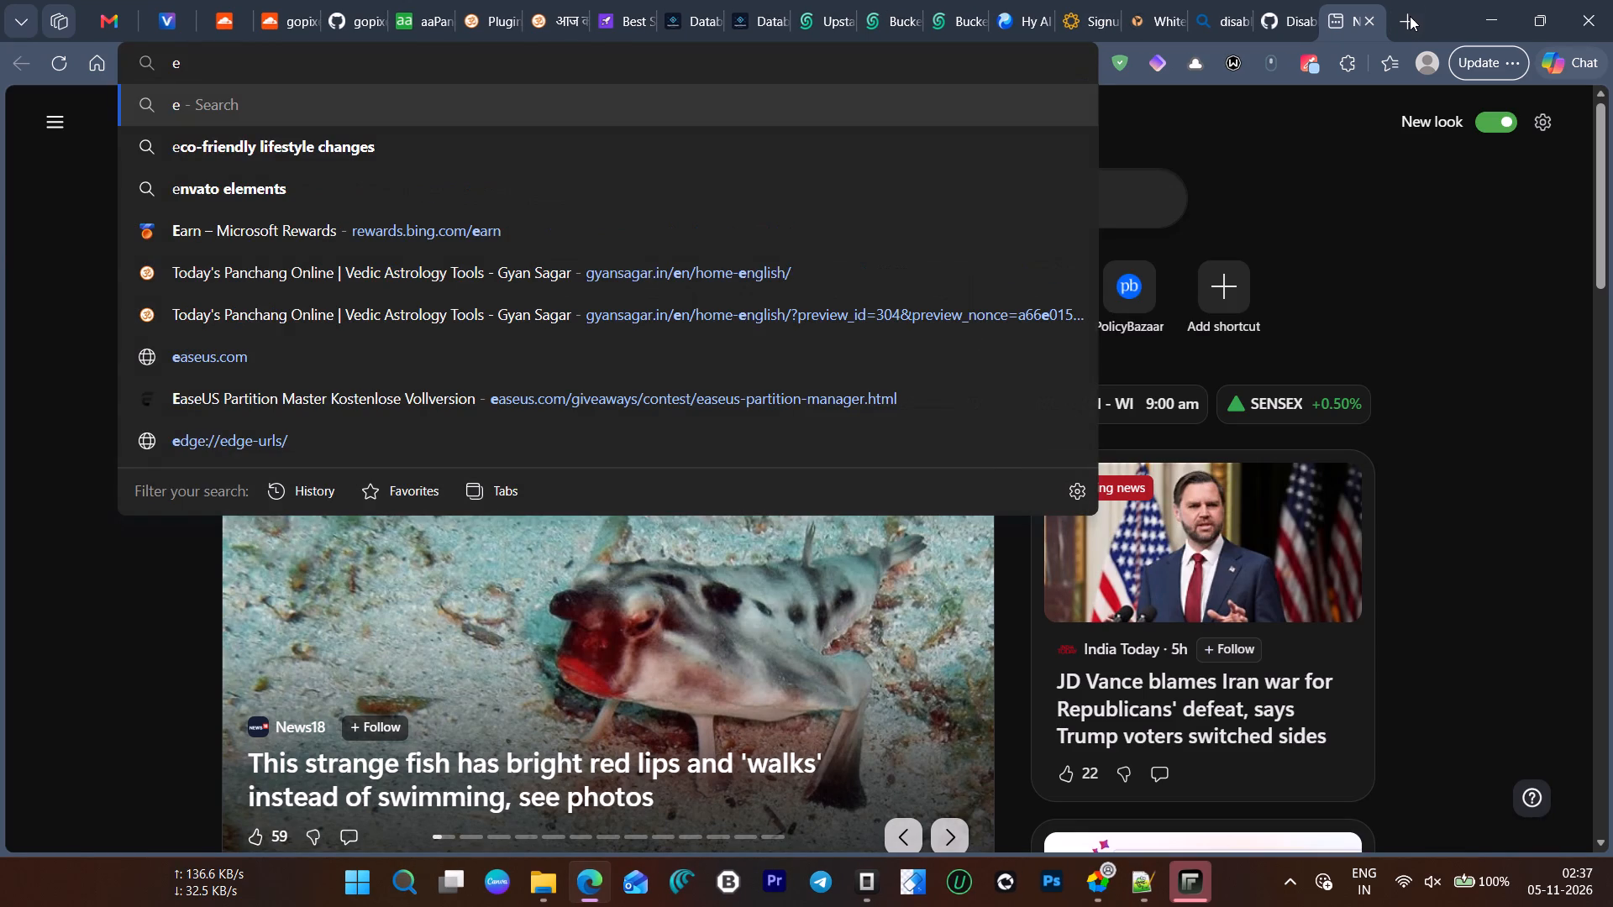
{"action": "left_click", "coordinate": [1156, 0]}
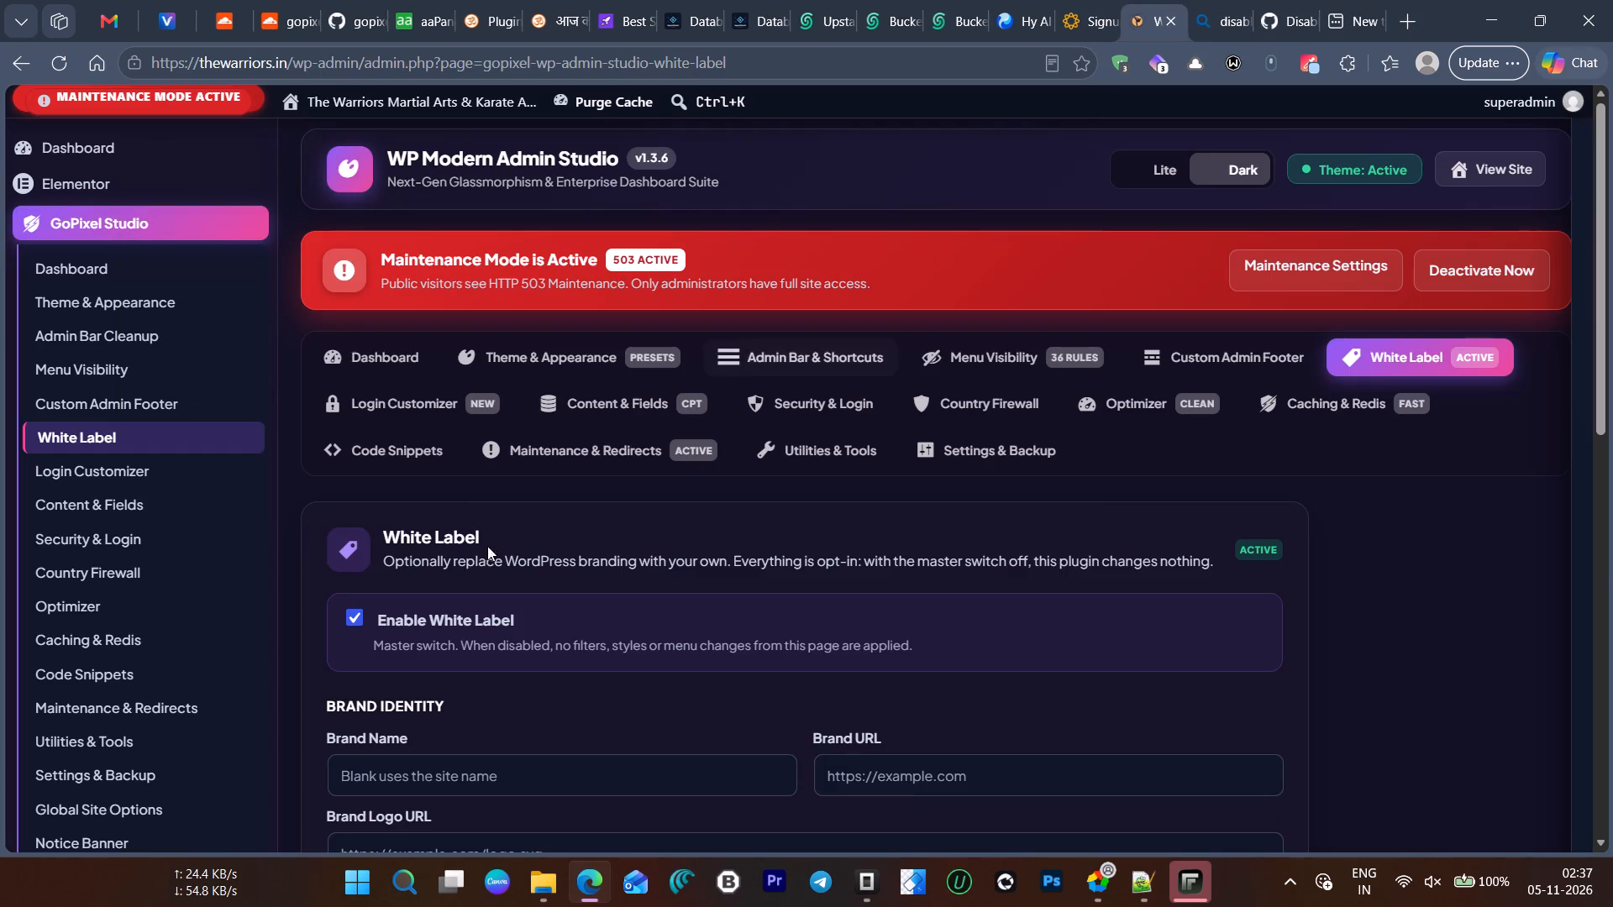
{"action": "scroll", "coordinate": [155, 537], "scroll_direction": "down", "scroll_amount": 6}
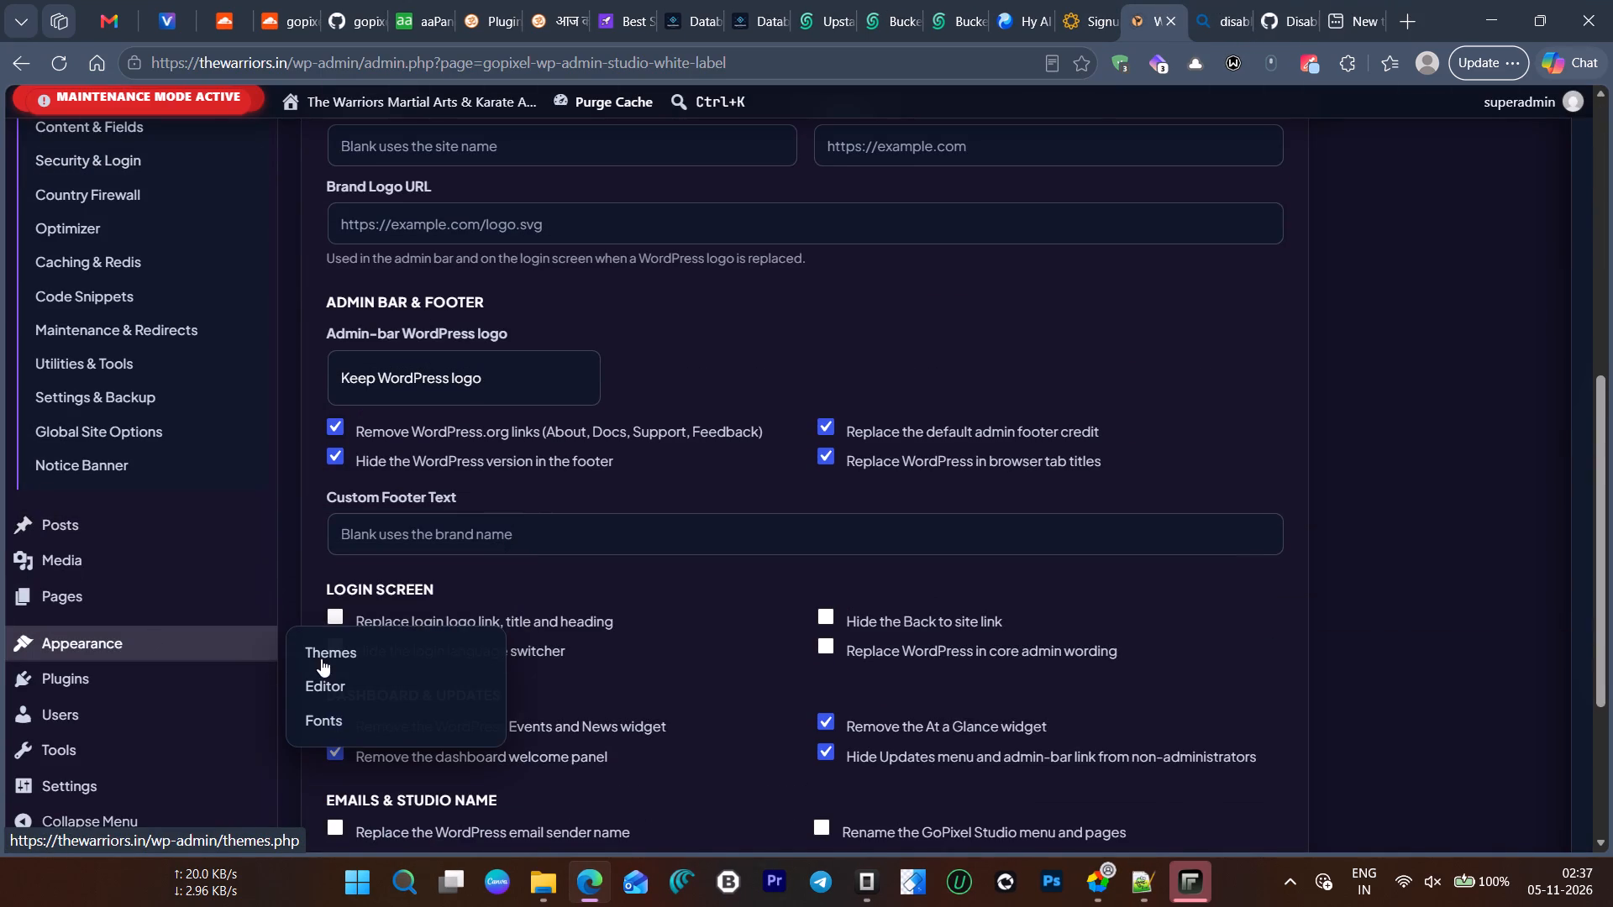
{"action": "left_click", "coordinate": [339, 654]}
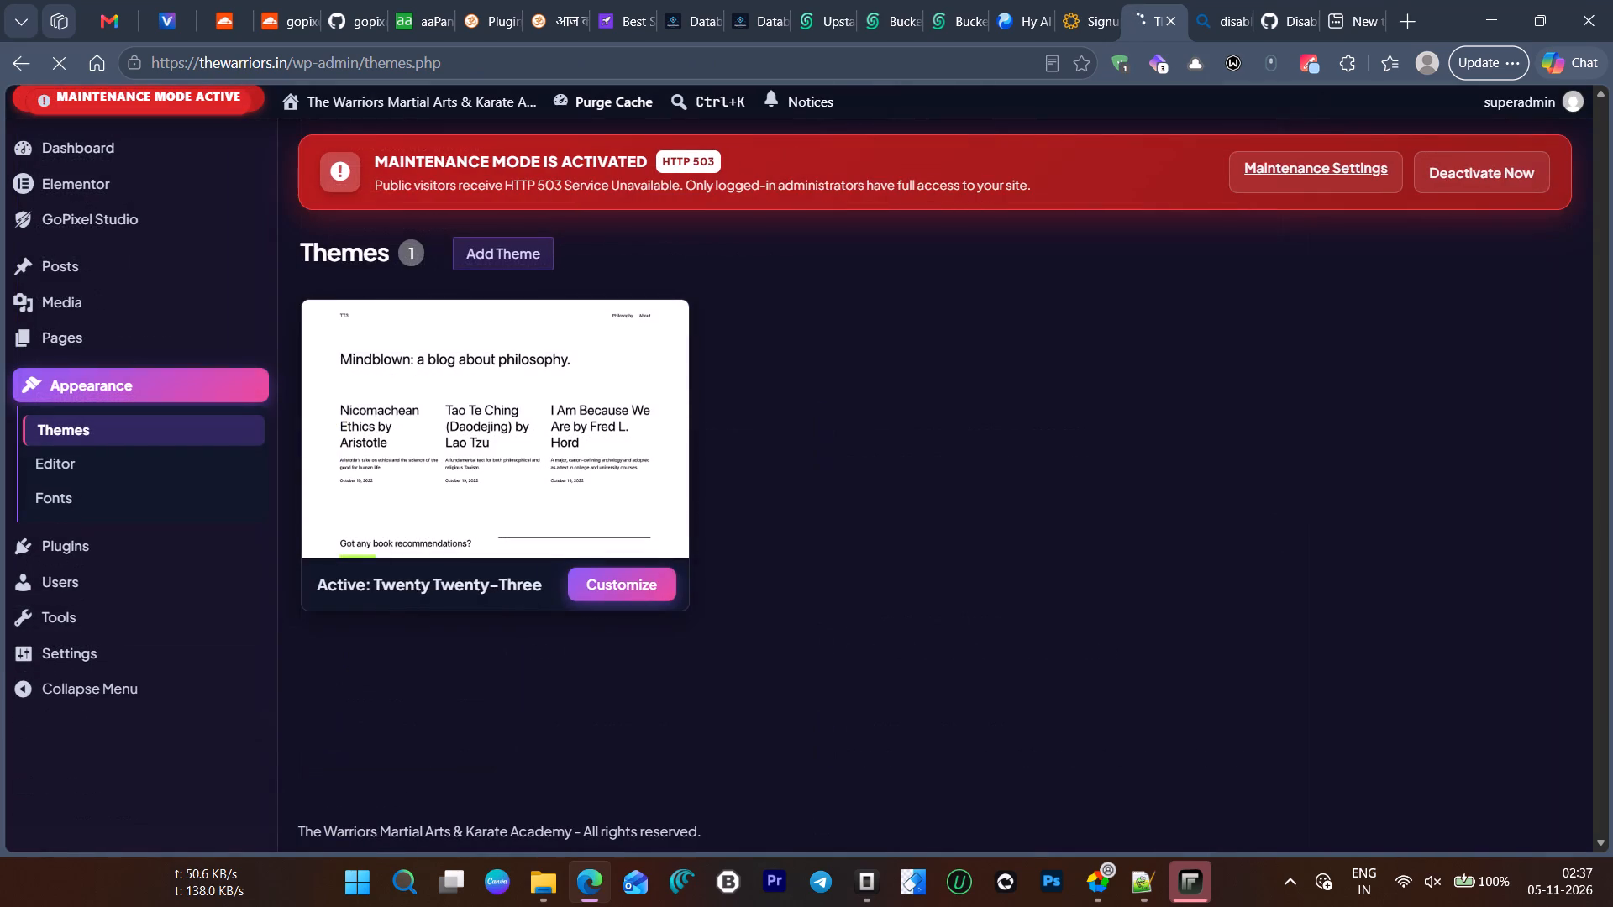
Examine the Themes page and the details of the active Twenty Twenty-Three theme.
{"action": "scroll", "coordinate": [1195, 477], "scroll_direction": "down", "scroll_amount": 2}
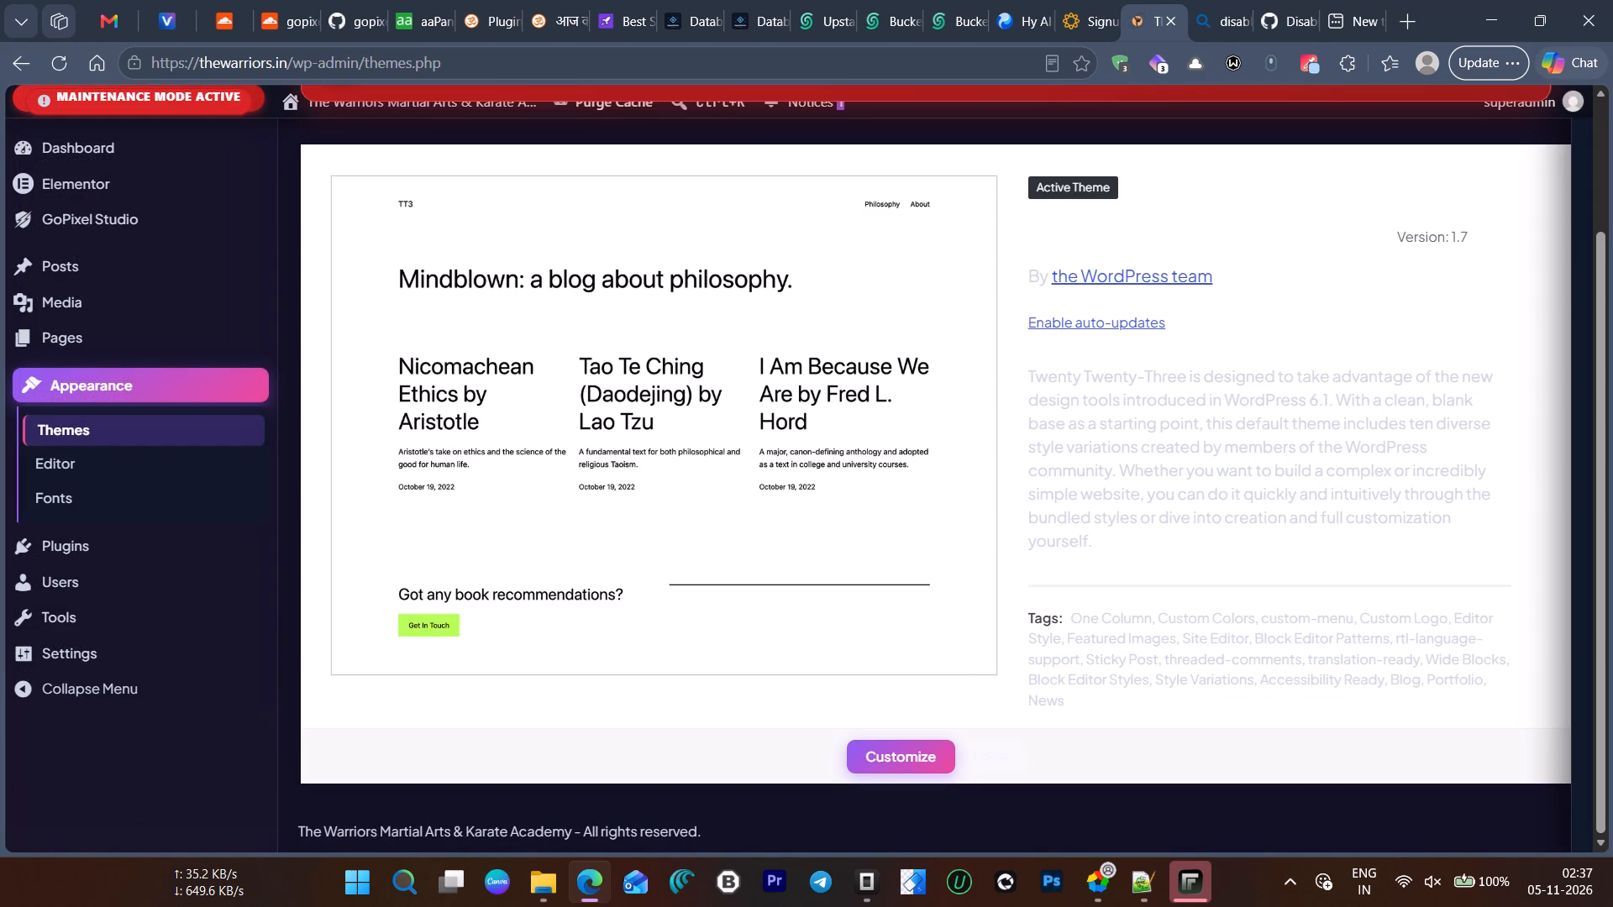
{"action": "scroll", "coordinate": [1195, 477], "scroll_direction": "down", "scroll_amount": 1}
{"action": "scroll", "coordinate": [758, 478], "scroll_direction": "down", "scroll_amount": 2}
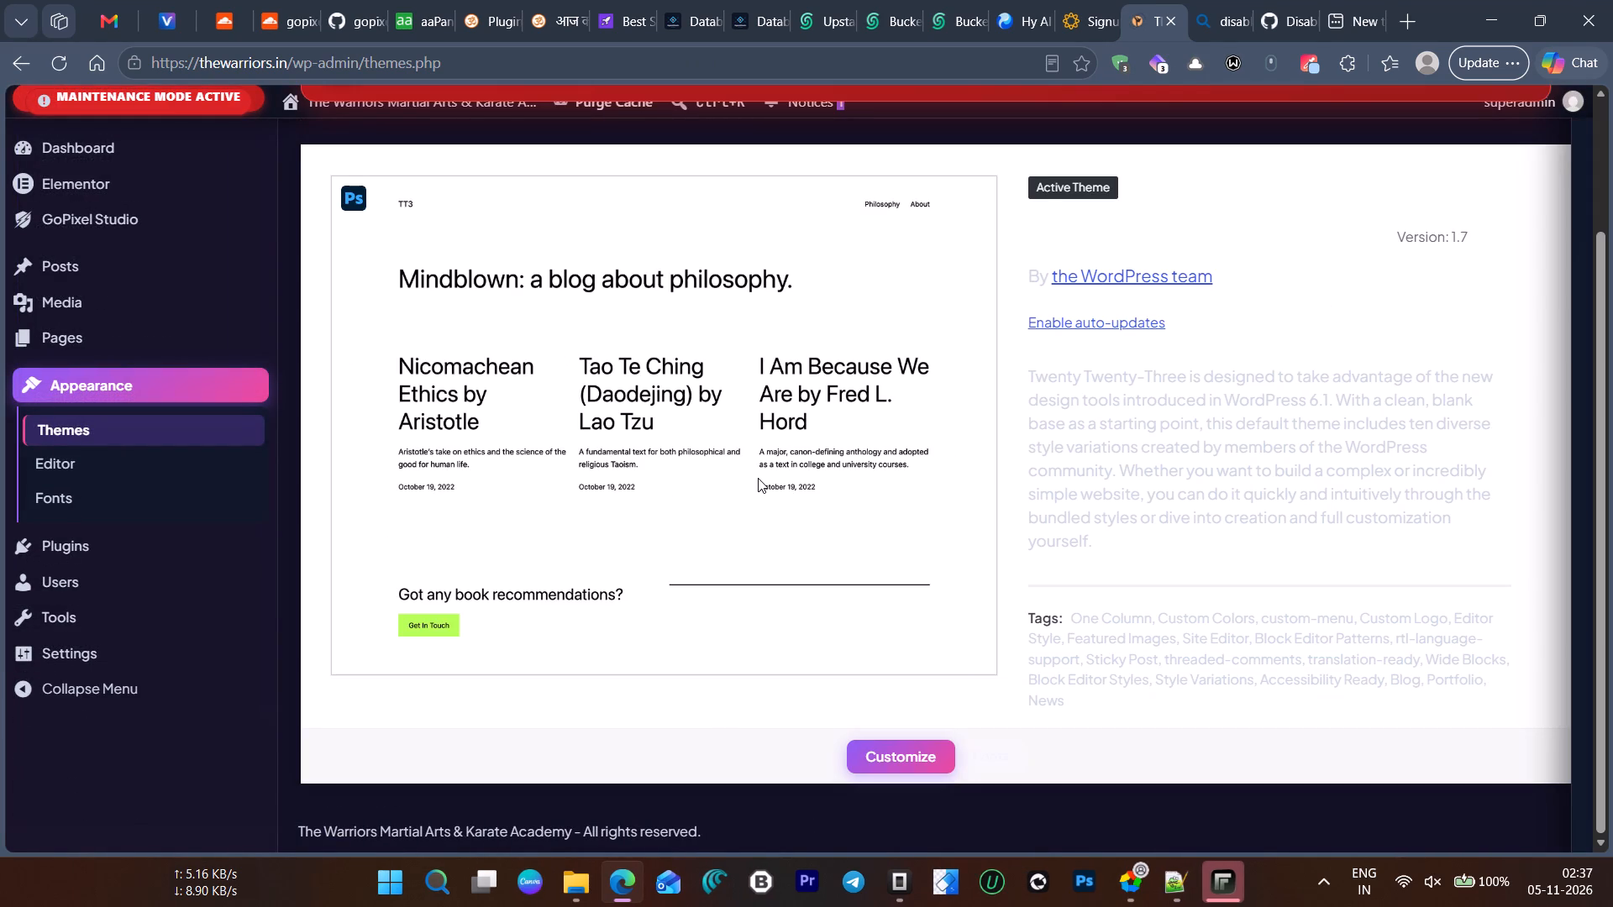
{"action": "scroll", "coordinate": [758, 478], "scroll_direction": "down", "scroll_amount": 2}
{"action": "scroll", "coordinate": [759, 483], "scroll_direction": "up", "scroll_amount": 14}
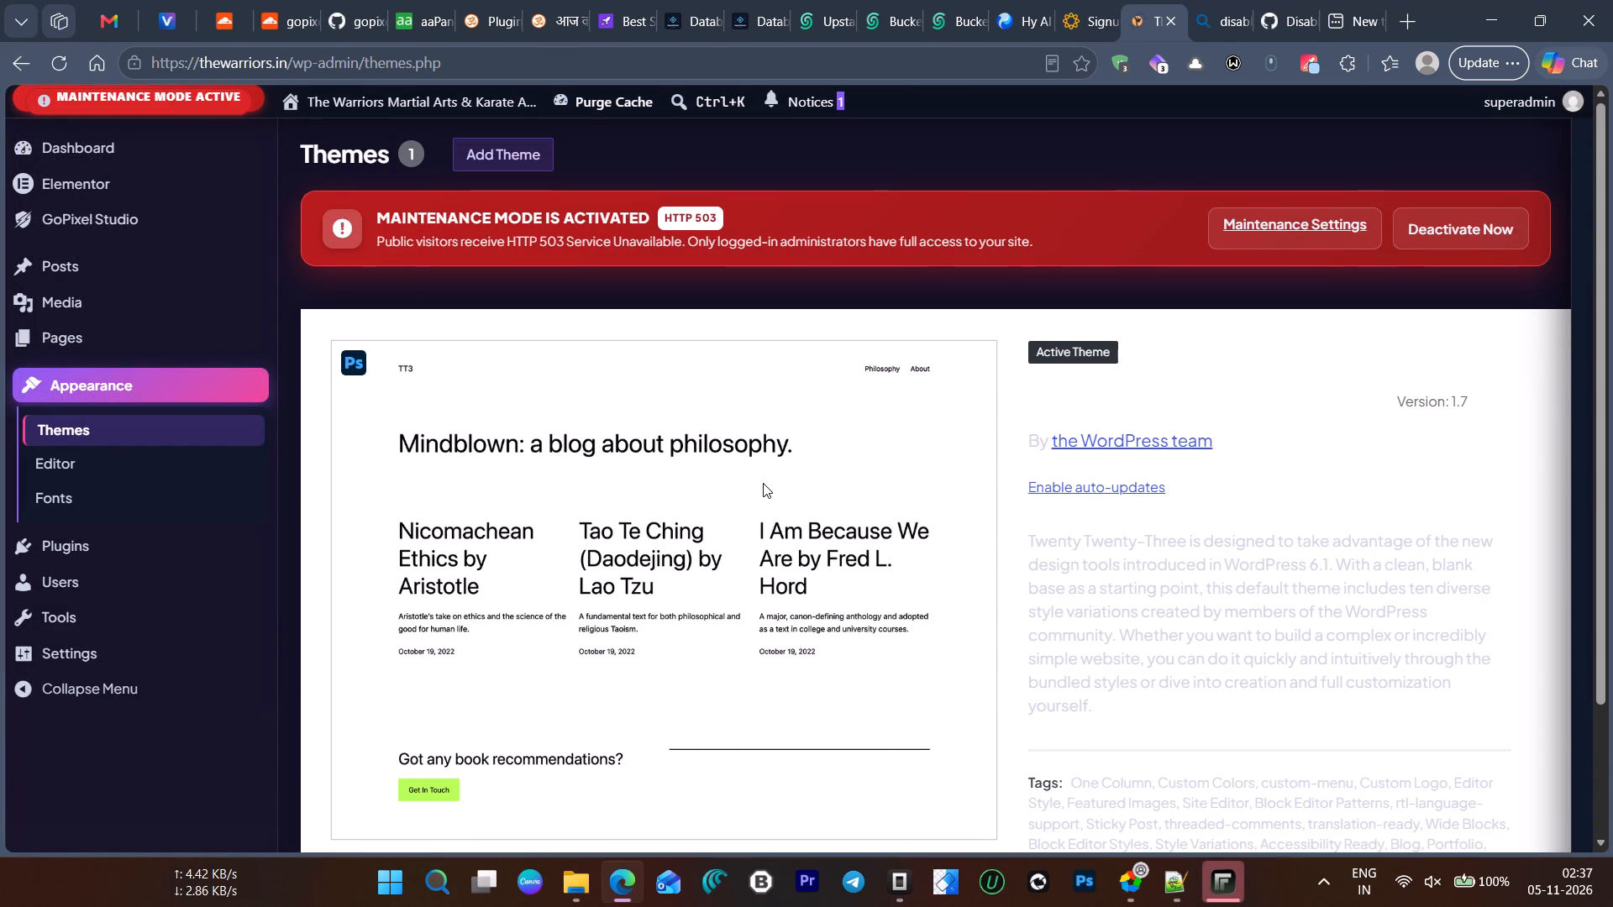
{"action": "left_click", "coordinate": [1039, 148]}
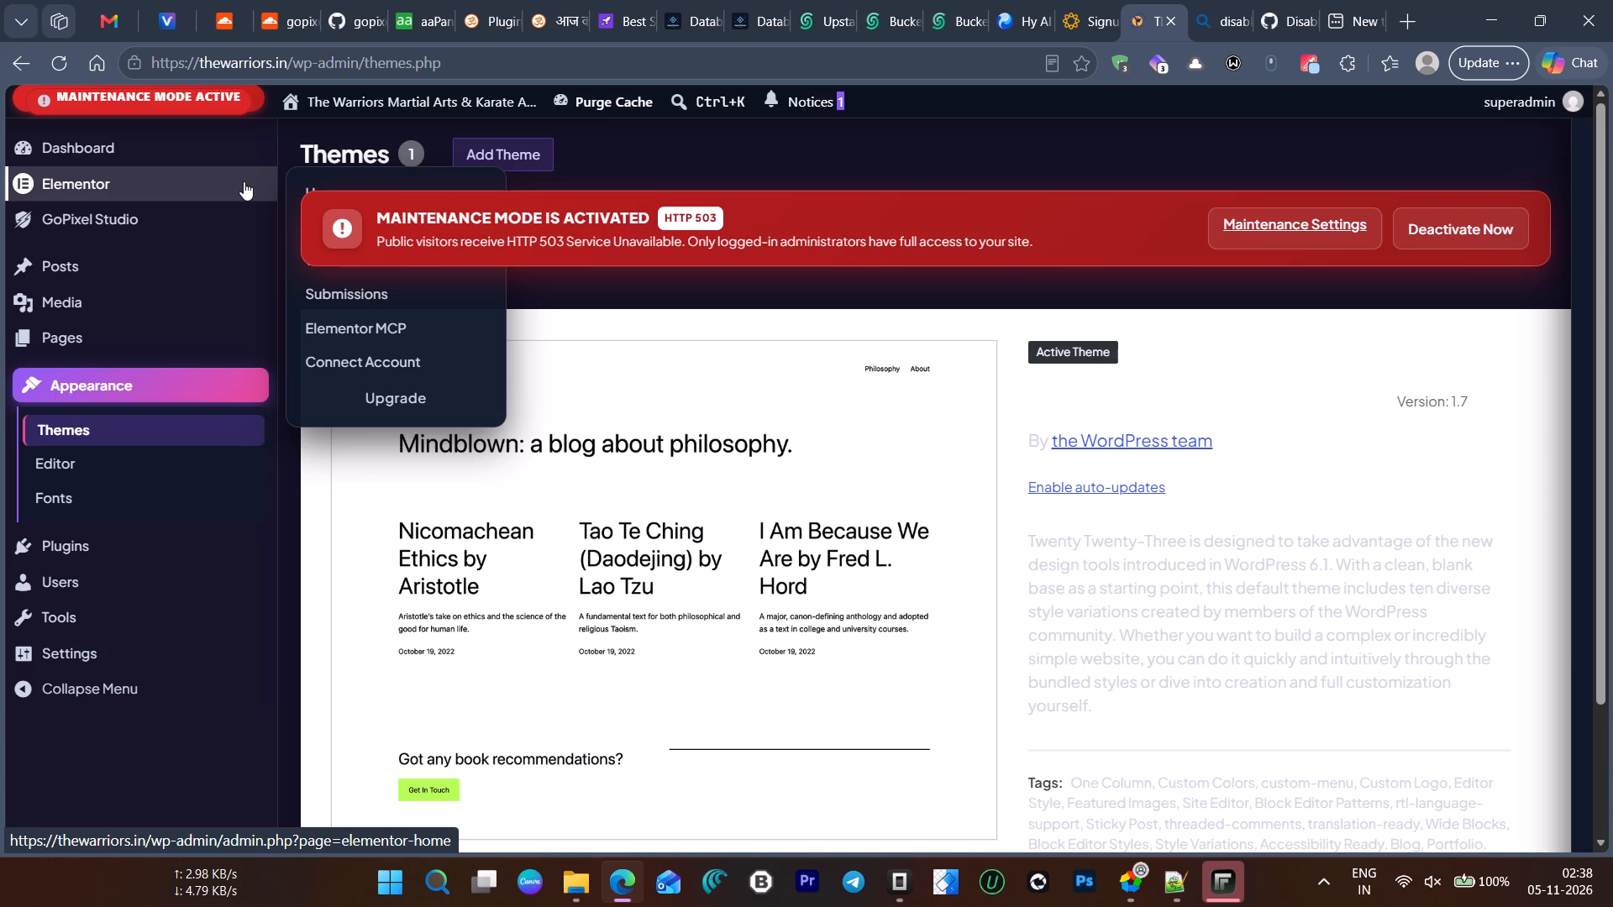
{"action": "scroll", "coordinate": [243, 182], "scroll_direction": "up", "scroll_amount": 2}
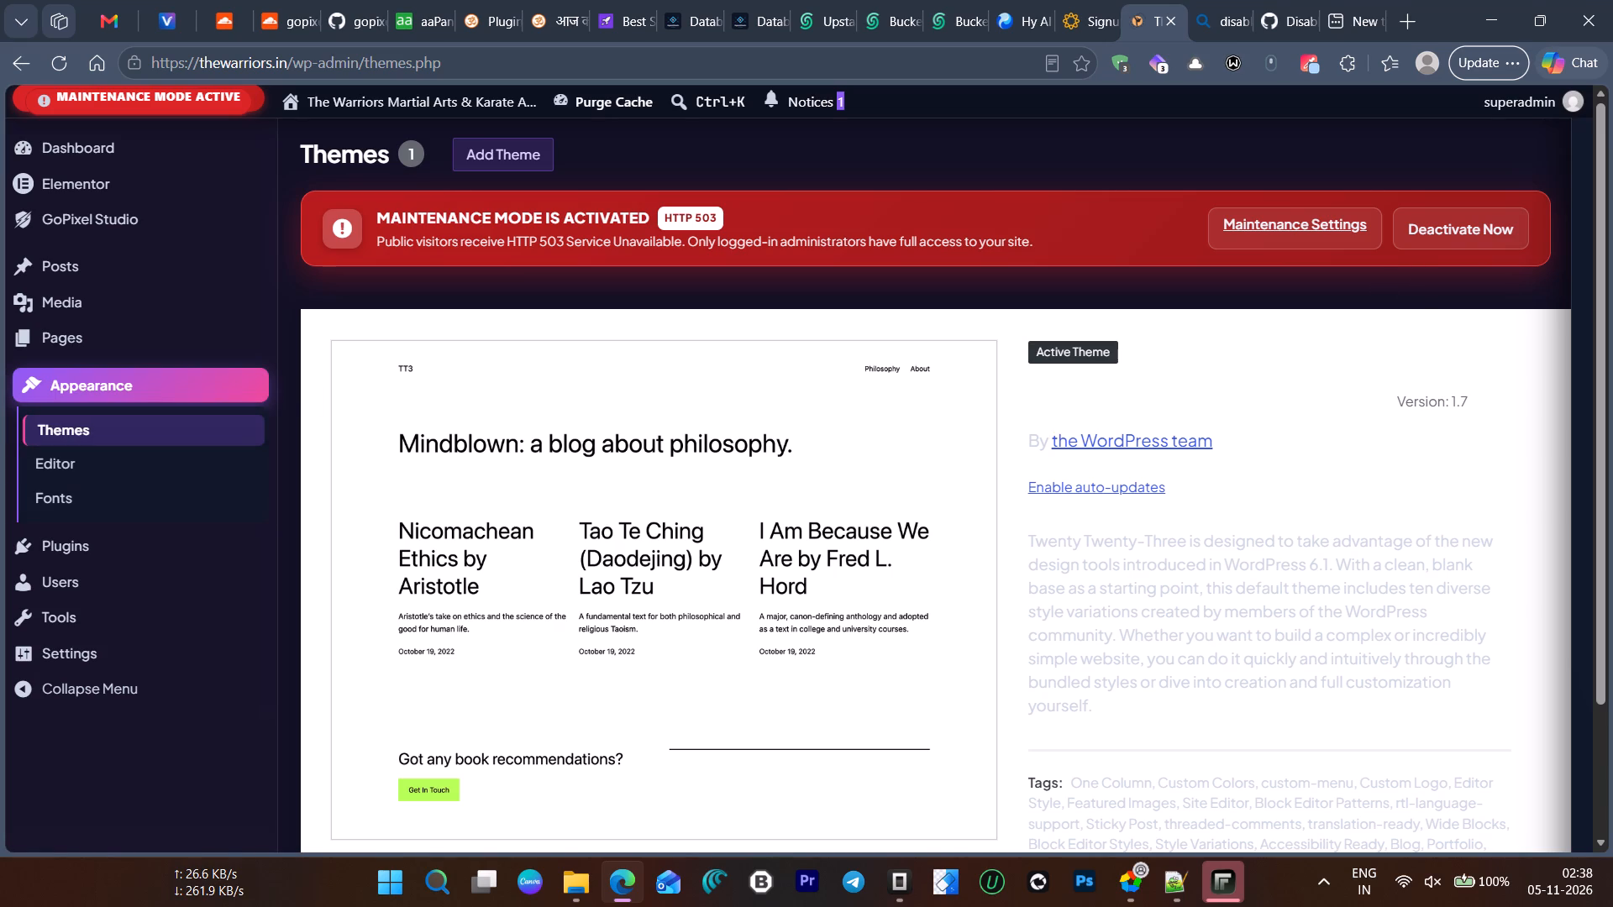
{"action": "left_click", "coordinate": [1295, 276]}
{"action": "scroll", "coordinate": [948, 447], "scroll_direction": "down", "scroll_amount": 9}
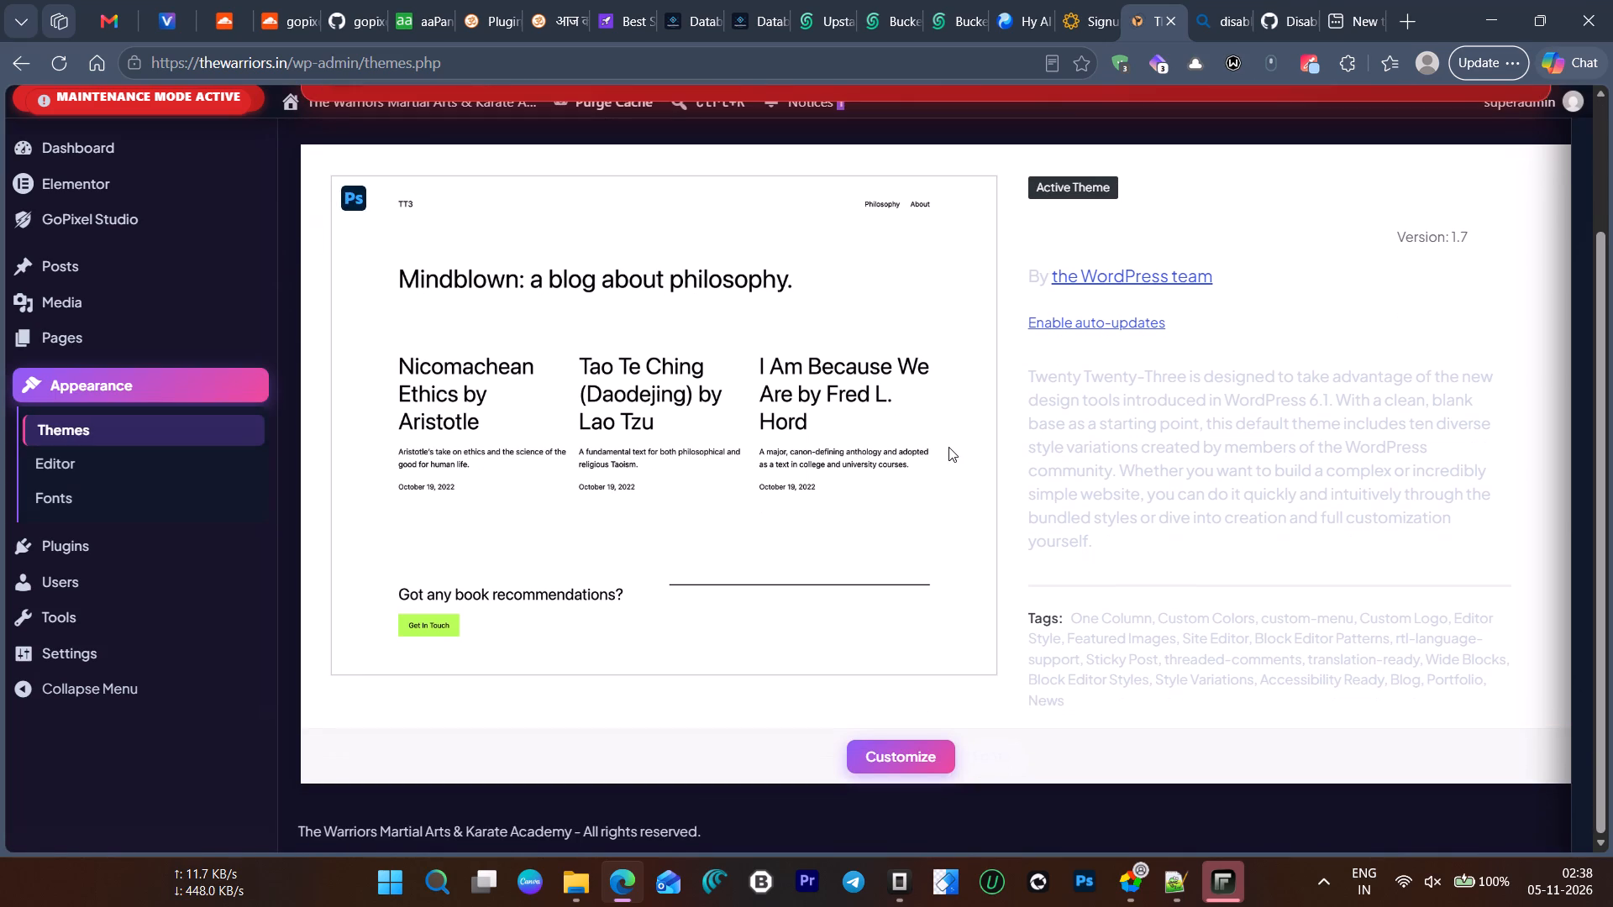
{"action": "scroll", "coordinate": [948, 447], "scroll_direction": "down", "scroll_amount": 1}
{"action": "scroll", "coordinate": [948, 447], "scroll_direction": "up", "scroll_amount": 8}
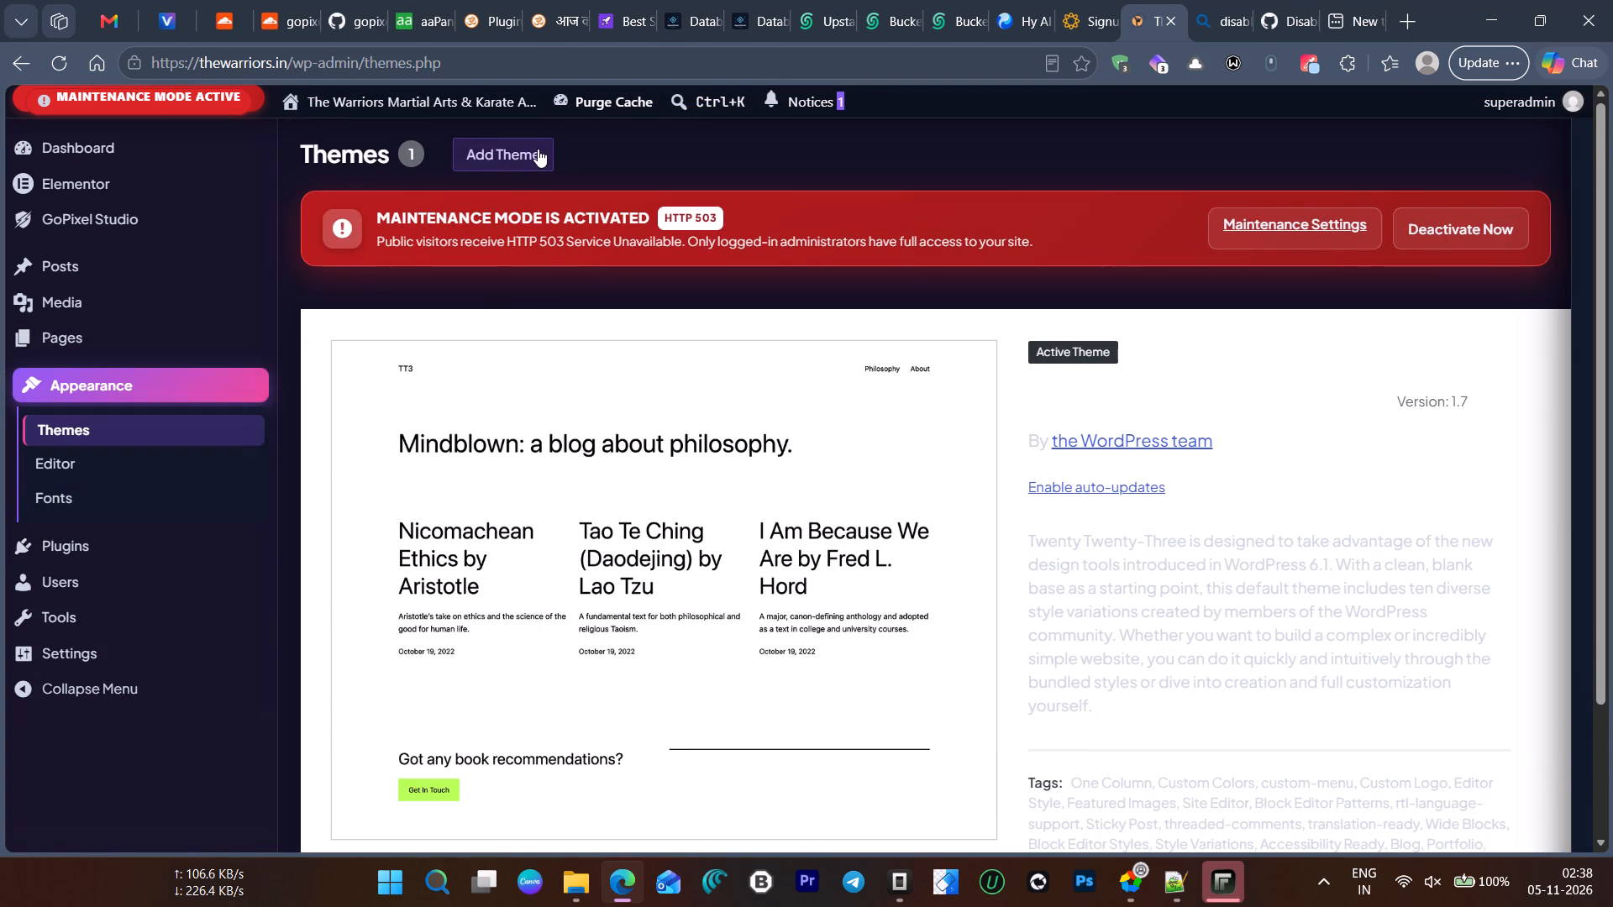
Install the Hello Elementor theme from the popular themes in the WordPress theme directory.
{"action": "left_click", "coordinate": [538, 149]}
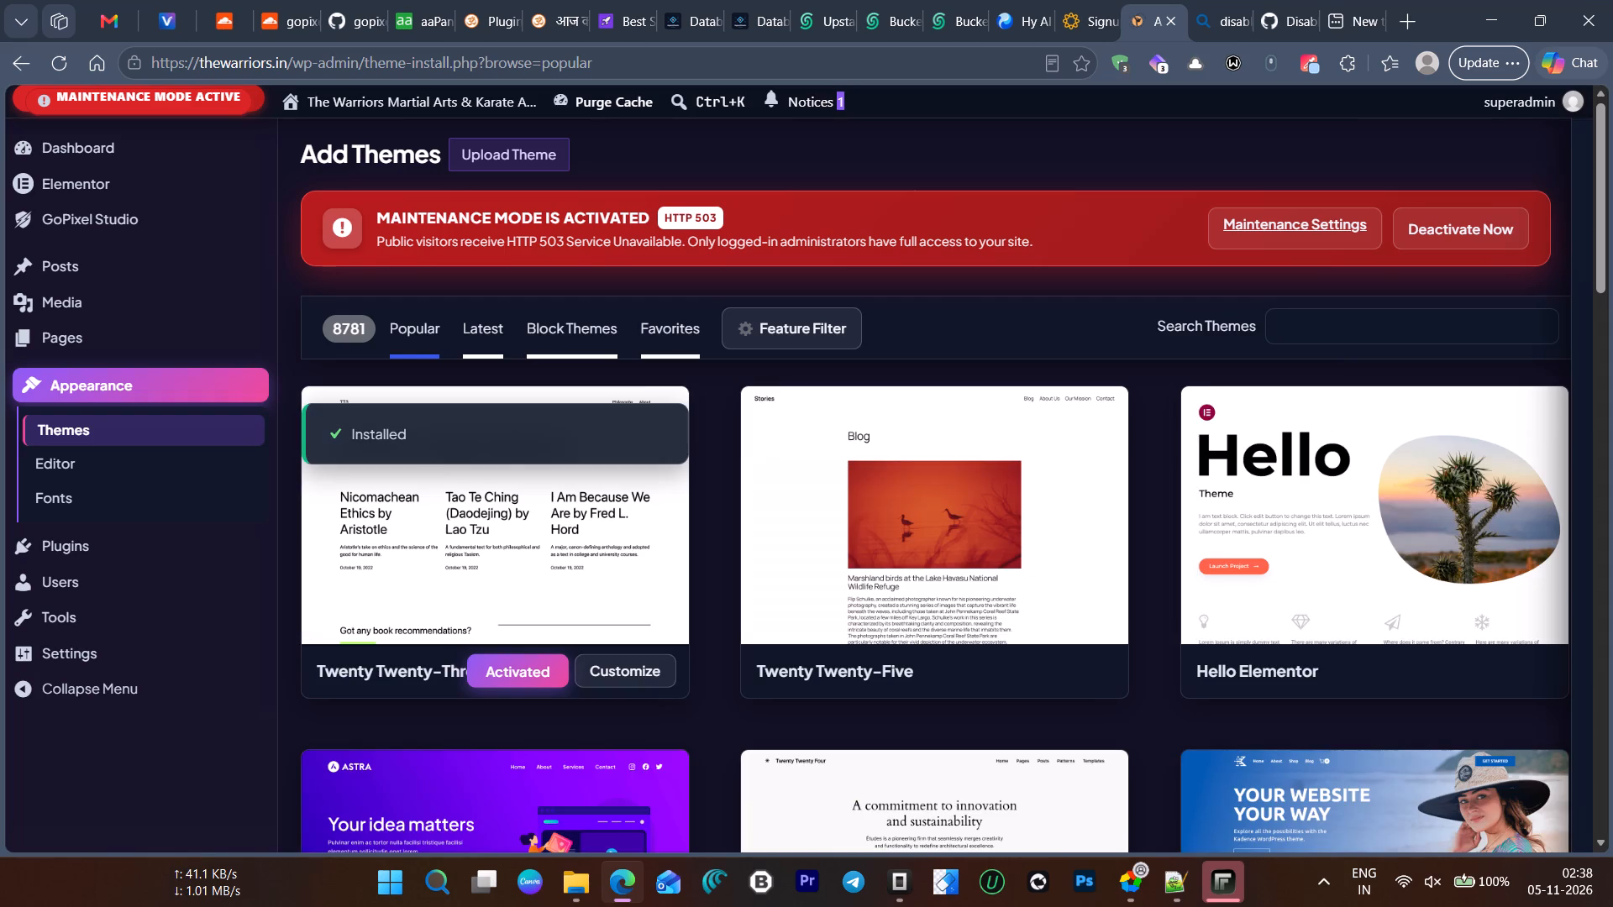
{"action": "left_click", "coordinate": [1414, 669]}
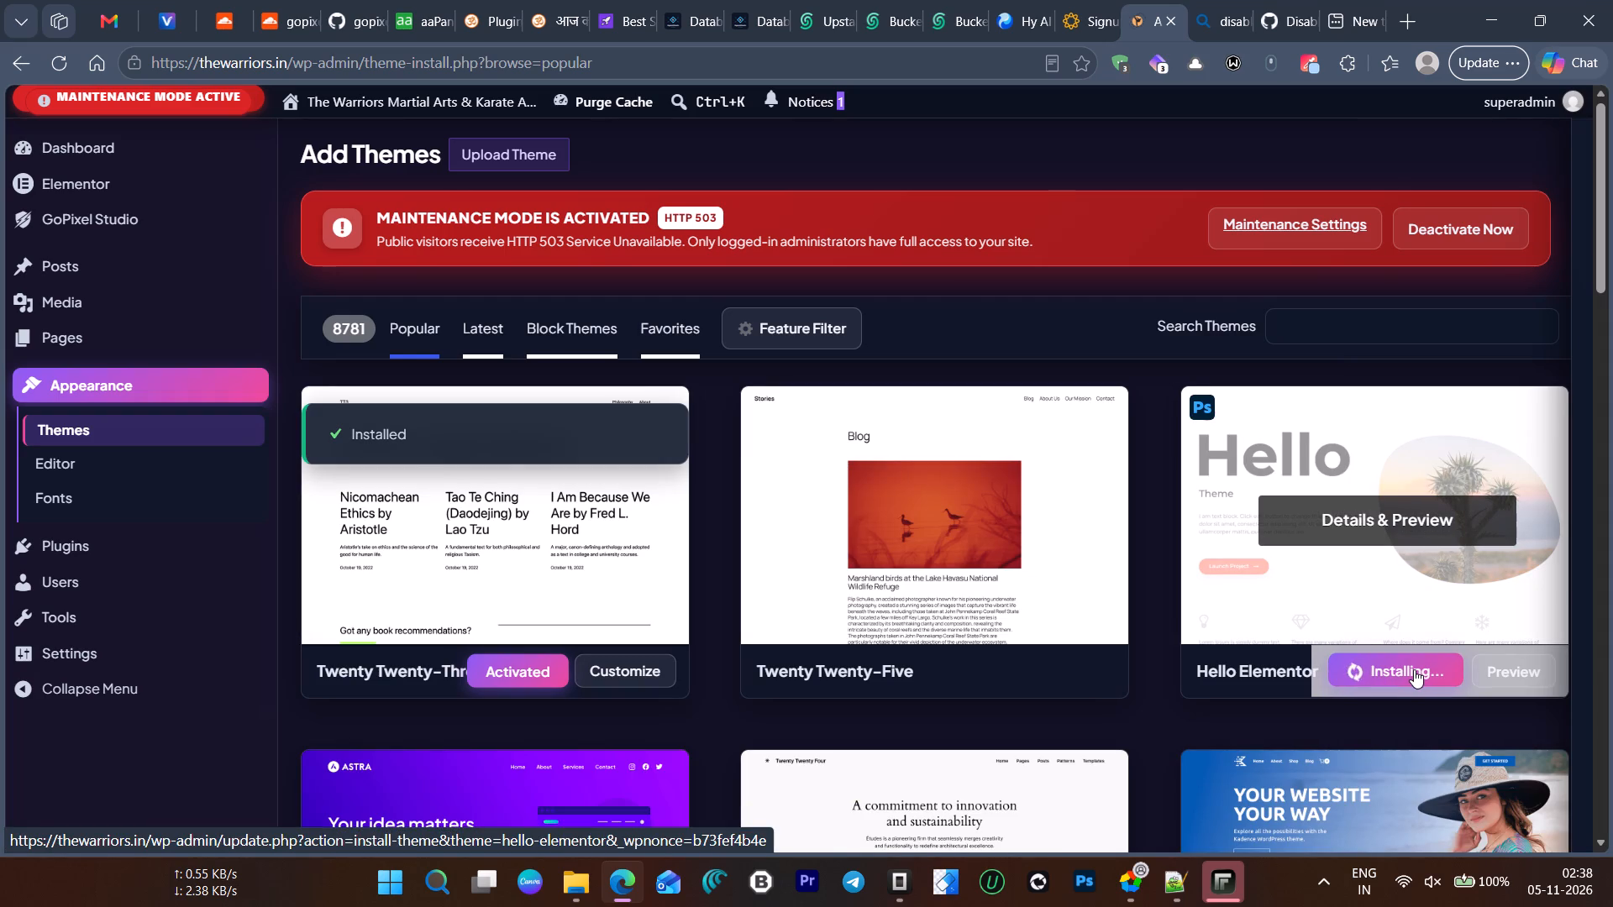
Search the web for "hello elementor child theme" in the empty new tab.
{"action": "left_click", "coordinate": [1364, 0]}
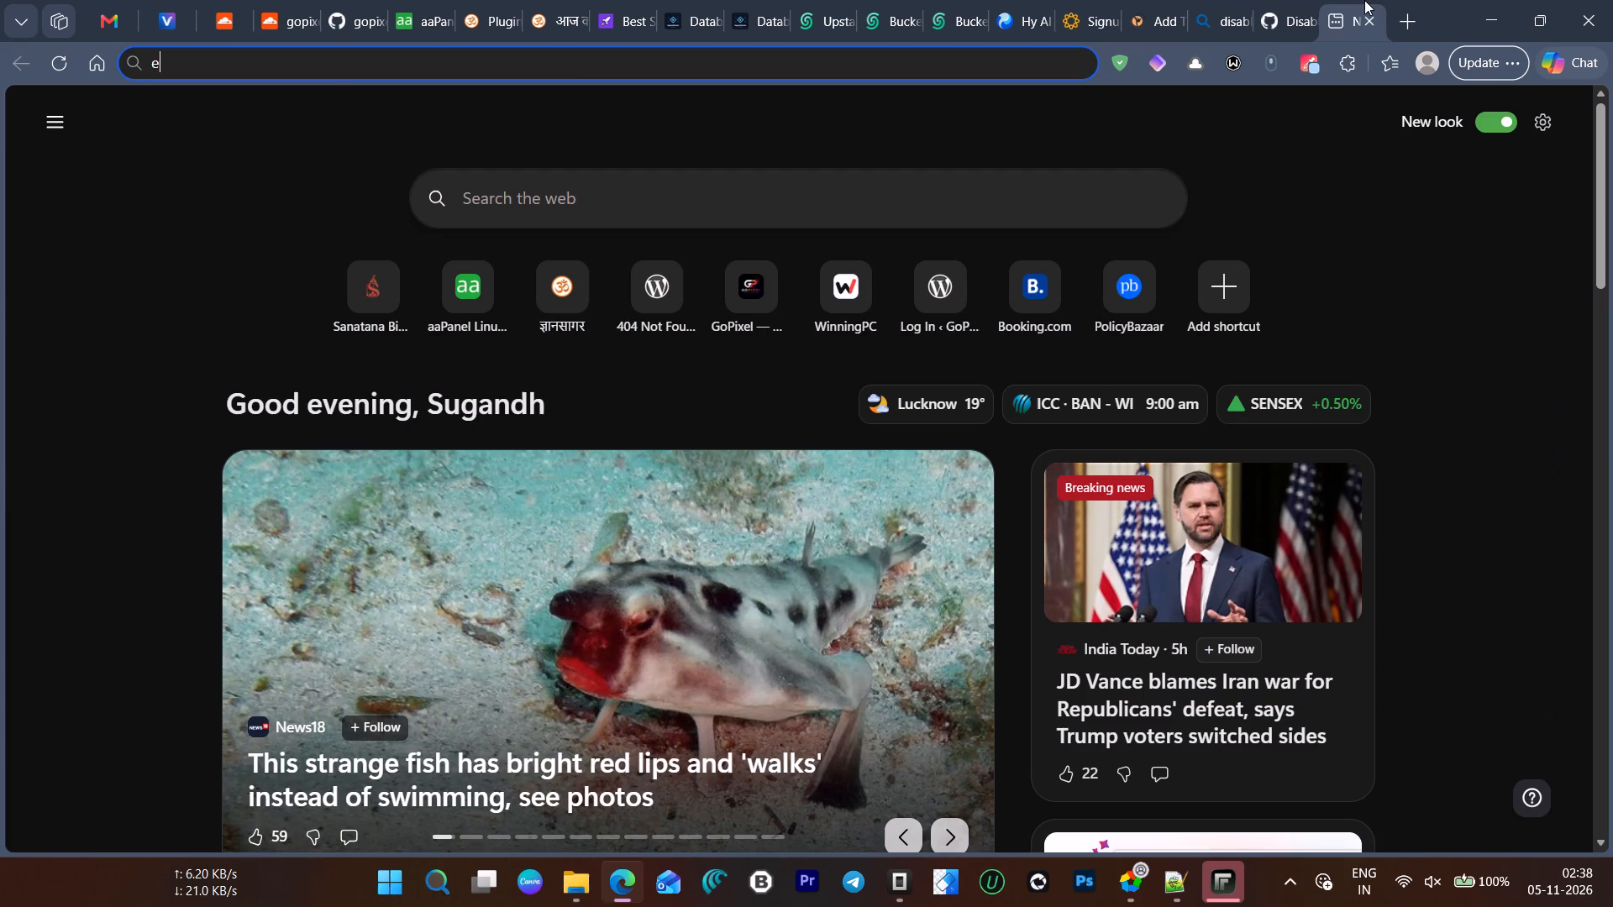
{"action": "double_click", "coordinate": [565, 71]}
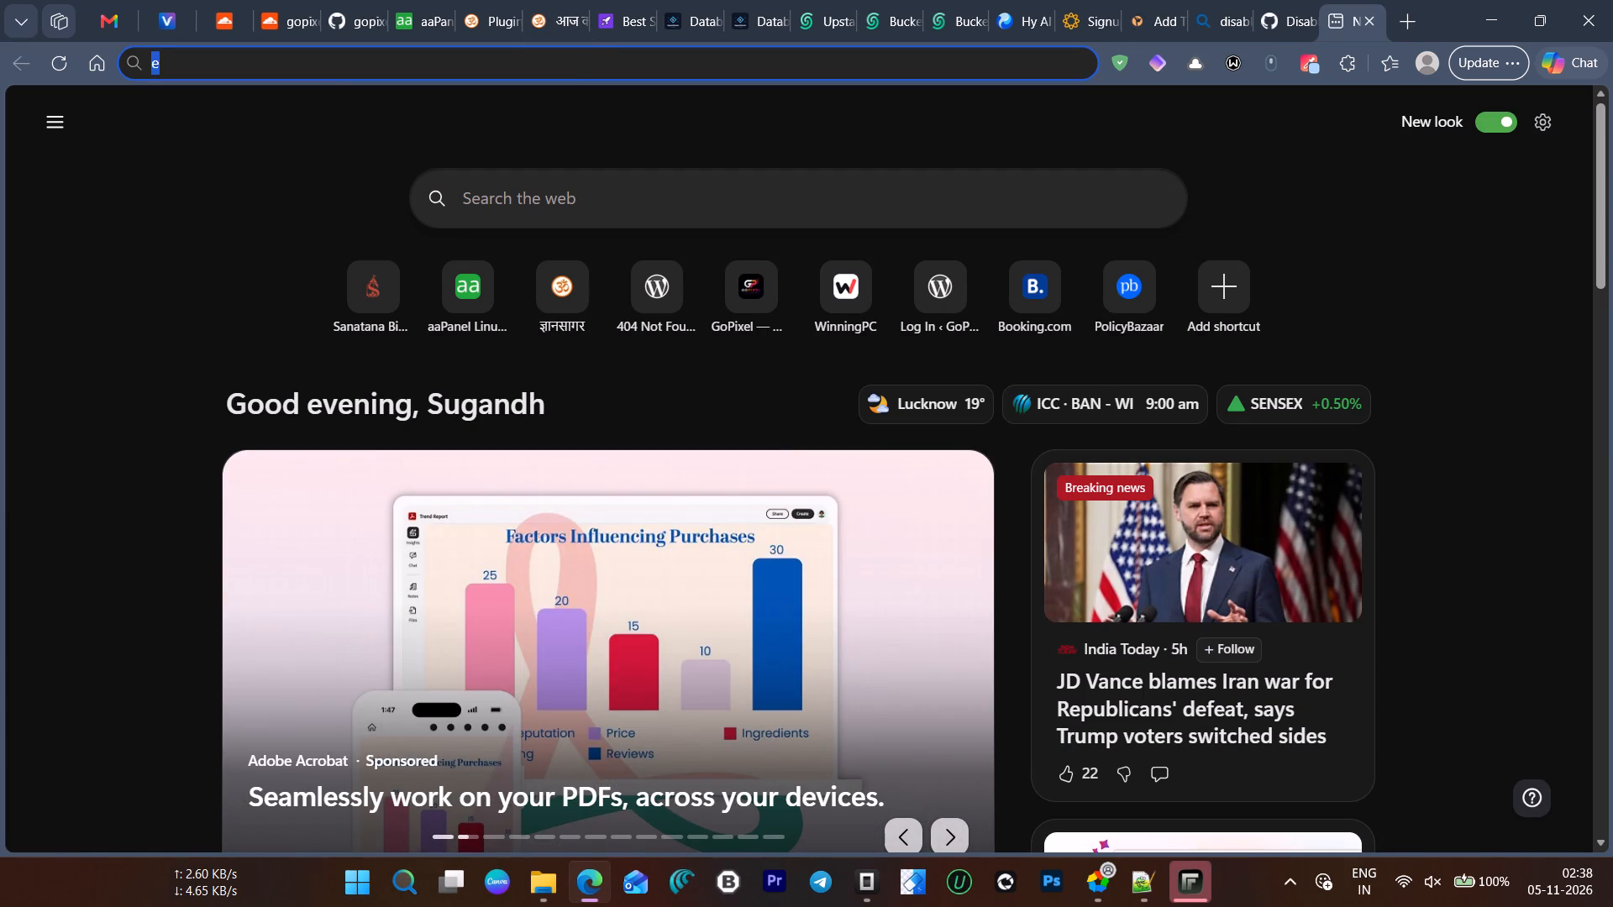
{"action": "type", "text": "hello elementor child"}
{"action": "key", "text": "space"}
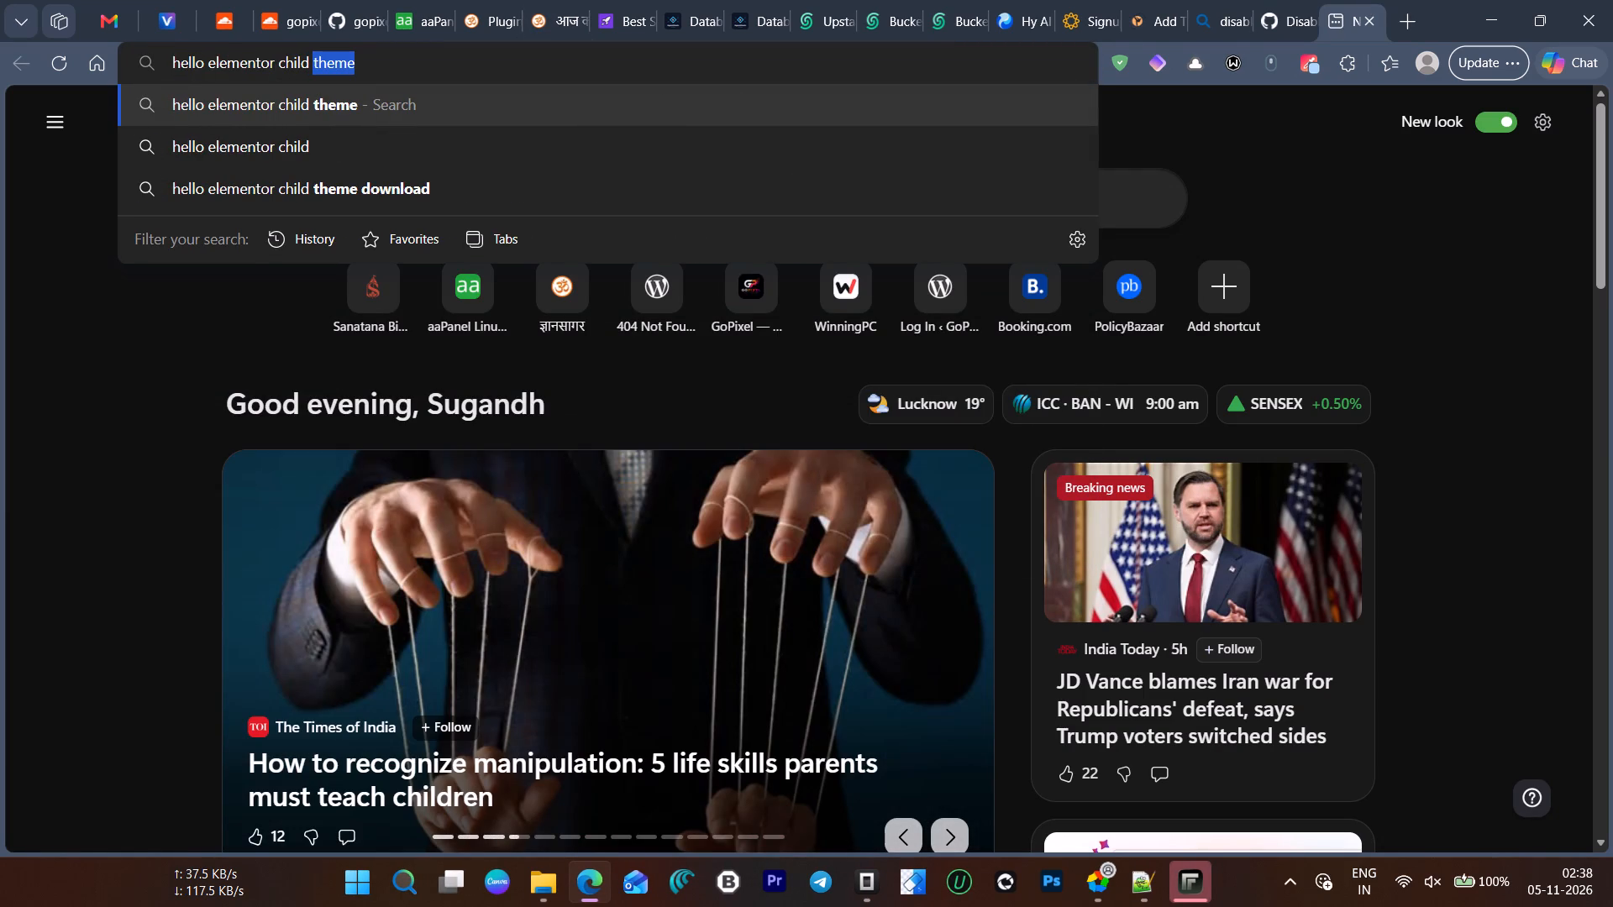
{"action": "key", "text": "Return"}
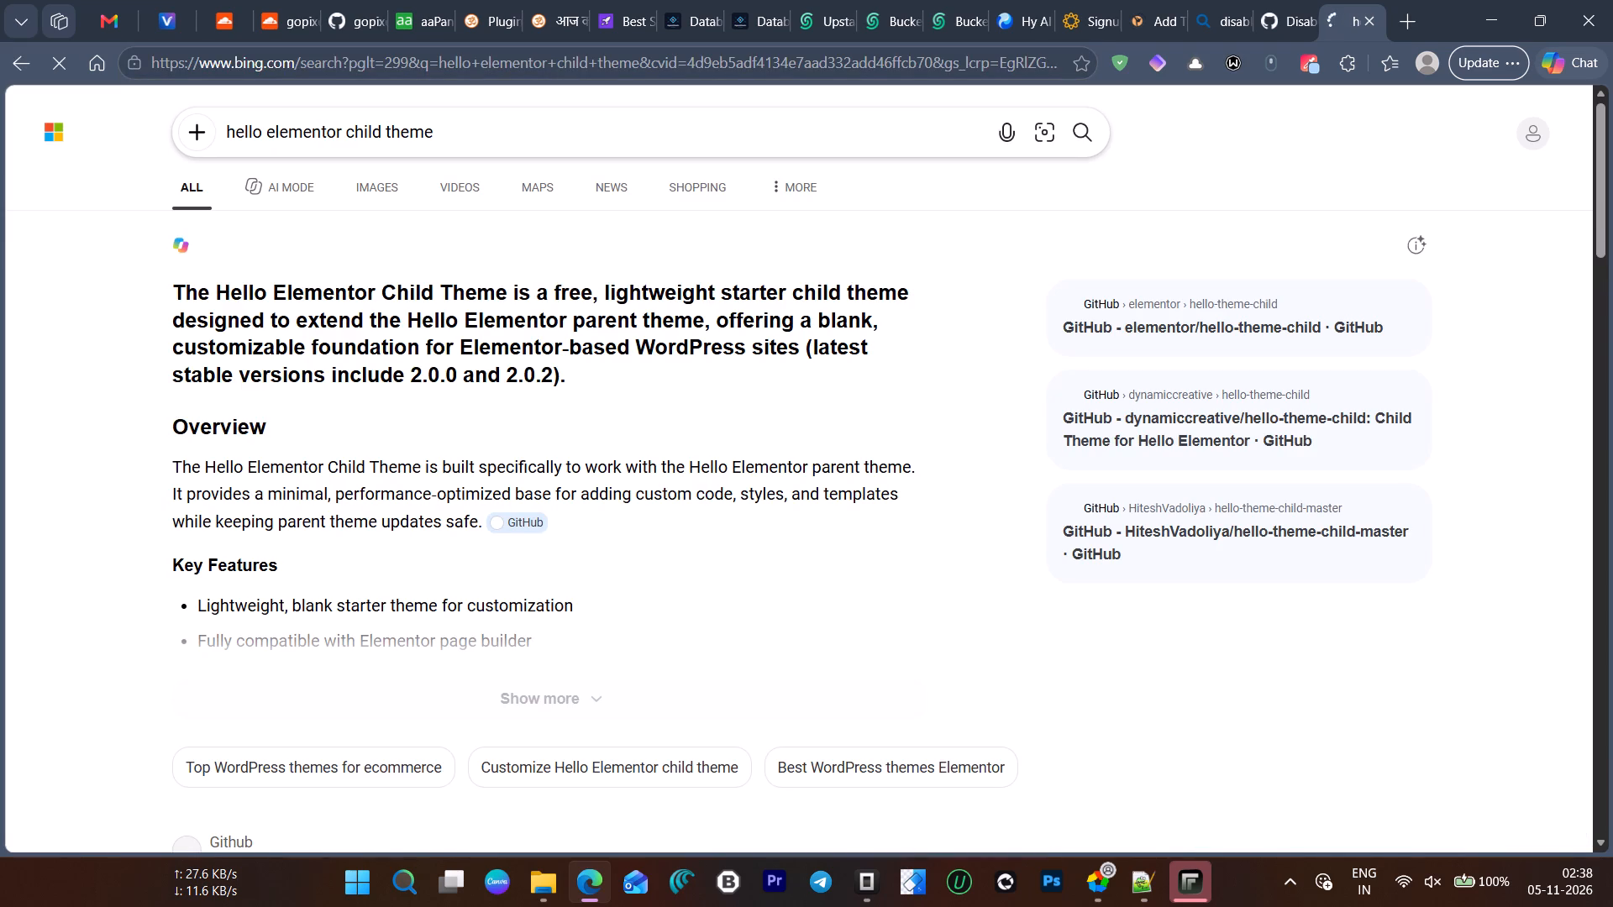
Expand the answer summary and read the README of the dynamiccreative/hello-theme-child fork on GitHub, closing it when done.
{"action": "scroll", "coordinate": [362, 328], "scroll_direction": "down", "scroll_amount": 1}
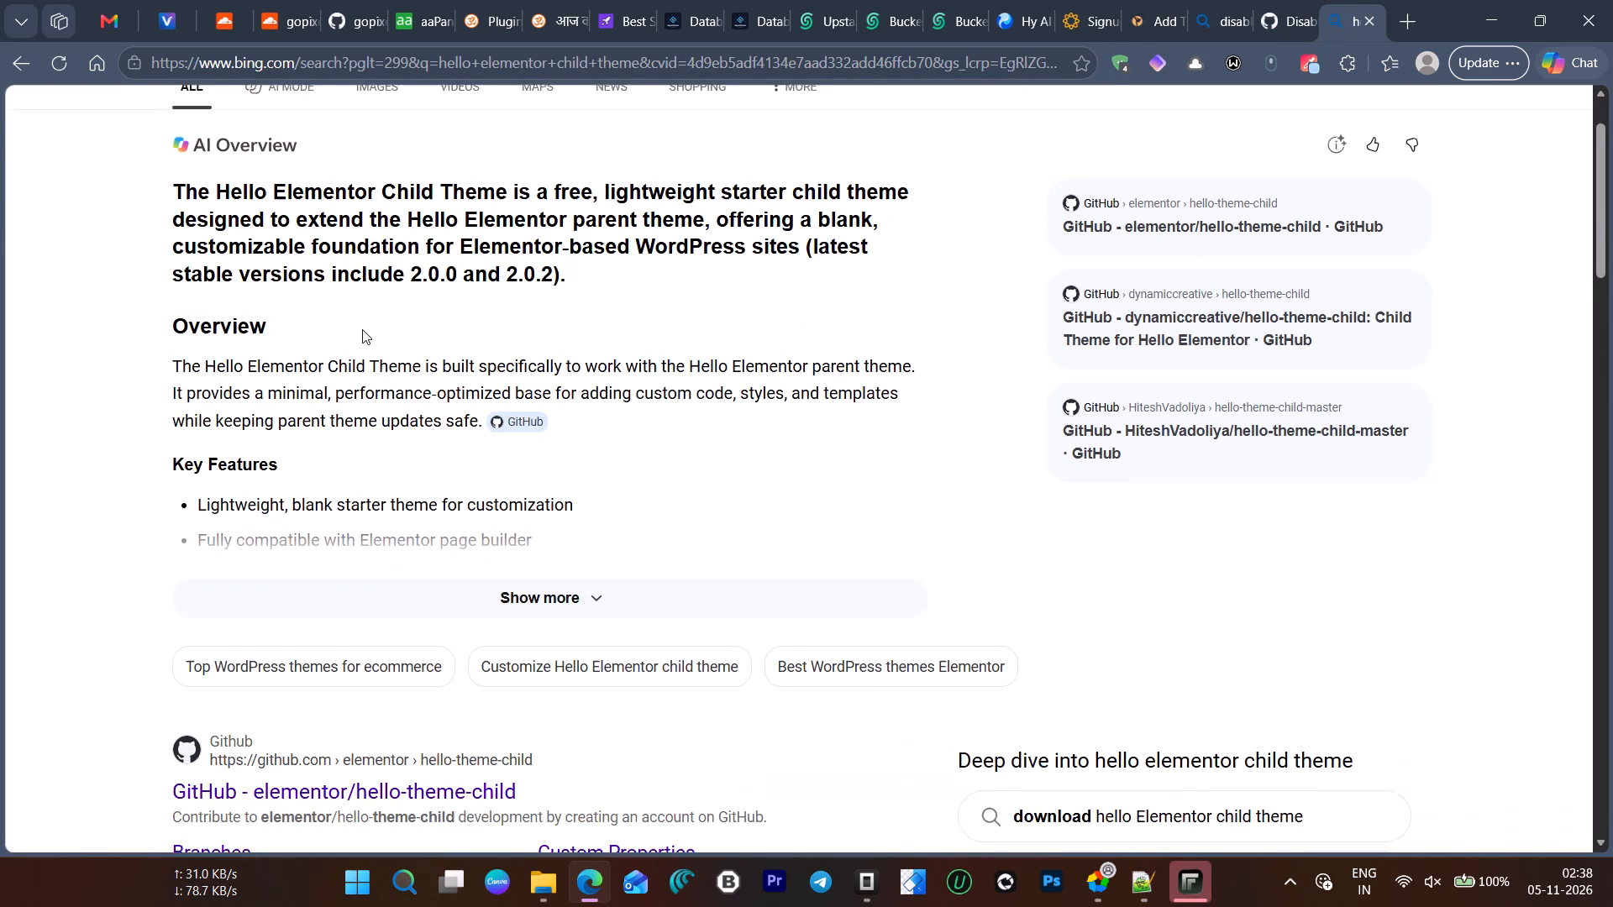
{"action": "left_click", "coordinate": [570, 595]}
{"action": "scroll", "coordinate": [484, 514], "scroll_direction": "down", "scroll_amount": 4}
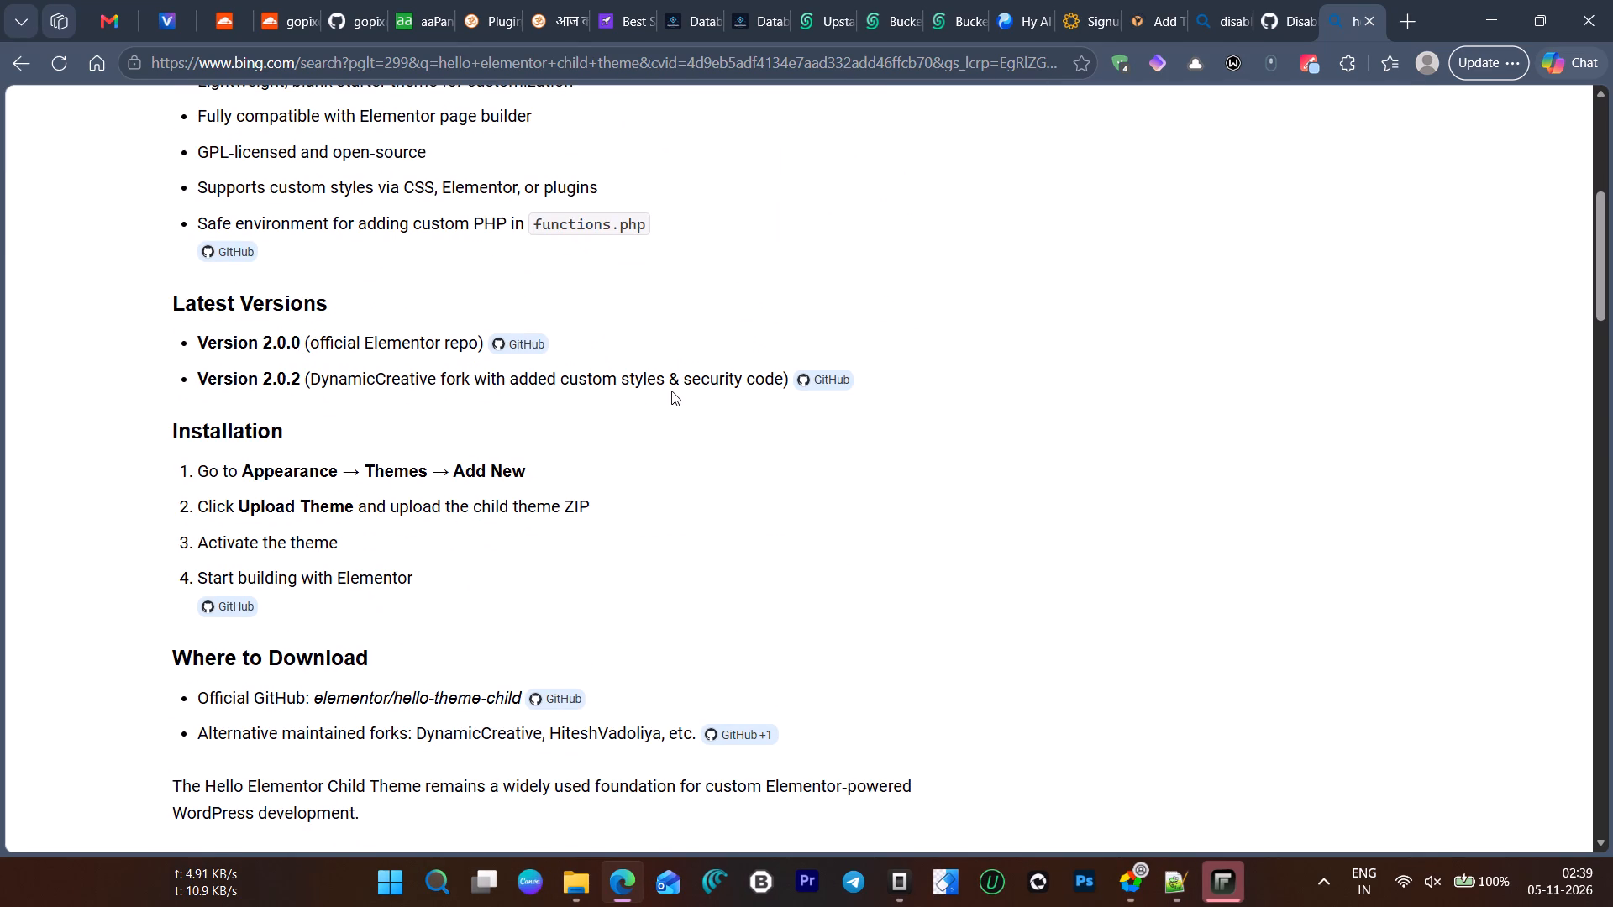
{"action": "left_click", "coordinate": [815, 383]}
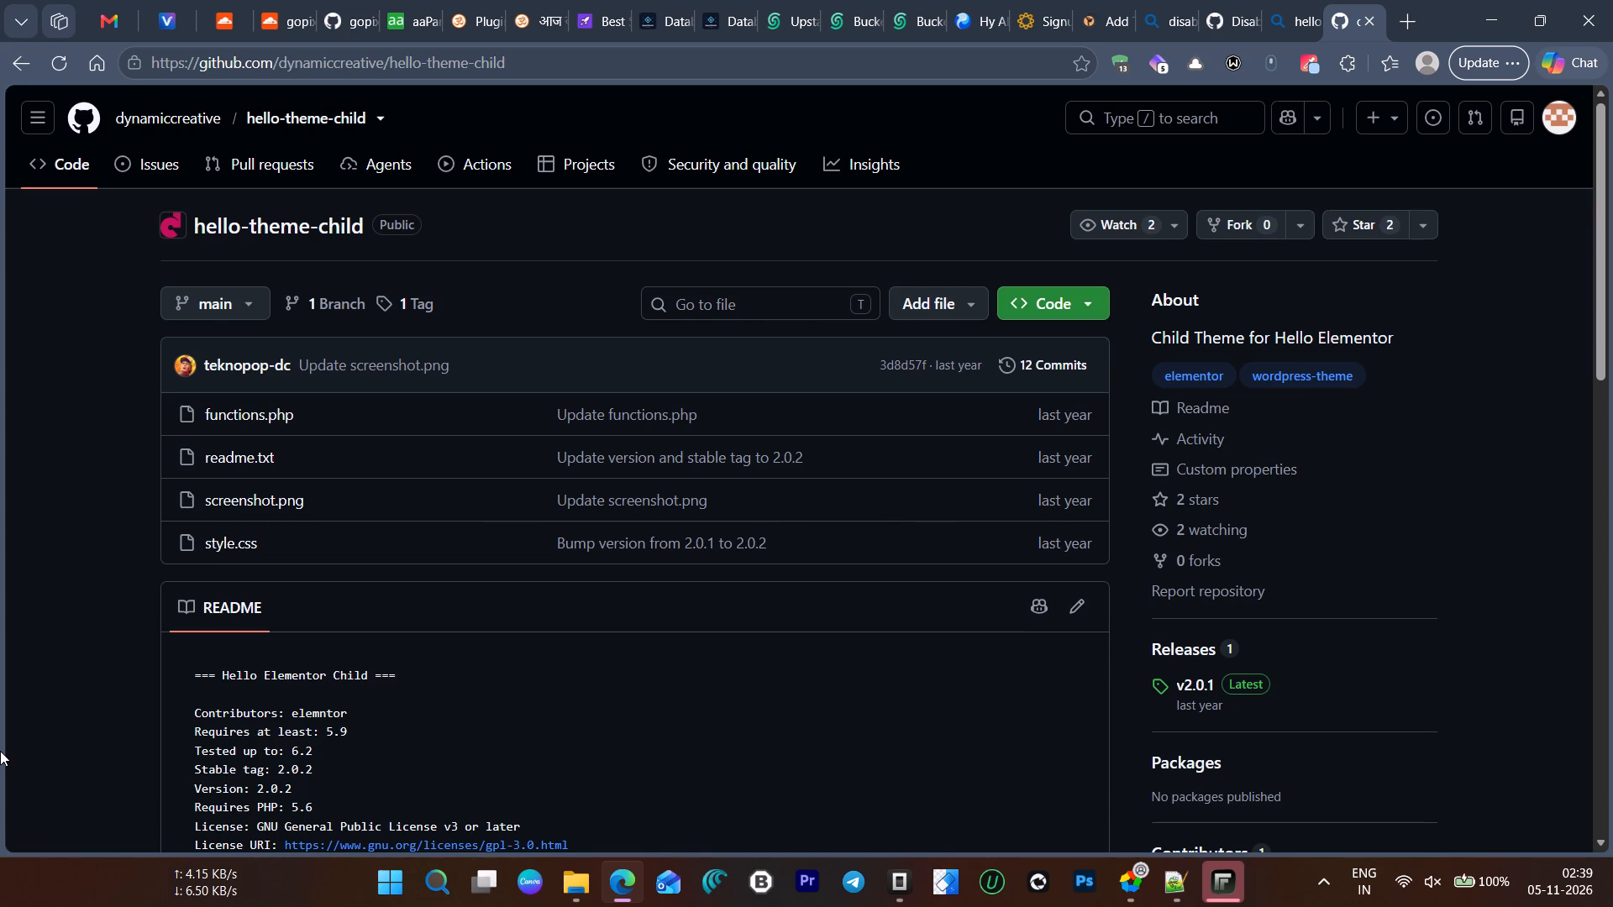
{"action": "scroll", "coordinate": [134, 674], "scroll_direction": "down", "scroll_amount": 5}
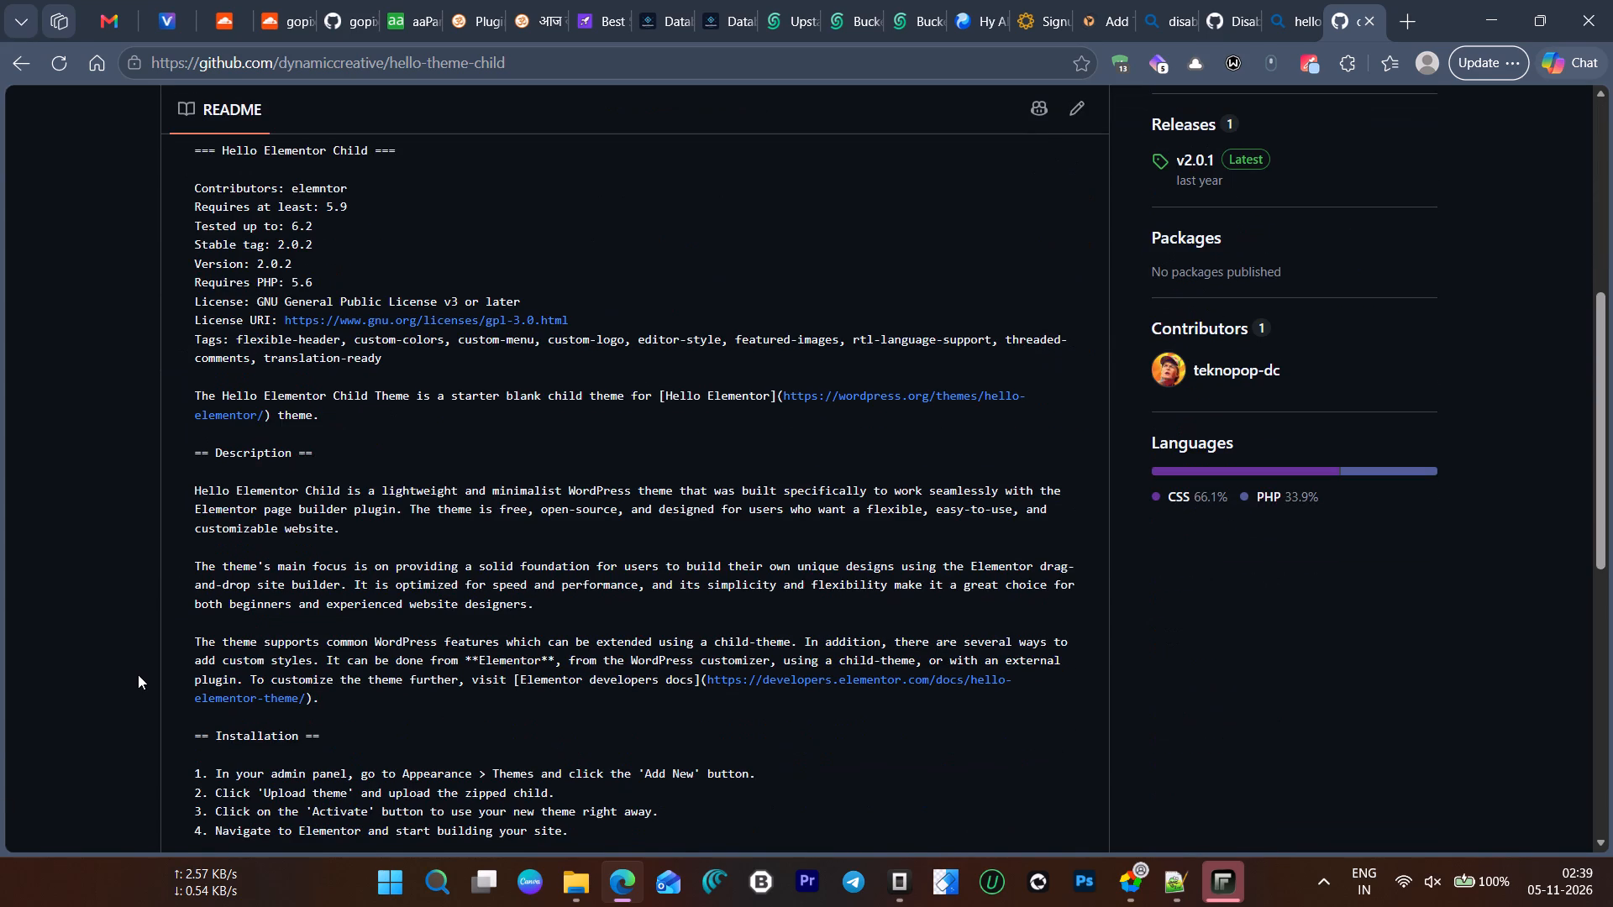
{"action": "scroll", "coordinate": [138, 674], "scroll_direction": "down", "scroll_amount": 1}
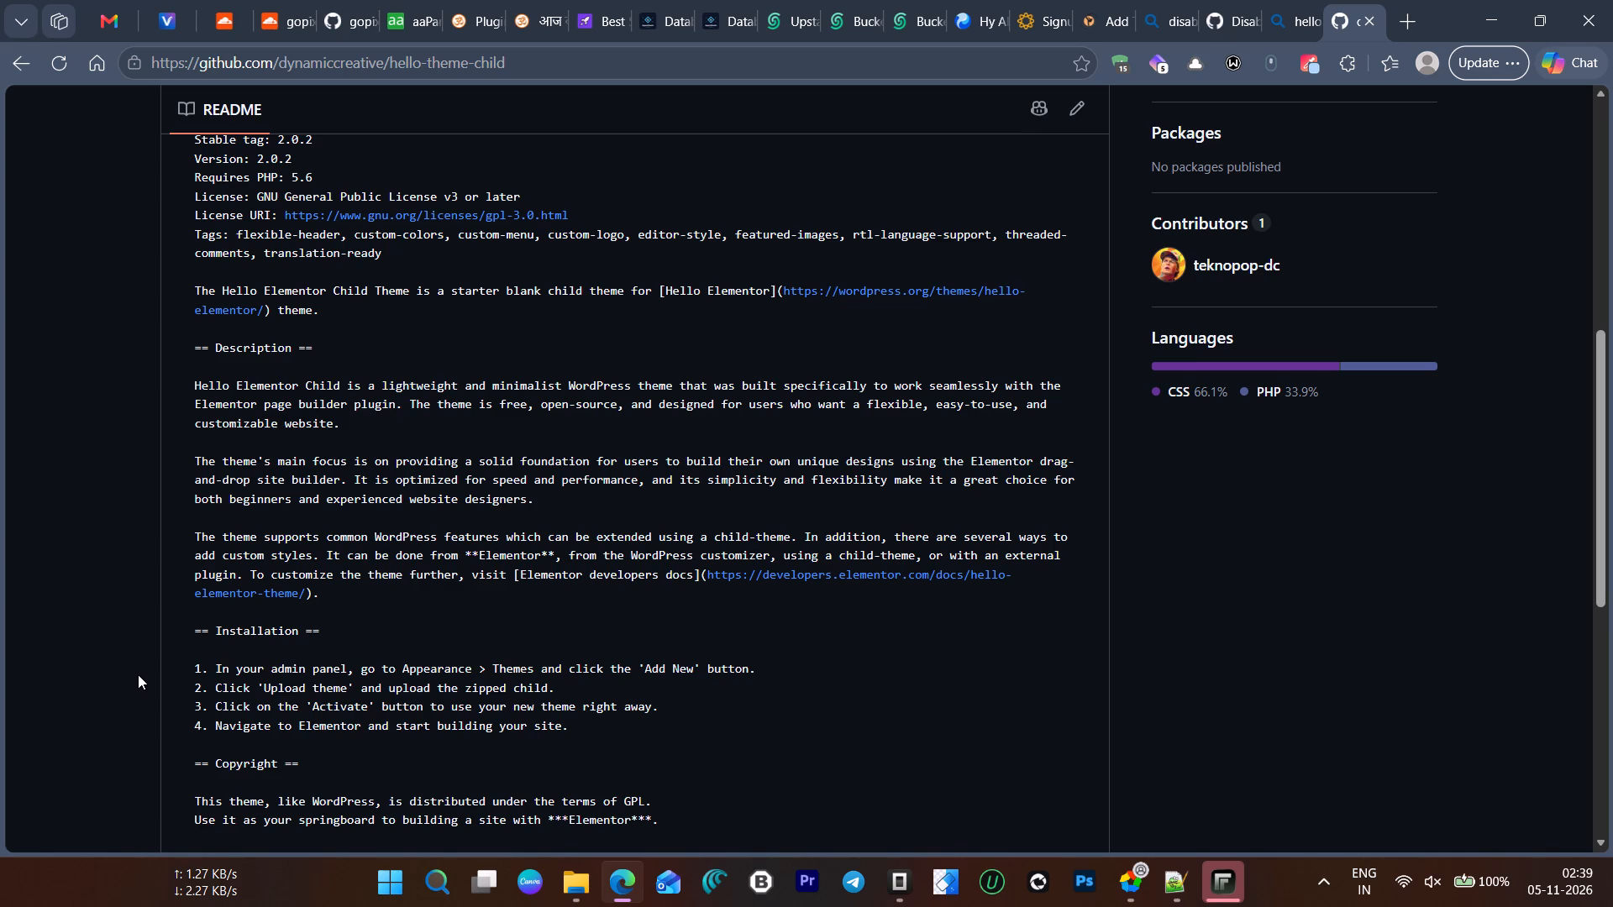
{"action": "scroll", "coordinate": [138, 674], "scroll_direction": "down", "scroll_amount": 2}
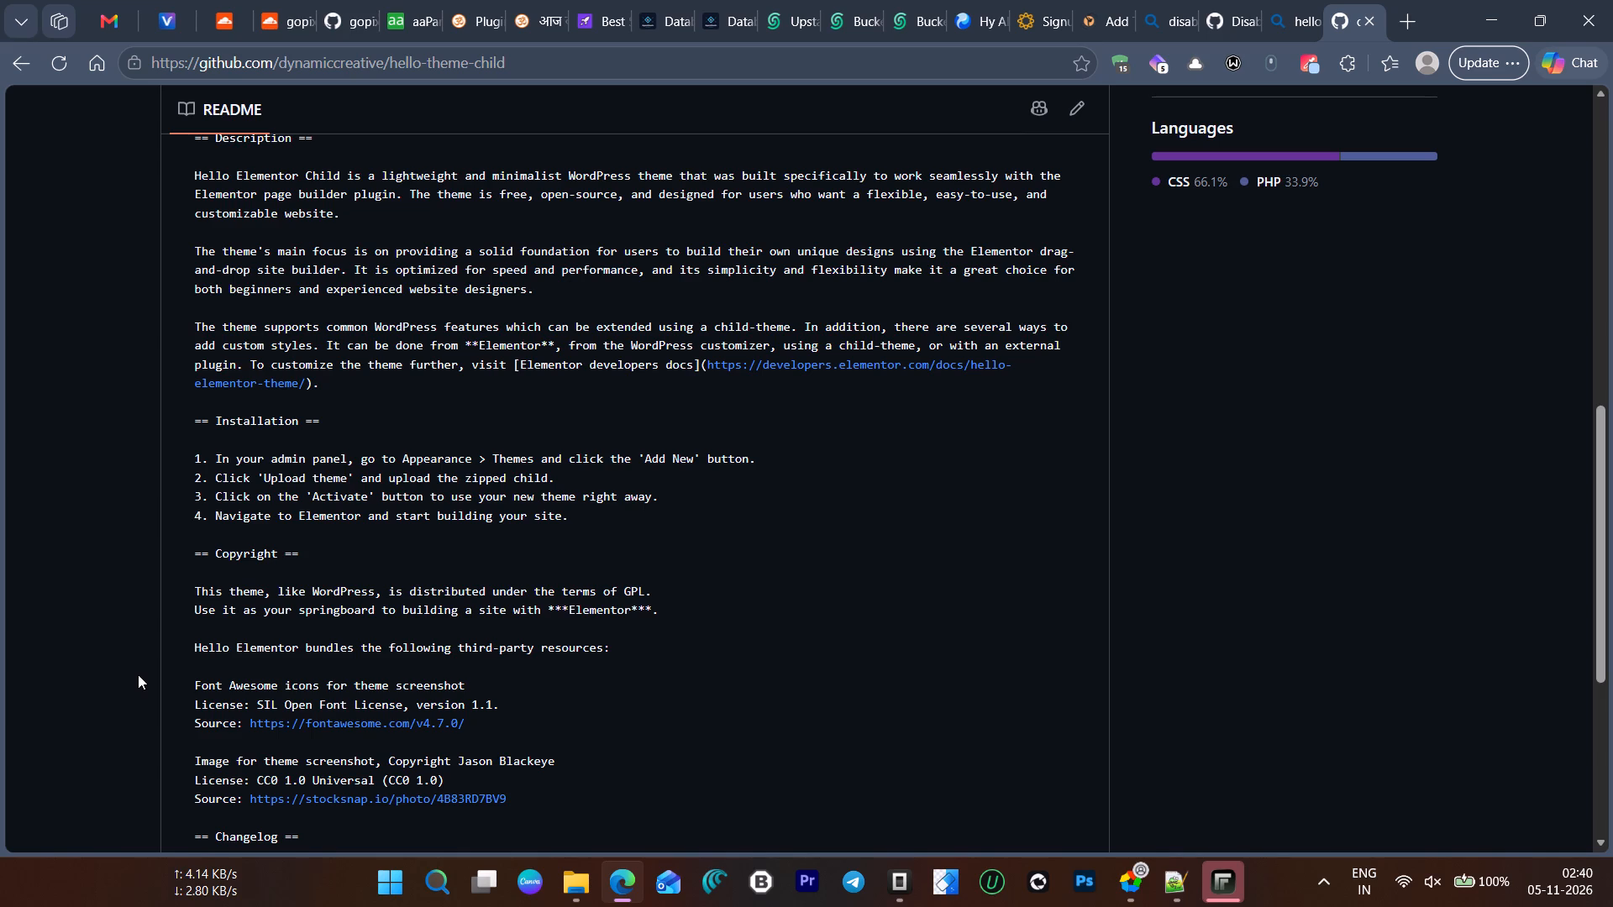
{"action": "scroll", "coordinate": [138, 674], "scroll_direction": "down", "scroll_amount": 1}
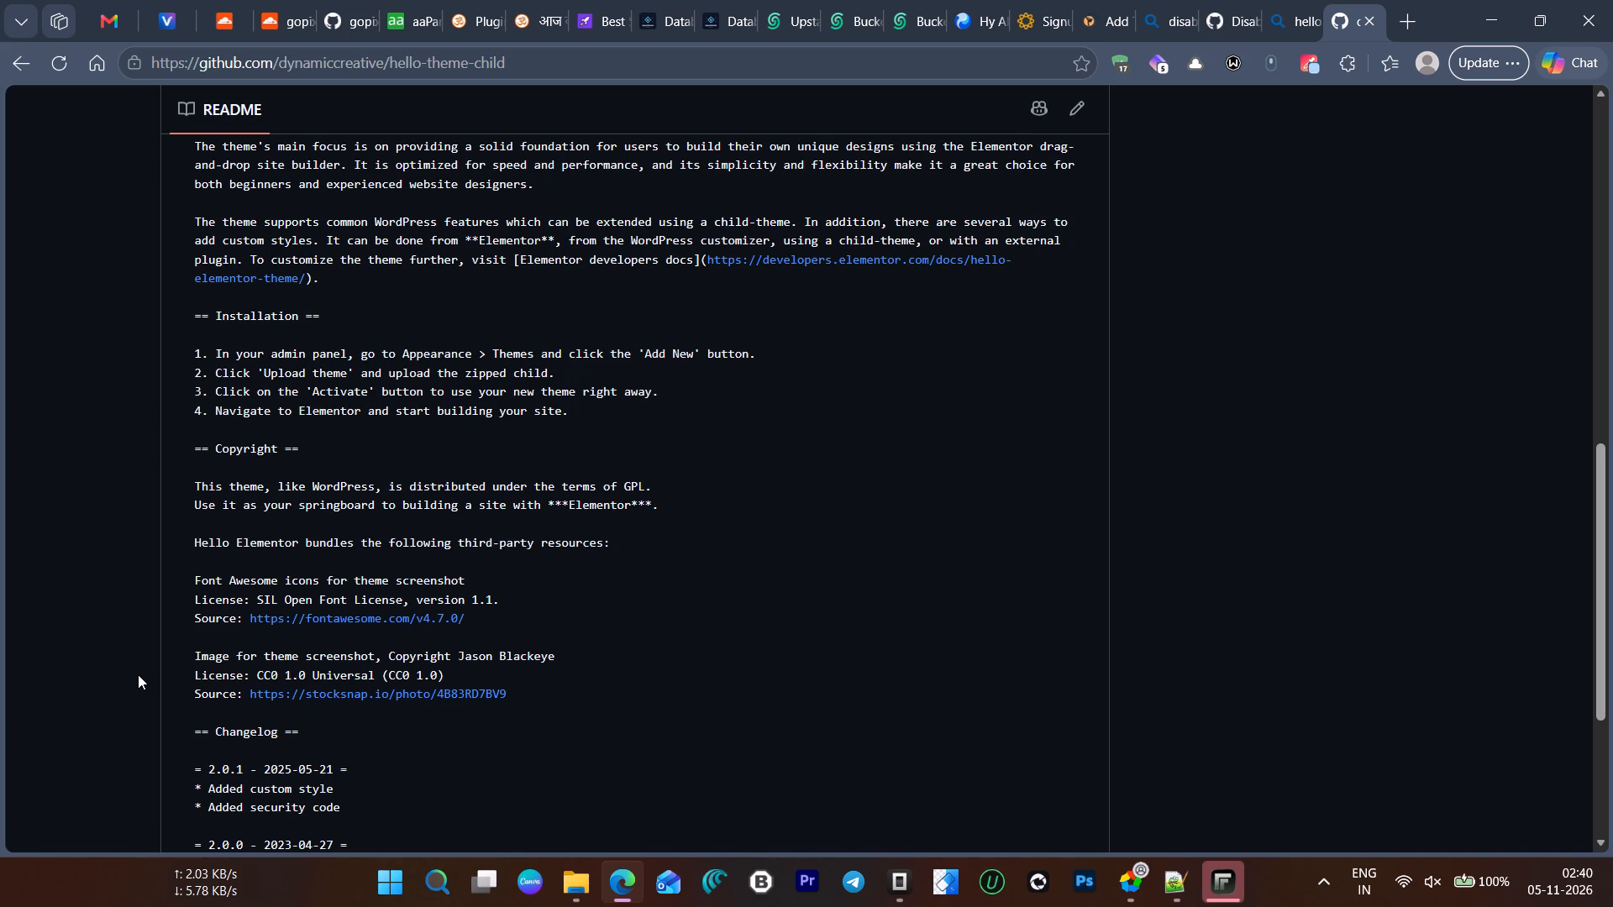
{"action": "scroll", "coordinate": [138, 674], "scroll_direction": "down", "scroll_amount": 3}
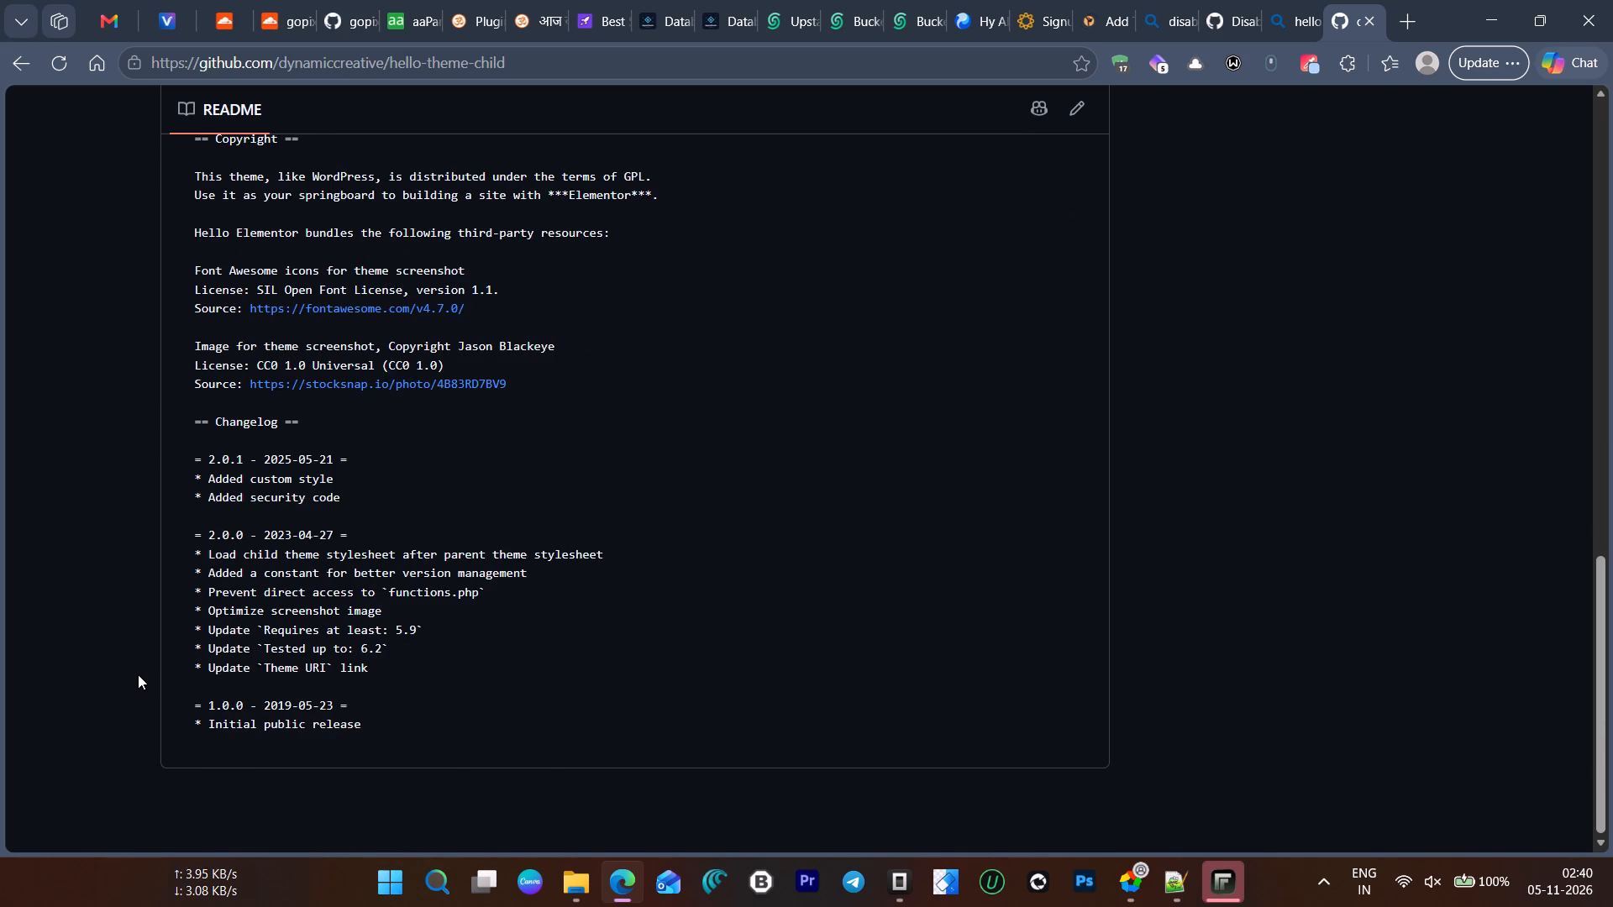
{"action": "left_click", "coordinate": [1366, 23]}
Open the official elementor/hello-theme-child repository from the search results and look over its files and README.
{"action": "scroll", "coordinate": [536, 481], "scroll_direction": "down", "scroll_amount": 2}
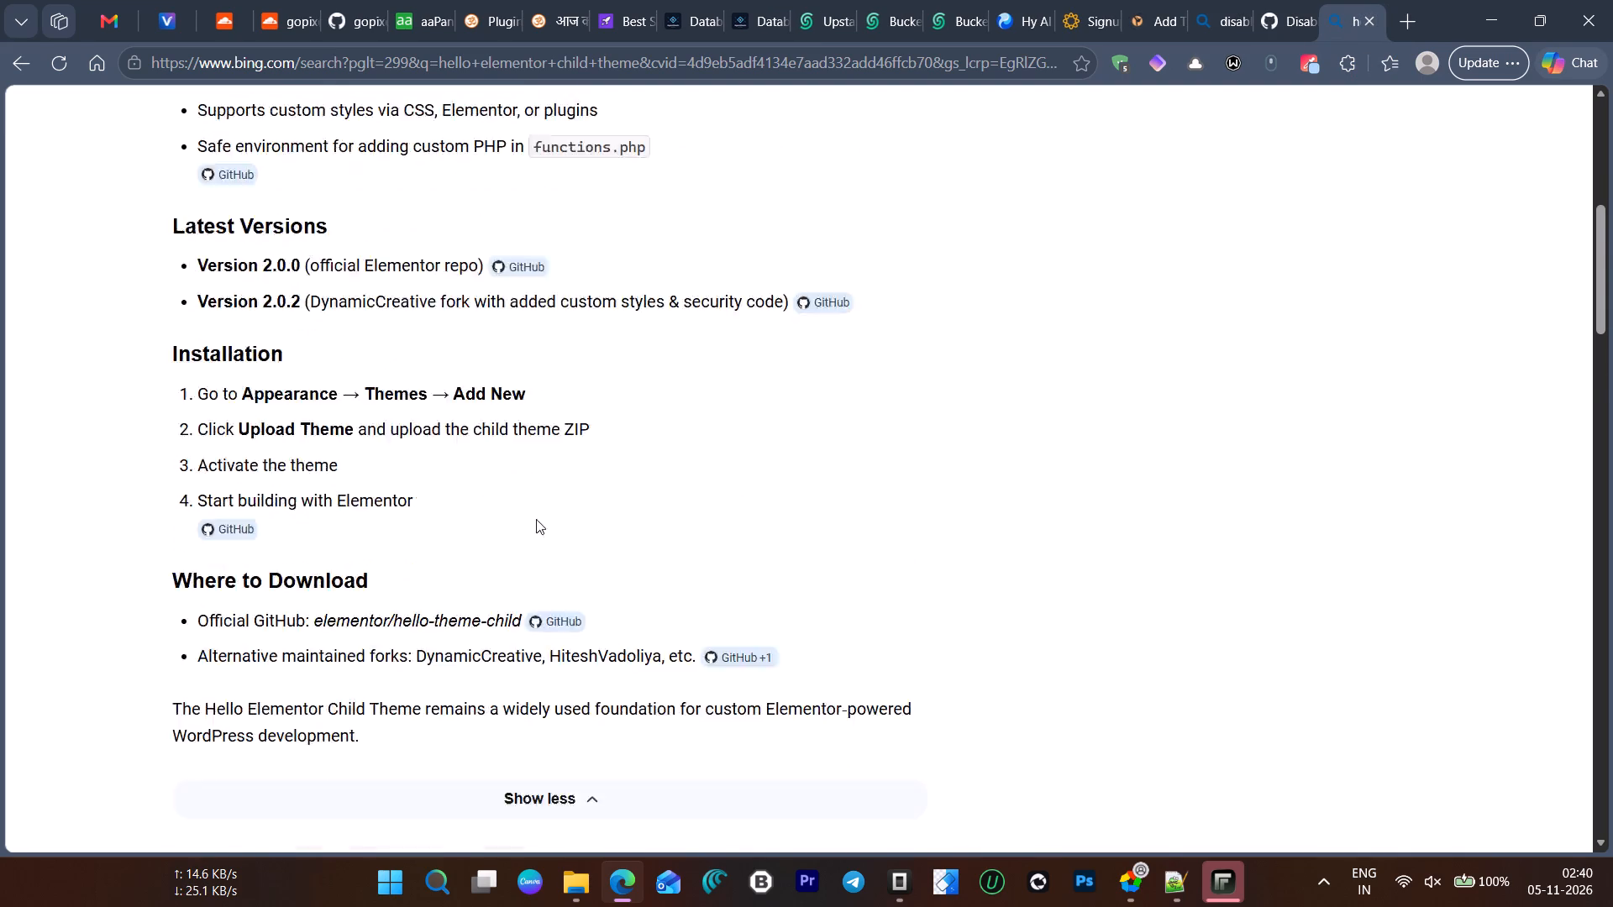
{"action": "scroll", "coordinate": [536, 519], "scroll_direction": "down", "scroll_amount": 3}
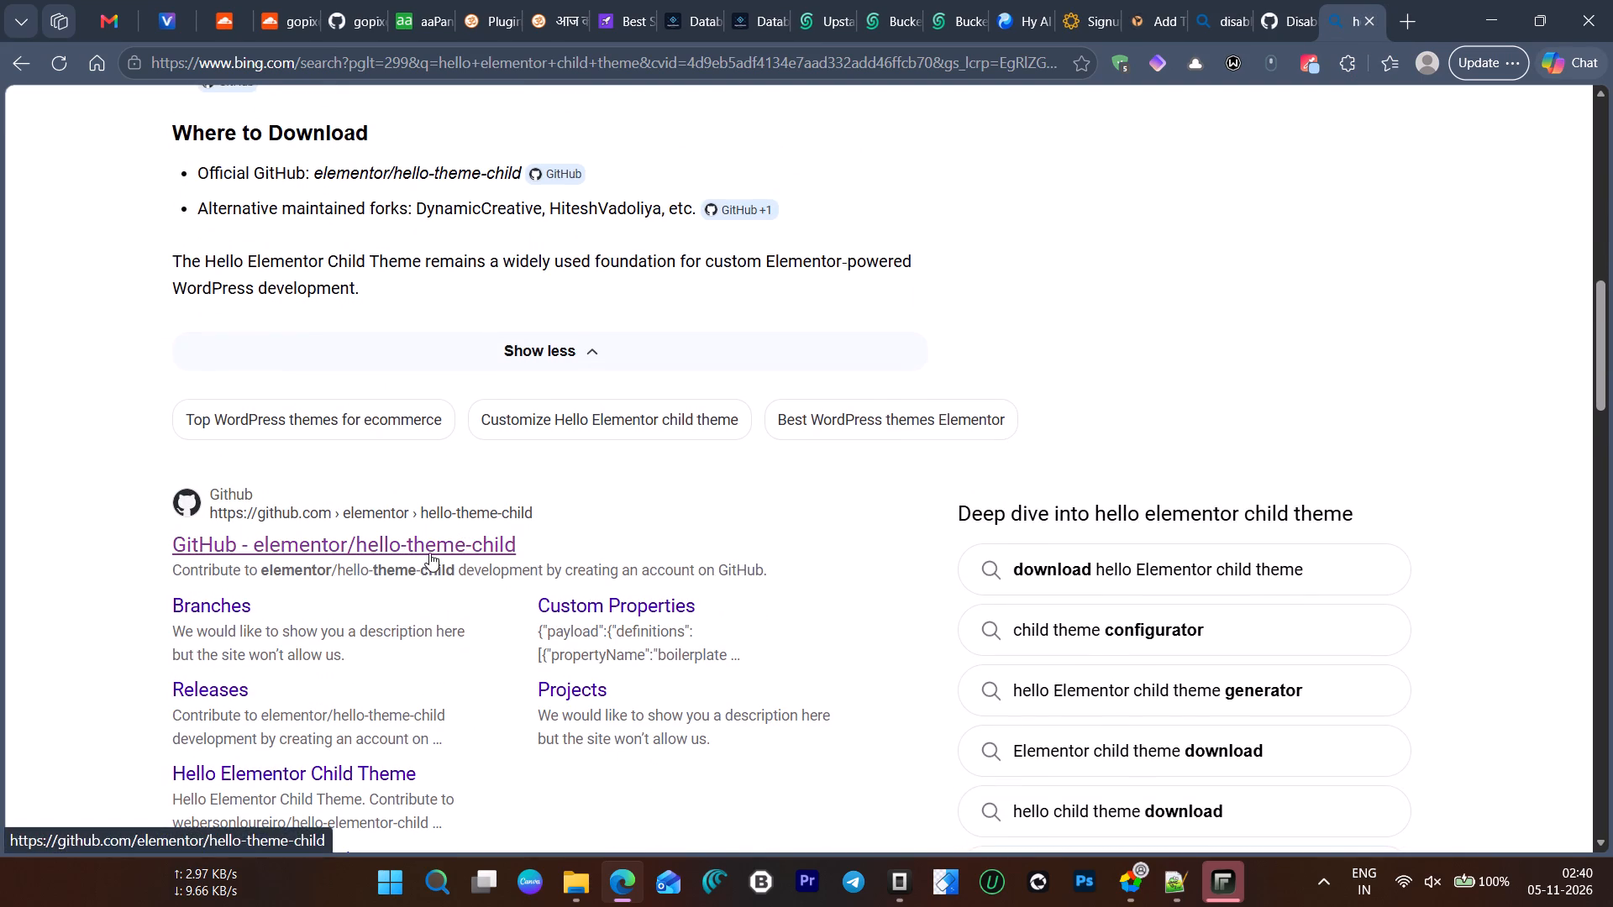
{"action": "left_click", "coordinate": [429, 553]}
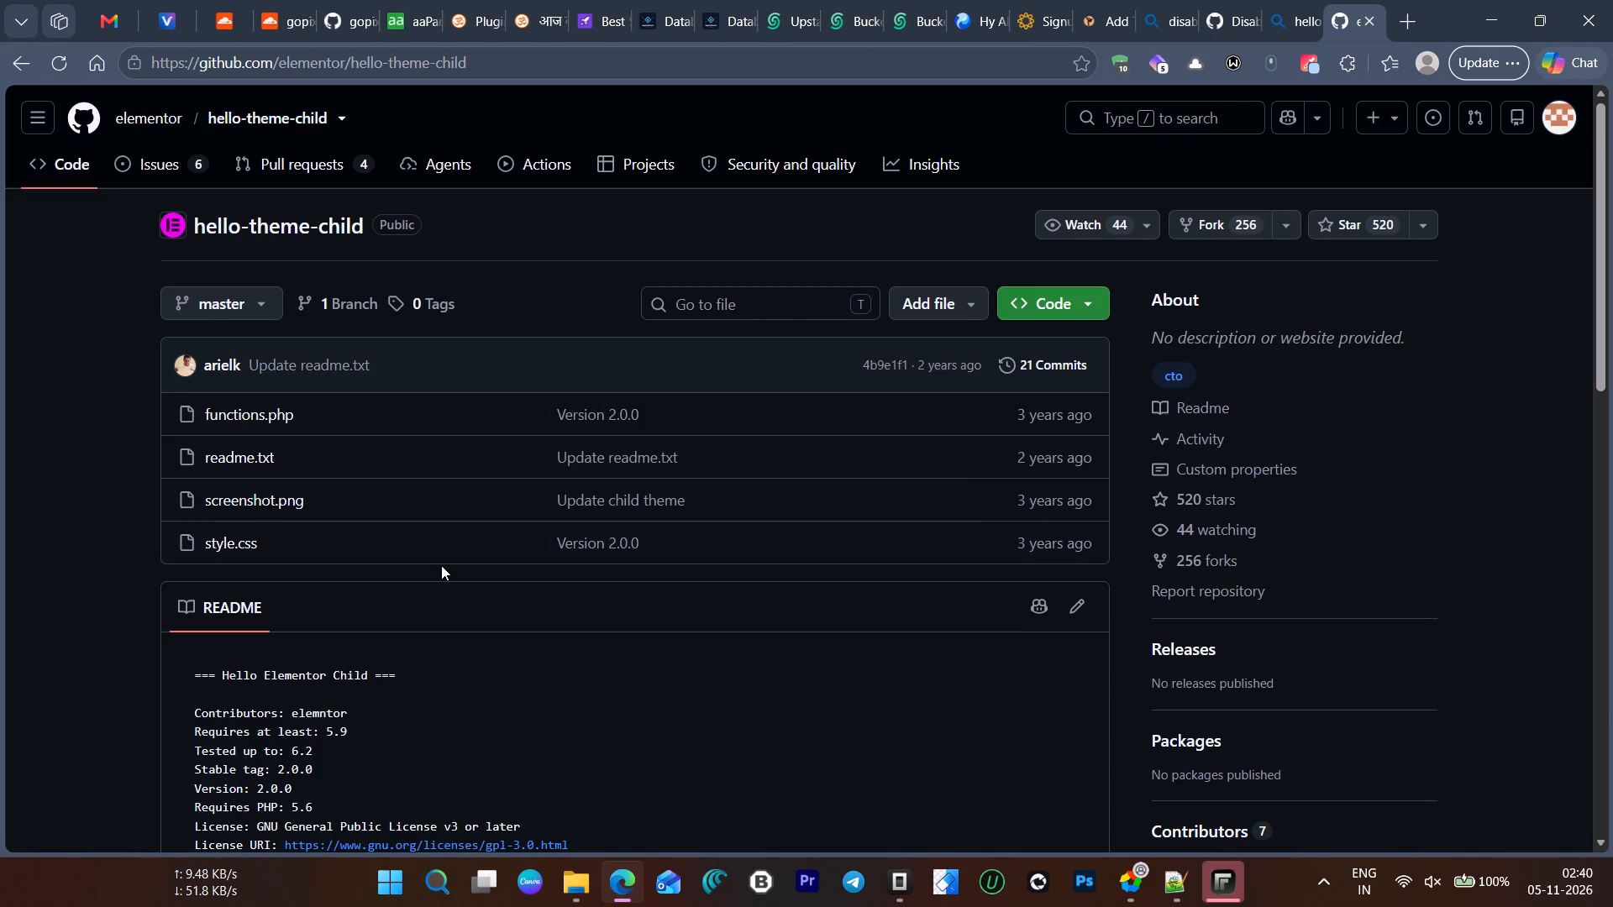
{"action": "scroll", "coordinate": [449, 568], "scroll_direction": "down", "scroll_amount": 3}
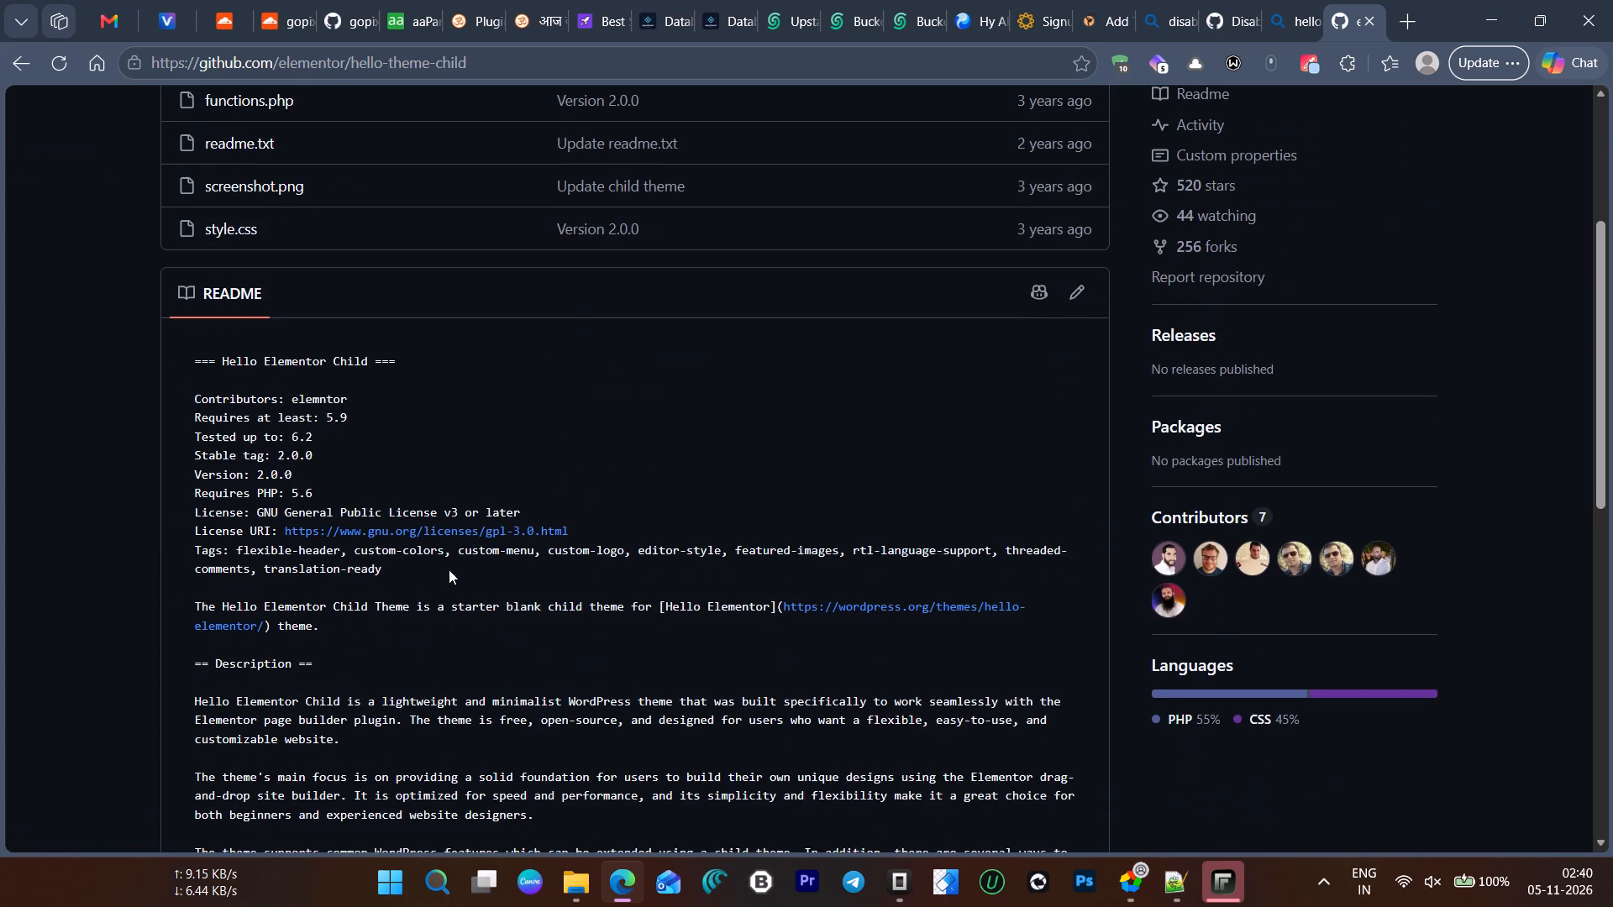
{"action": "scroll", "coordinate": [449, 569], "scroll_direction": "up", "scroll_amount": 4}
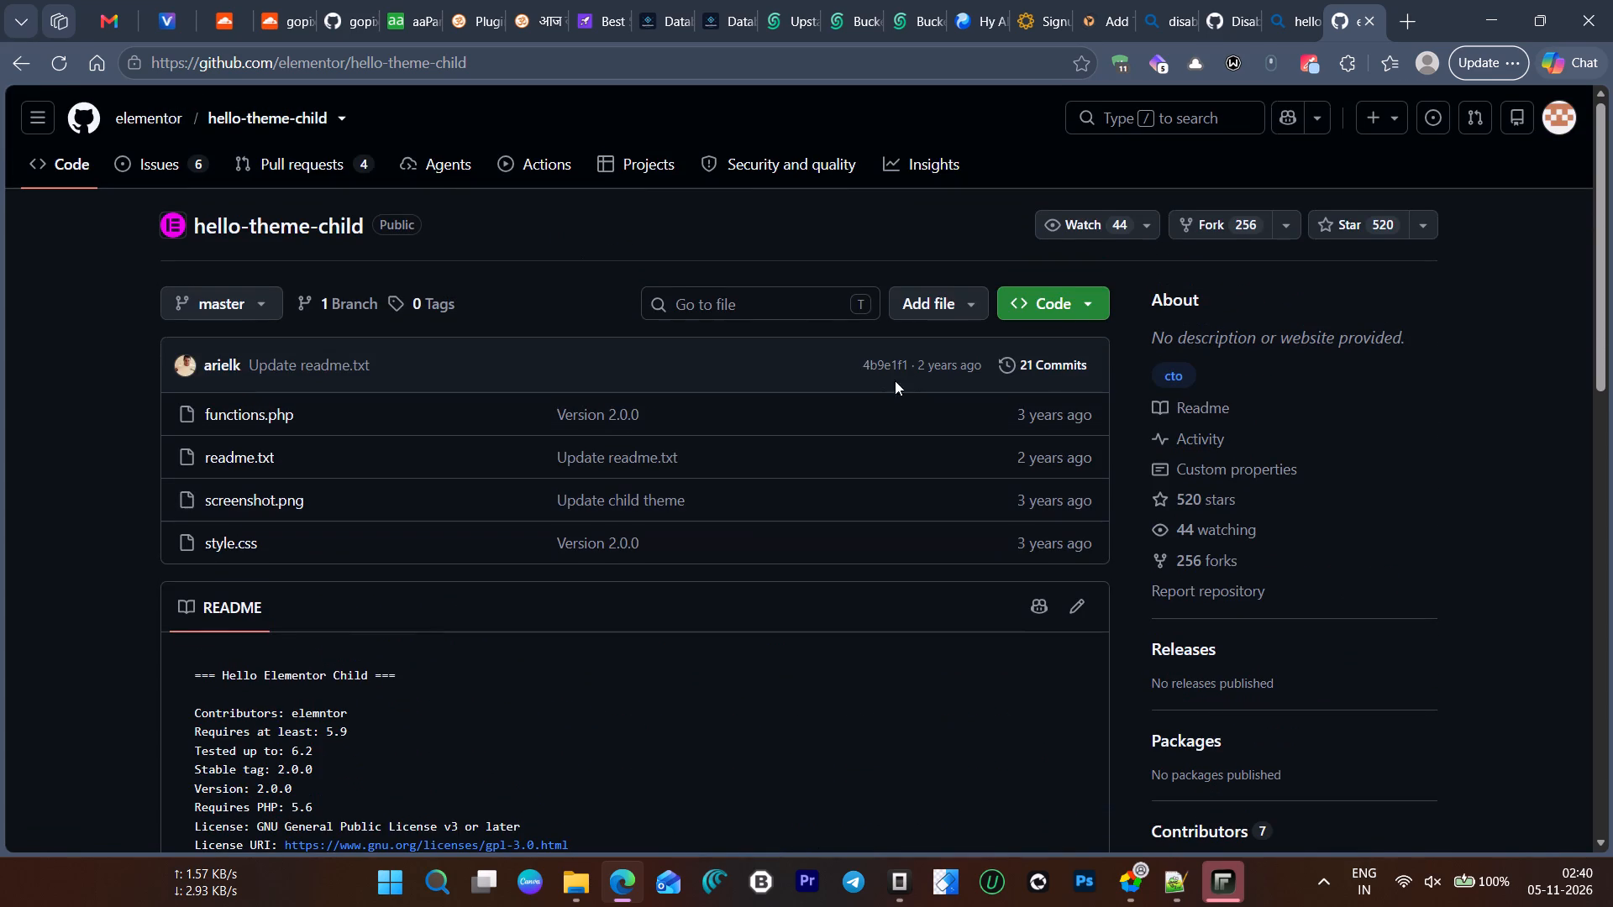
Download the official child theme repository as hello-theme-child-master.zip to the Compressed downloads folder and open the archive.
{"action": "left_click", "coordinate": [1091, 294]}
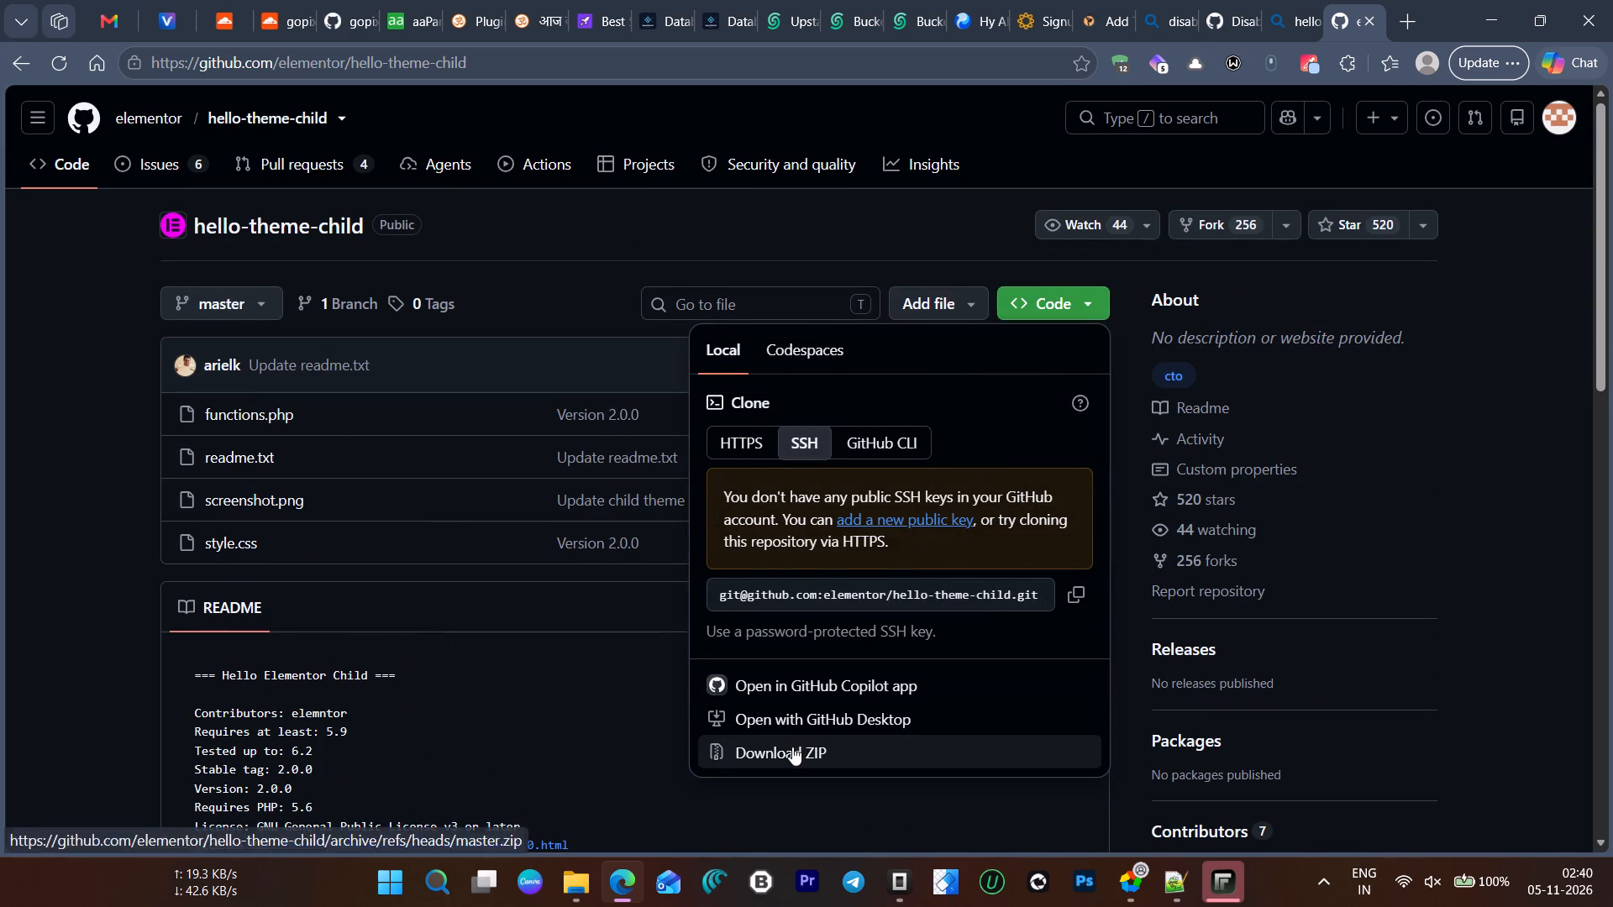
{"action": "left_click", "coordinate": [792, 747]}
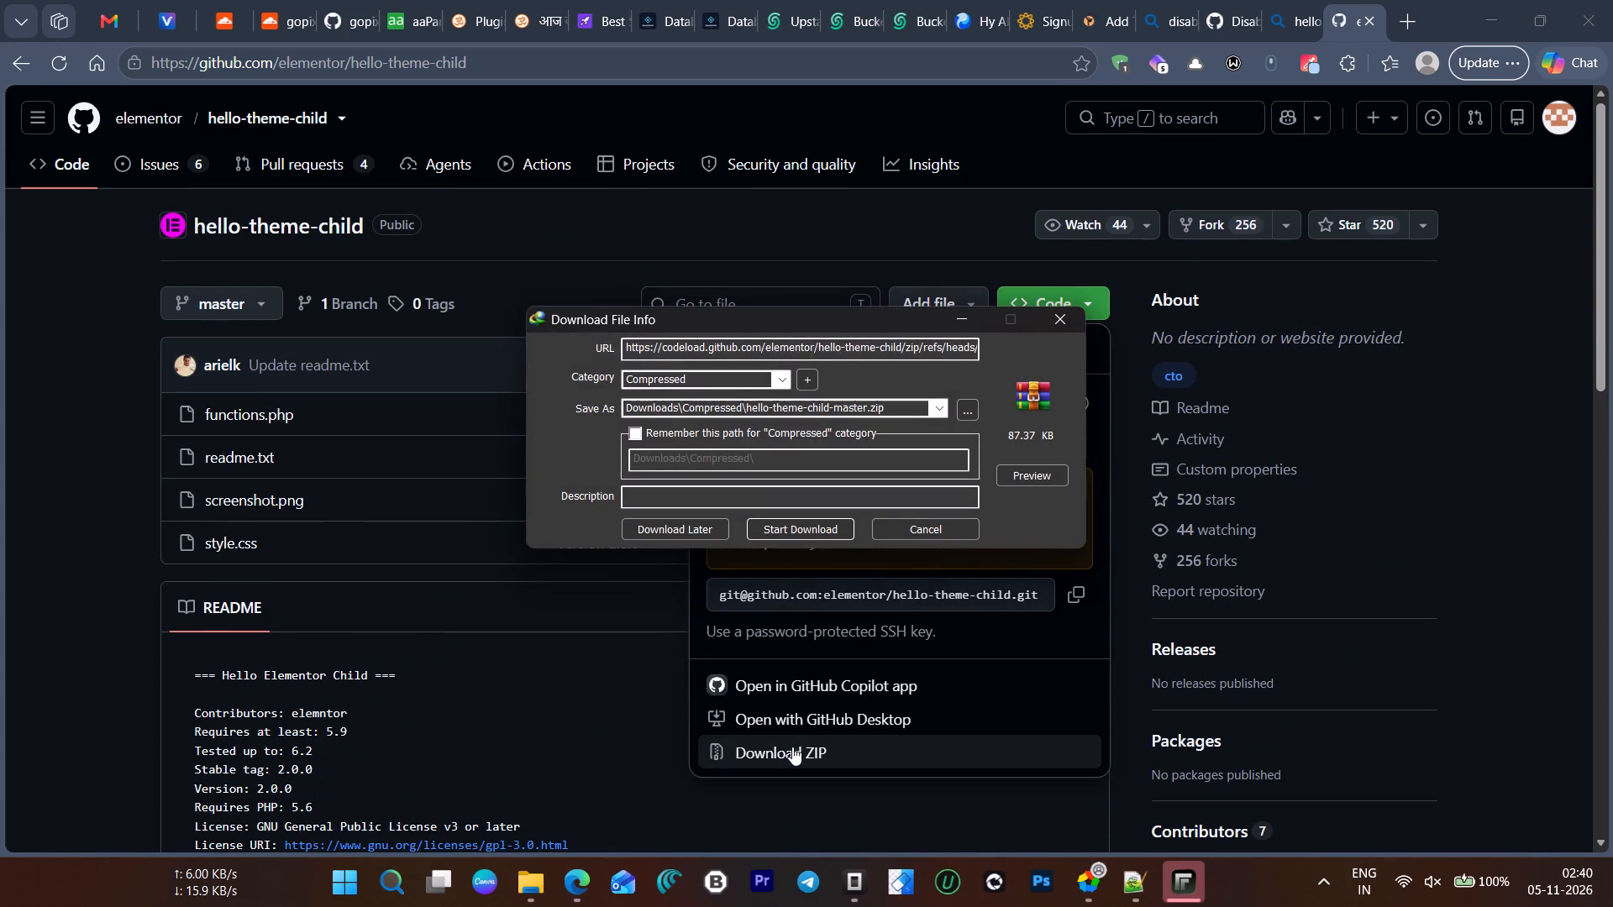
{"action": "left_click", "coordinate": [828, 535]}
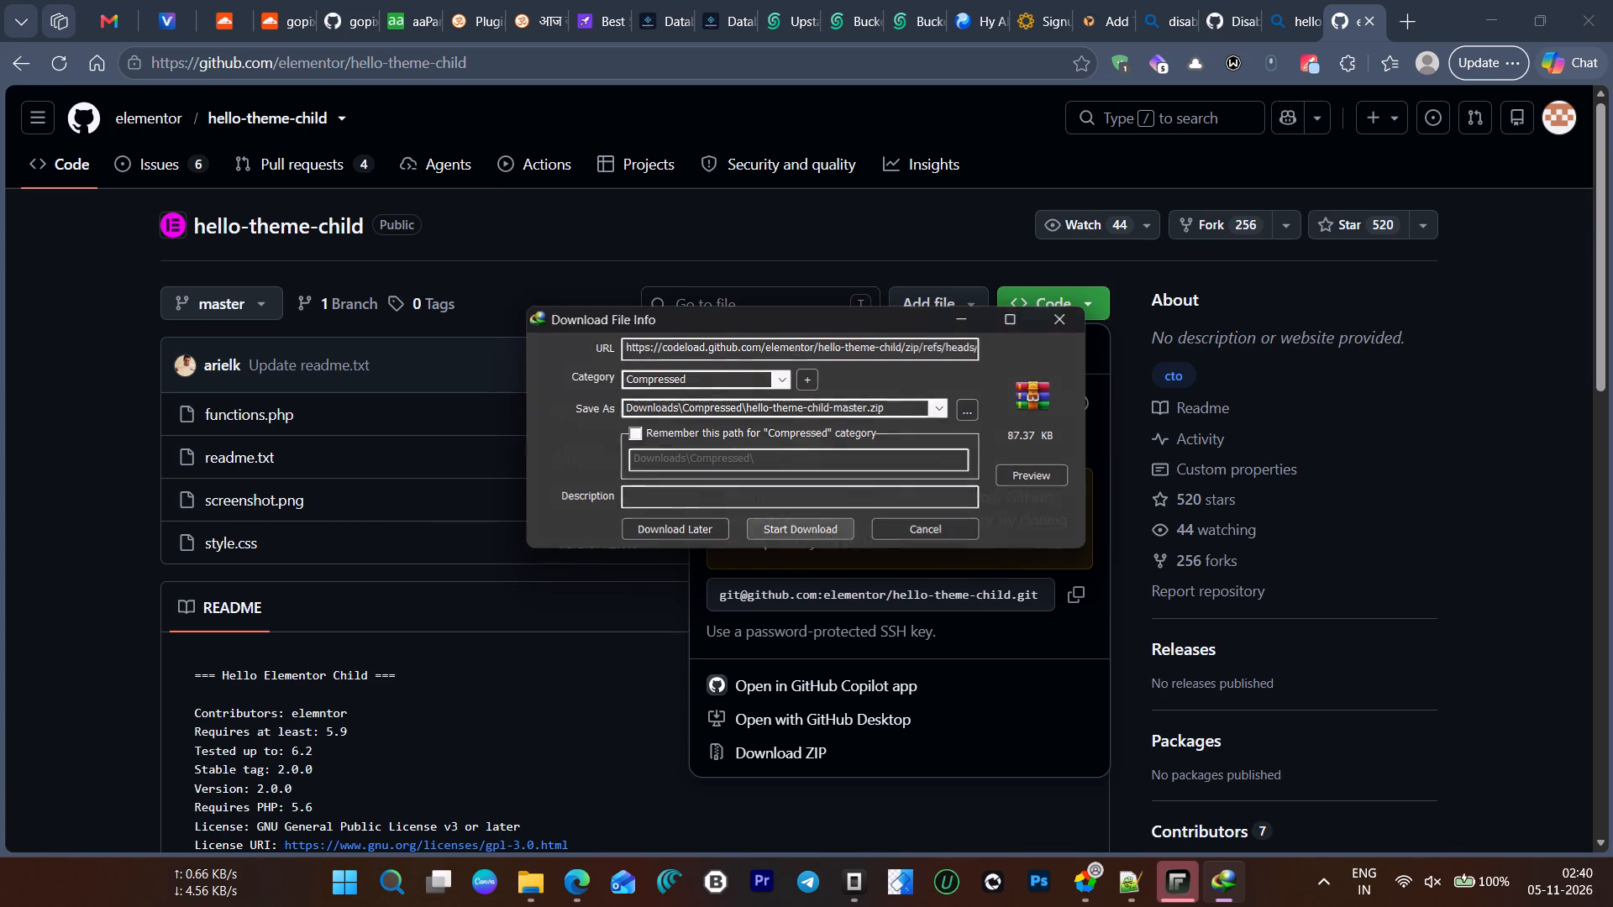
{"action": "left_click", "coordinate": [622, 515]}
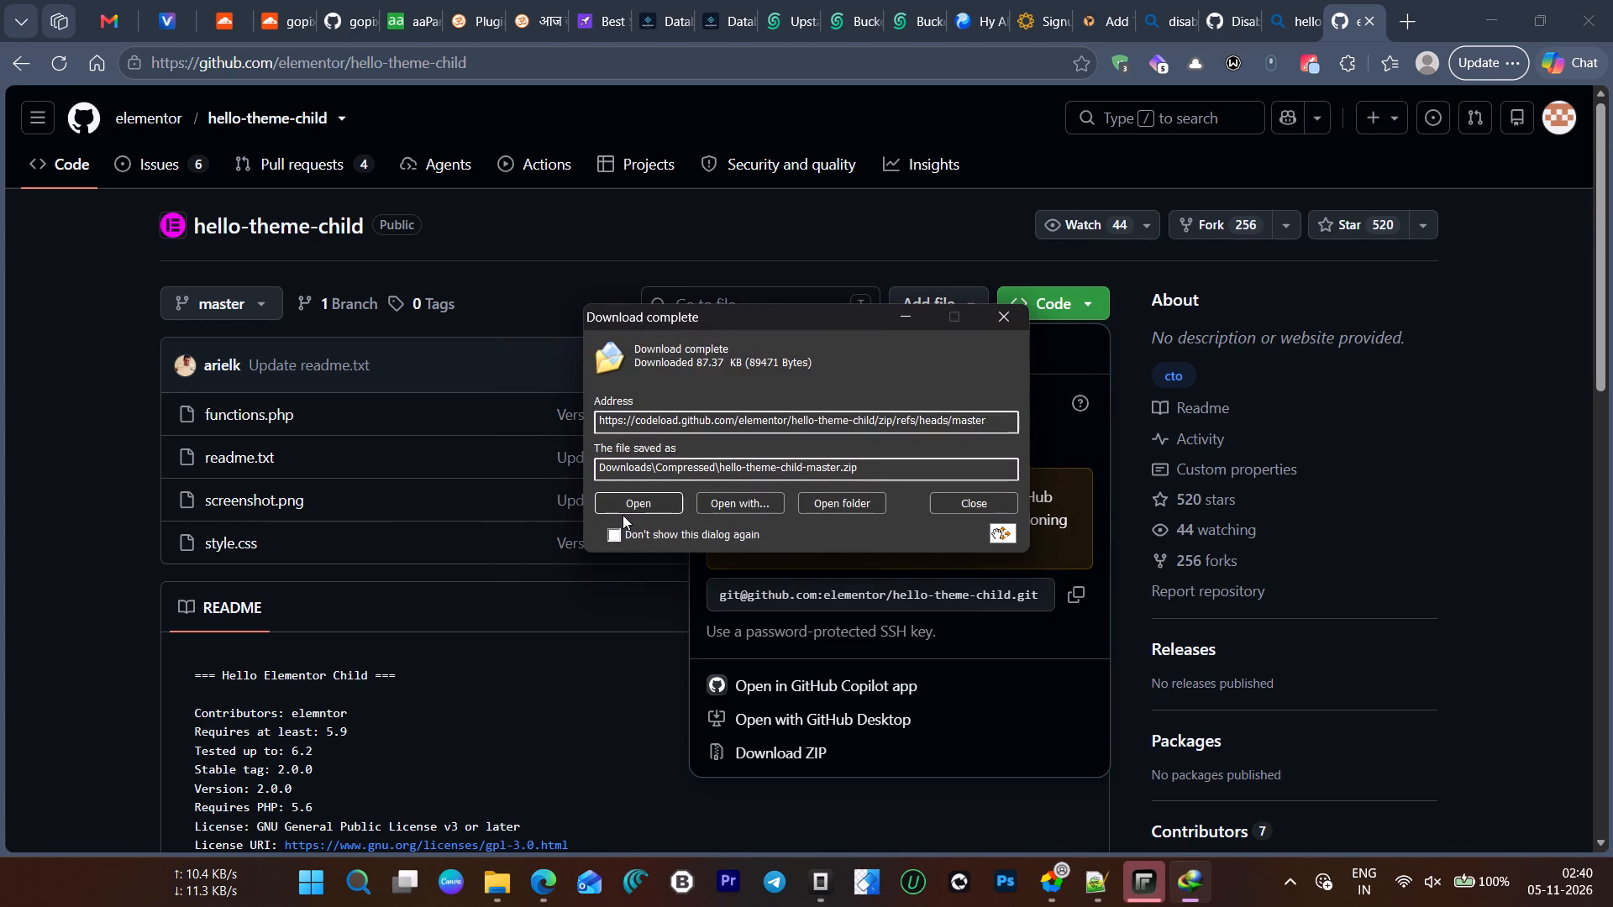
{"action": "left_click", "coordinate": [626, 499]}
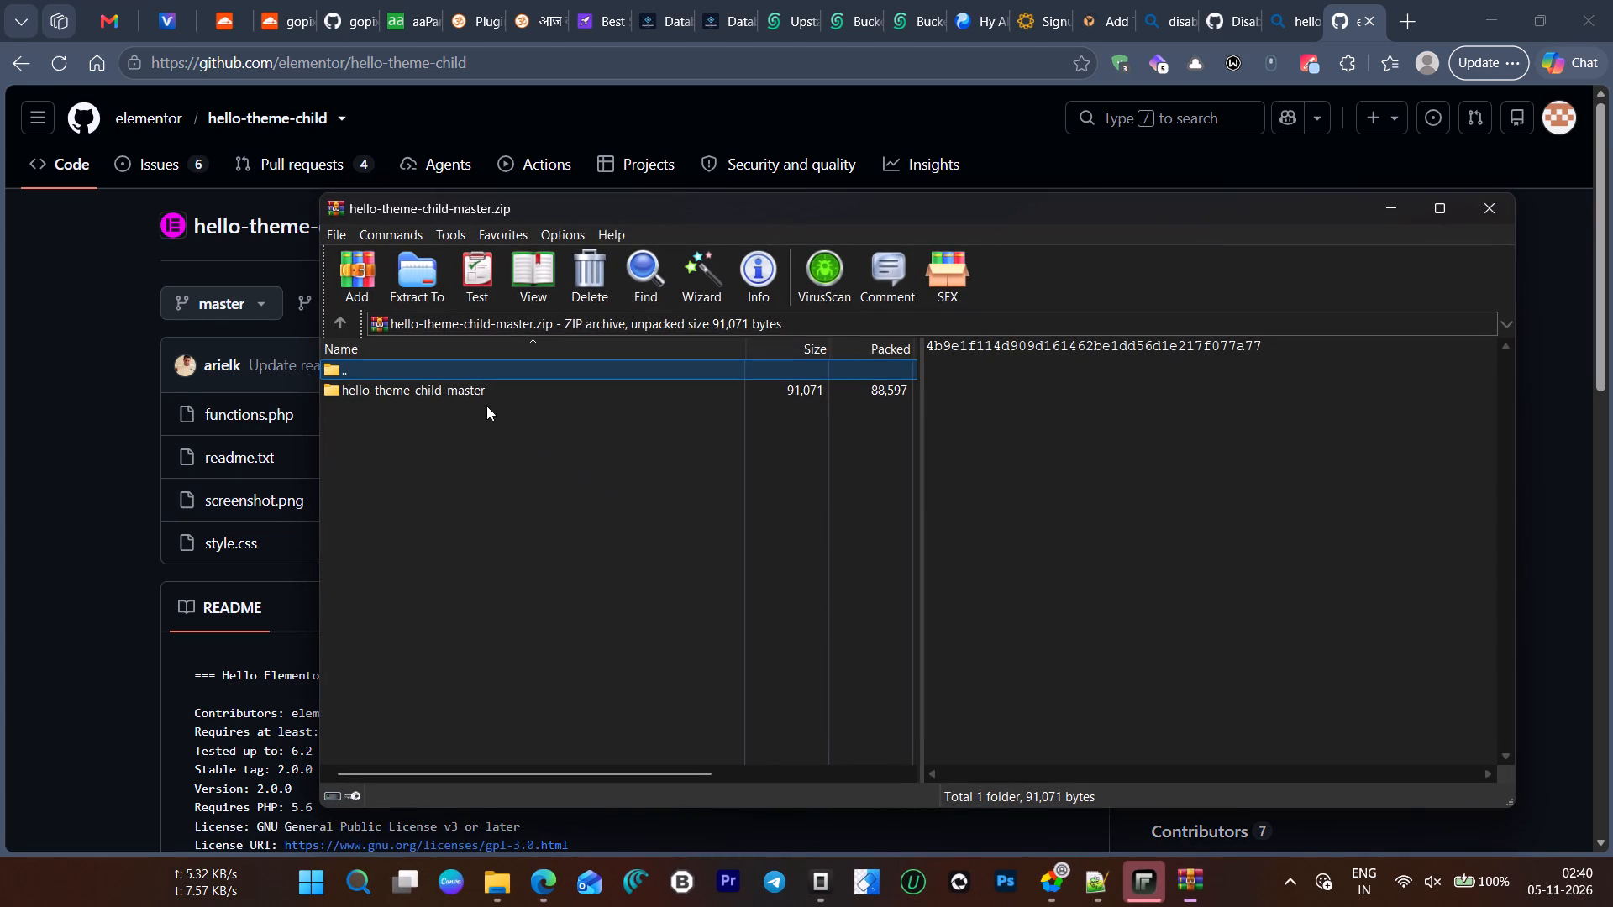
Check the contents of the hello-theme-child-master folder inside the downloaded archive, and close the archive.
{"action": "double_click", "coordinate": [473, 397]}
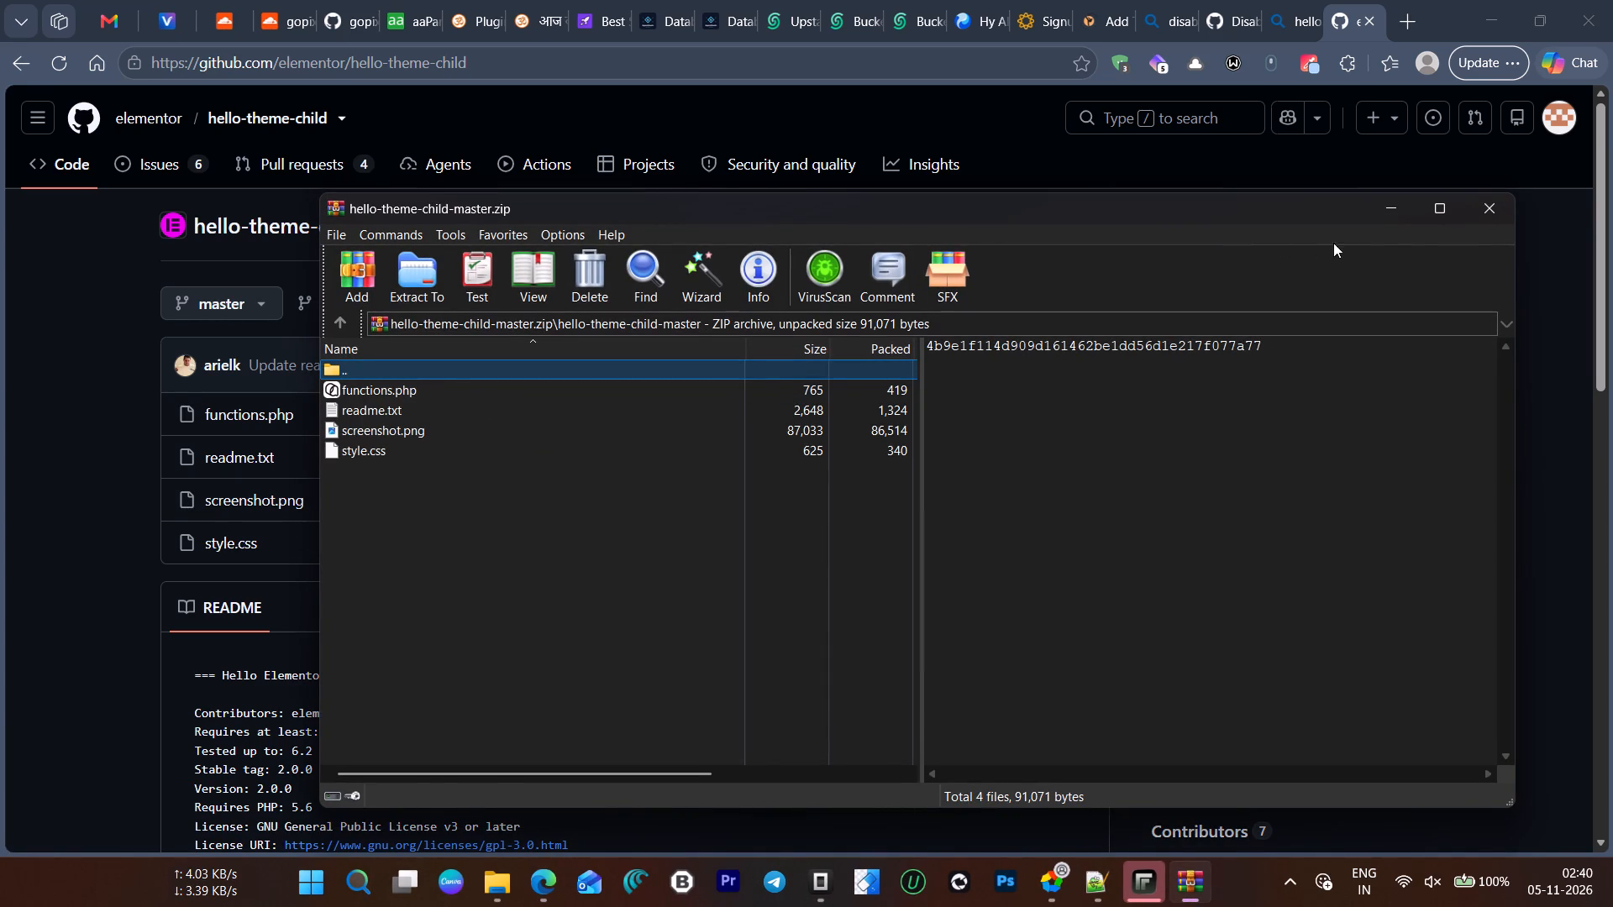
{"action": "left_click", "coordinate": [1490, 215]}
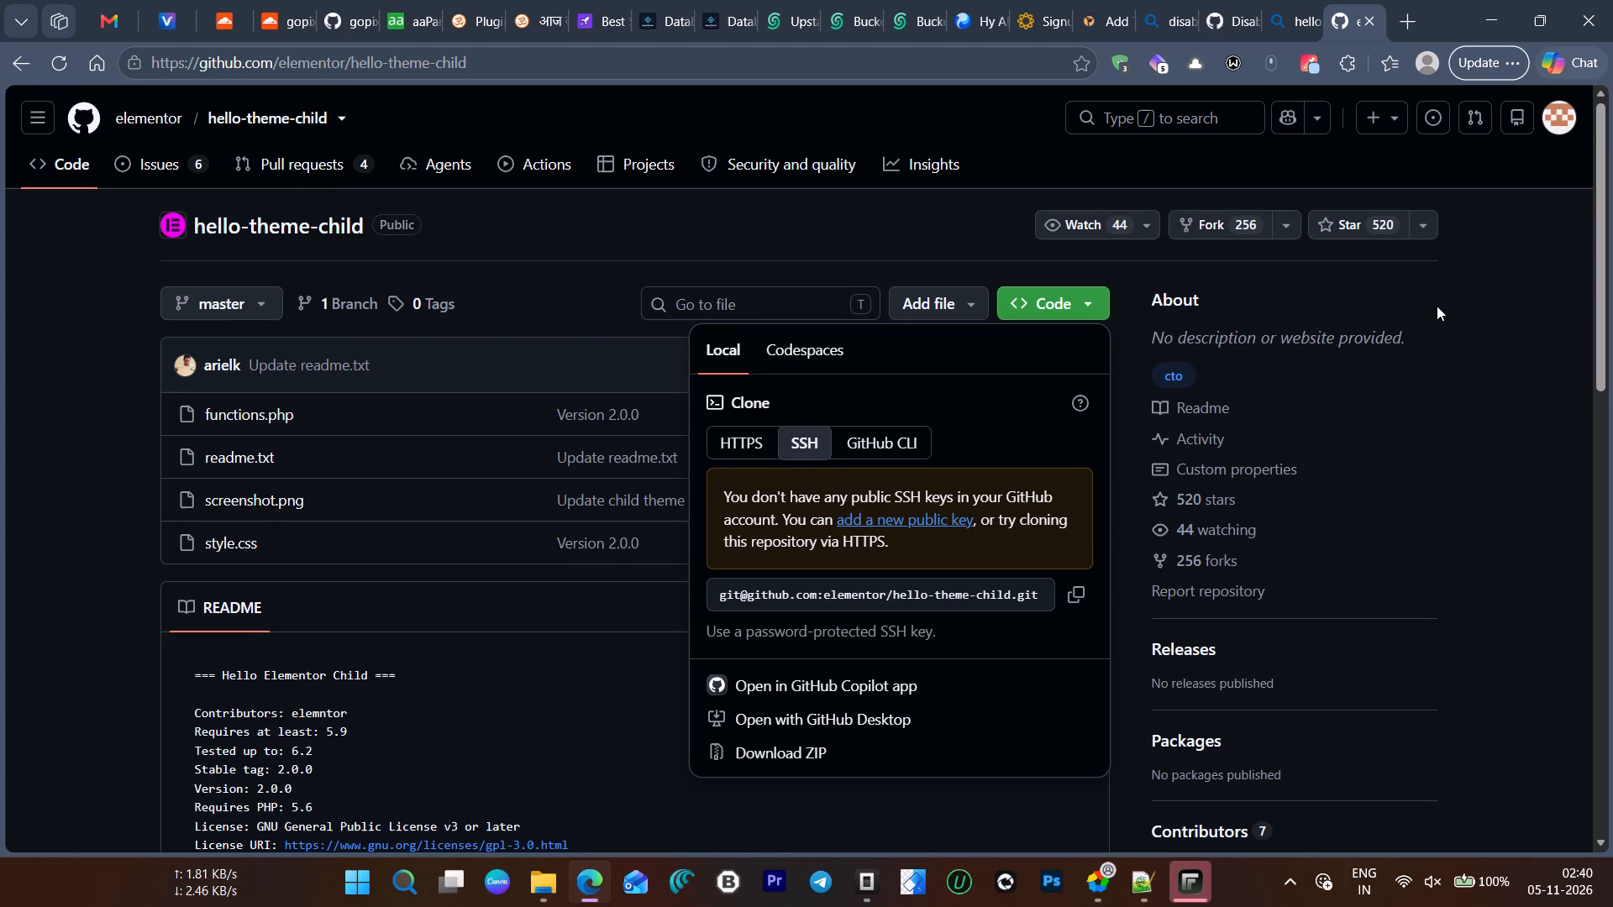
Activate the installed Hello Elementor theme on the WordPress Add Themes page.
{"action": "left_click", "coordinate": [1106, 0]}
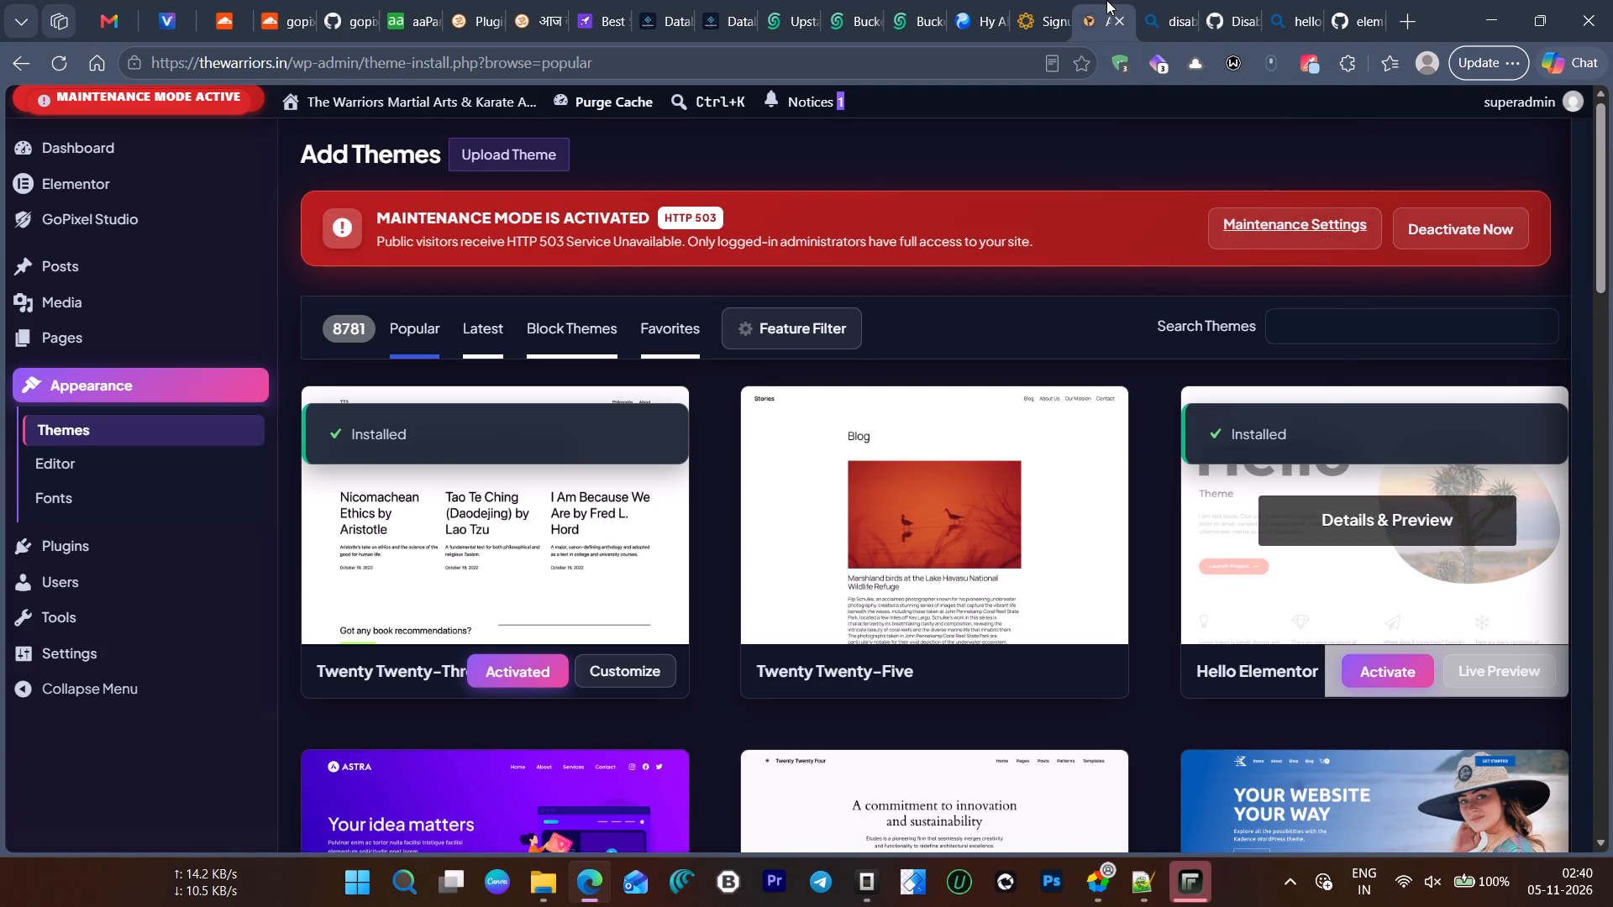
{"action": "left_click", "coordinate": [1381, 671]}
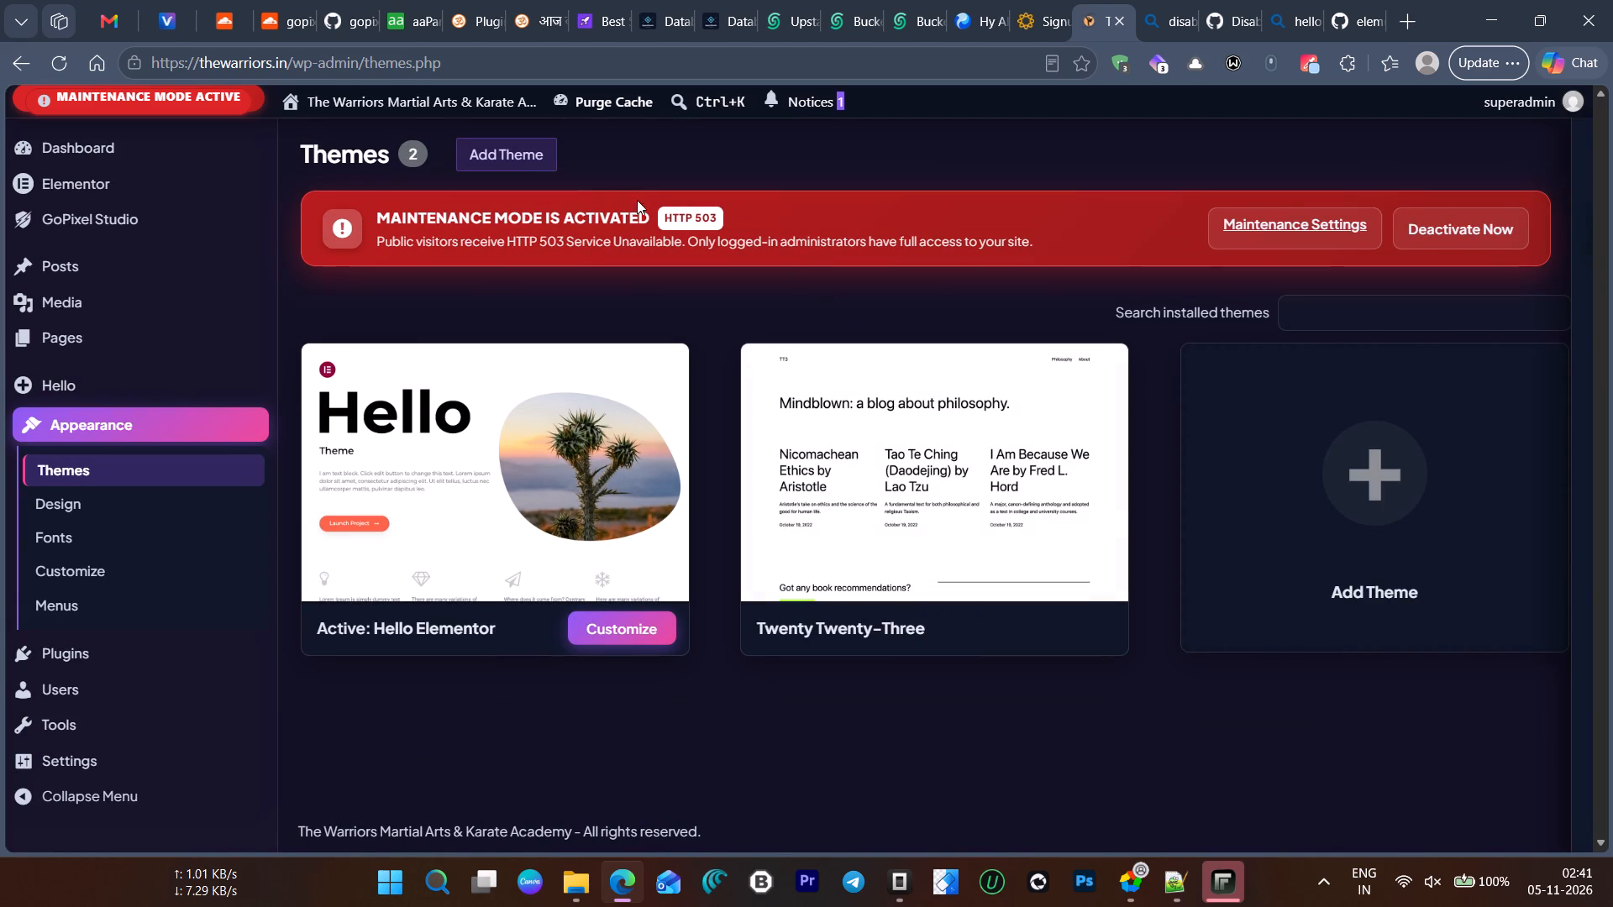
Upload hello-theme-child-master.zip from the Compressed folder in Downloads as a new WordPress theme and install it.
{"action": "left_click", "coordinate": [483, 151]}
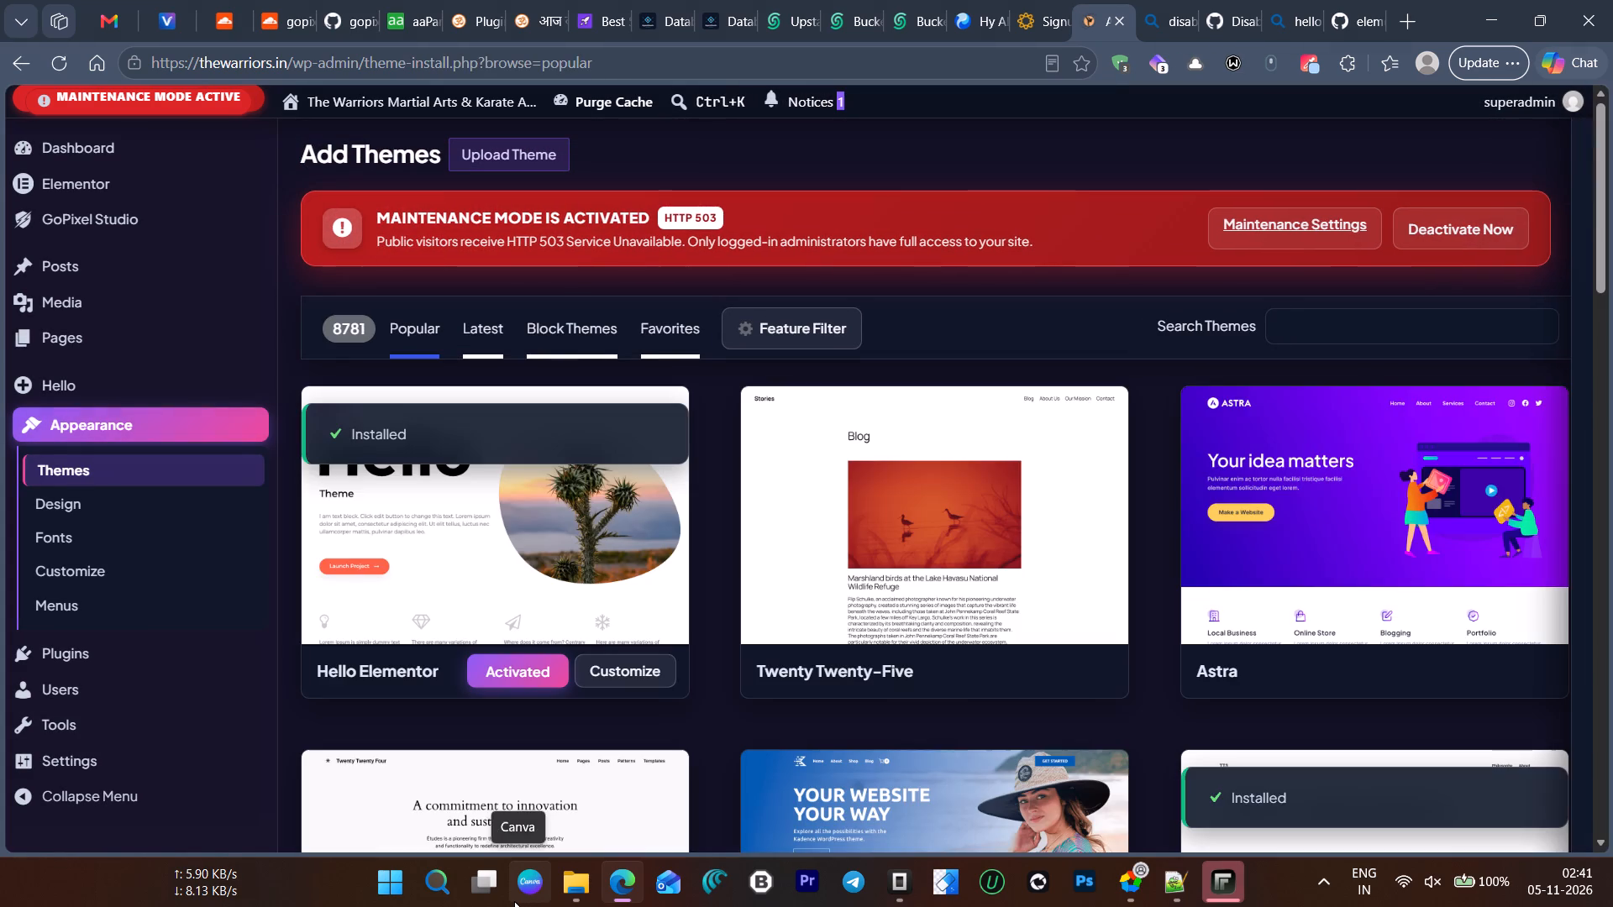
{"action": "left_click", "coordinate": [509, 154]}
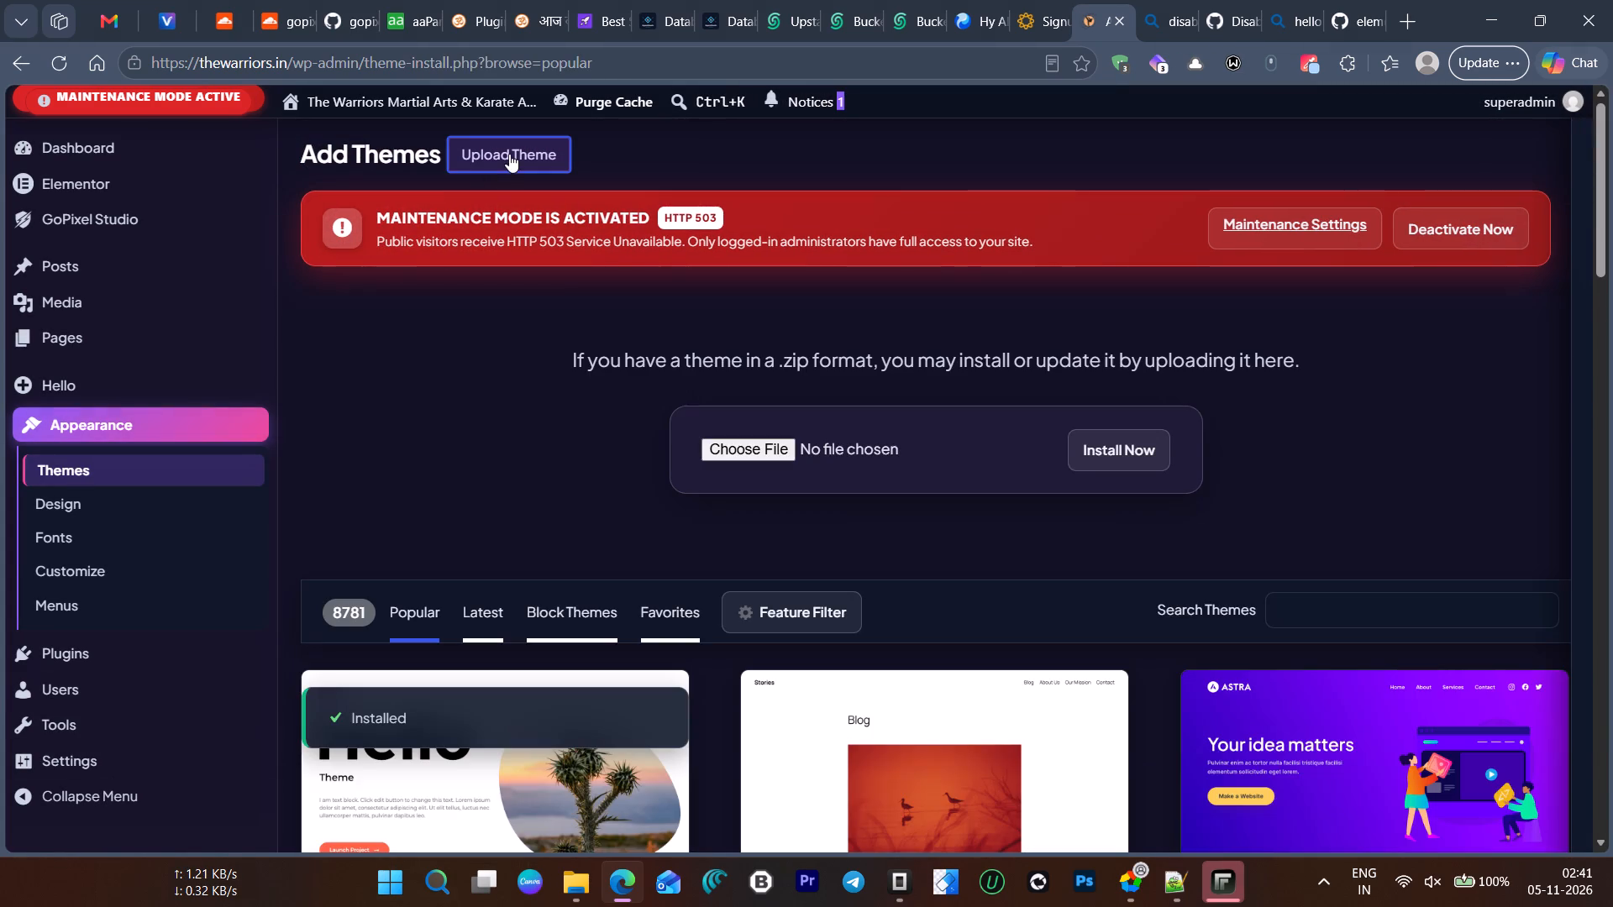
{"action": "left_click", "coordinate": [762, 453]}
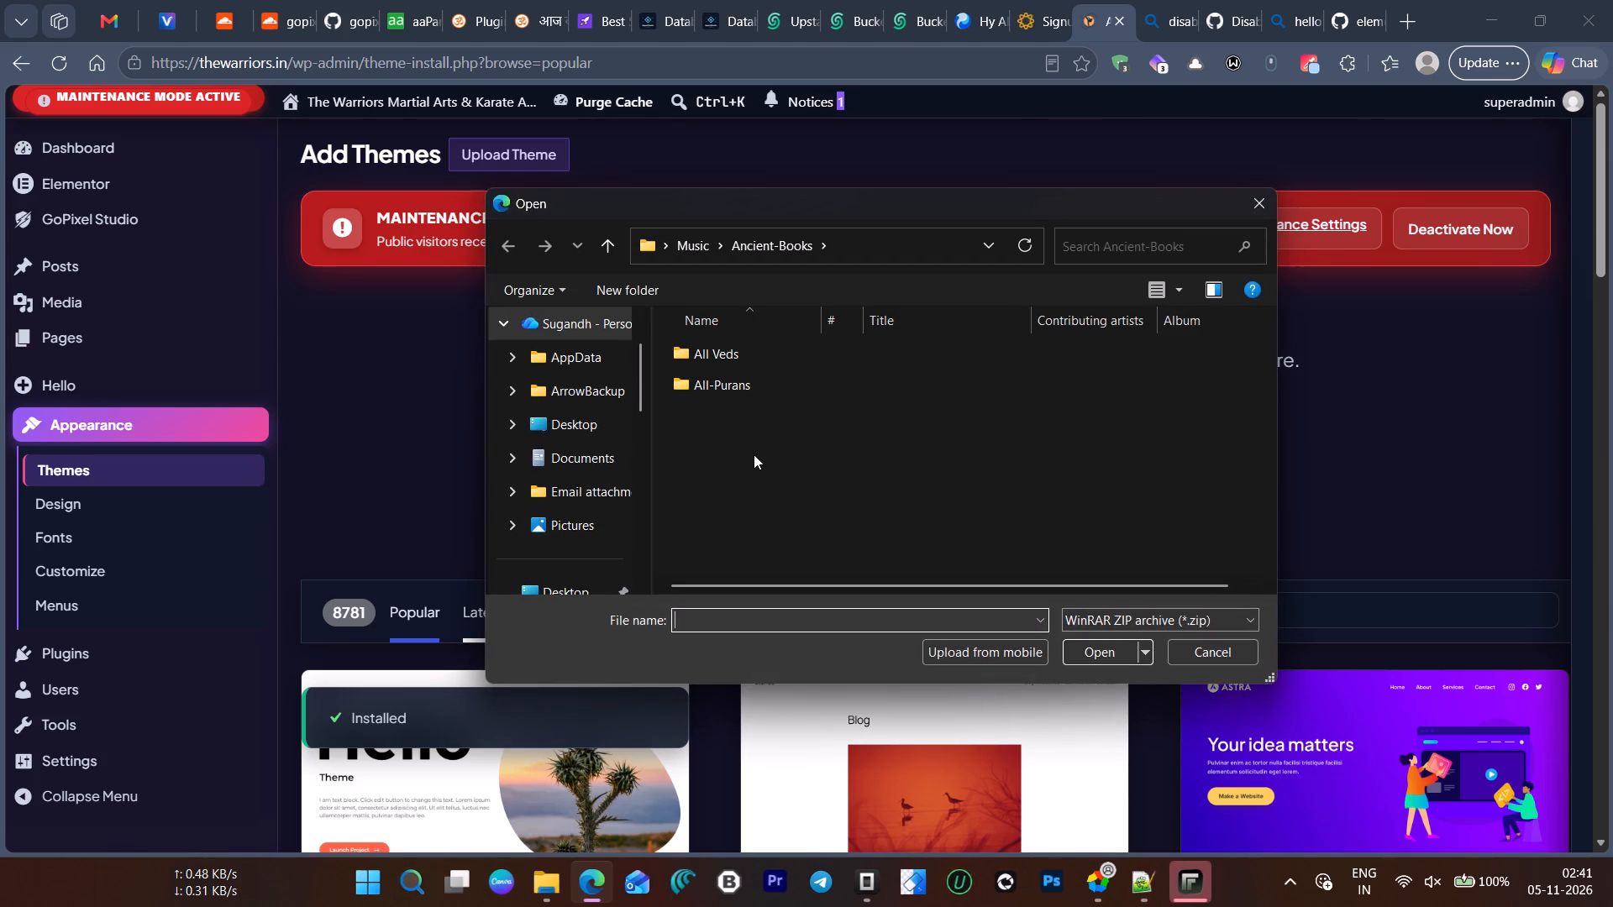
{"action": "scroll", "coordinate": [586, 432], "scroll_direction": "down", "scroll_amount": 4}
{"action": "scroll", "coordinate": [586, 432], "scroll_direction": "up", "scroll_amount": 1}
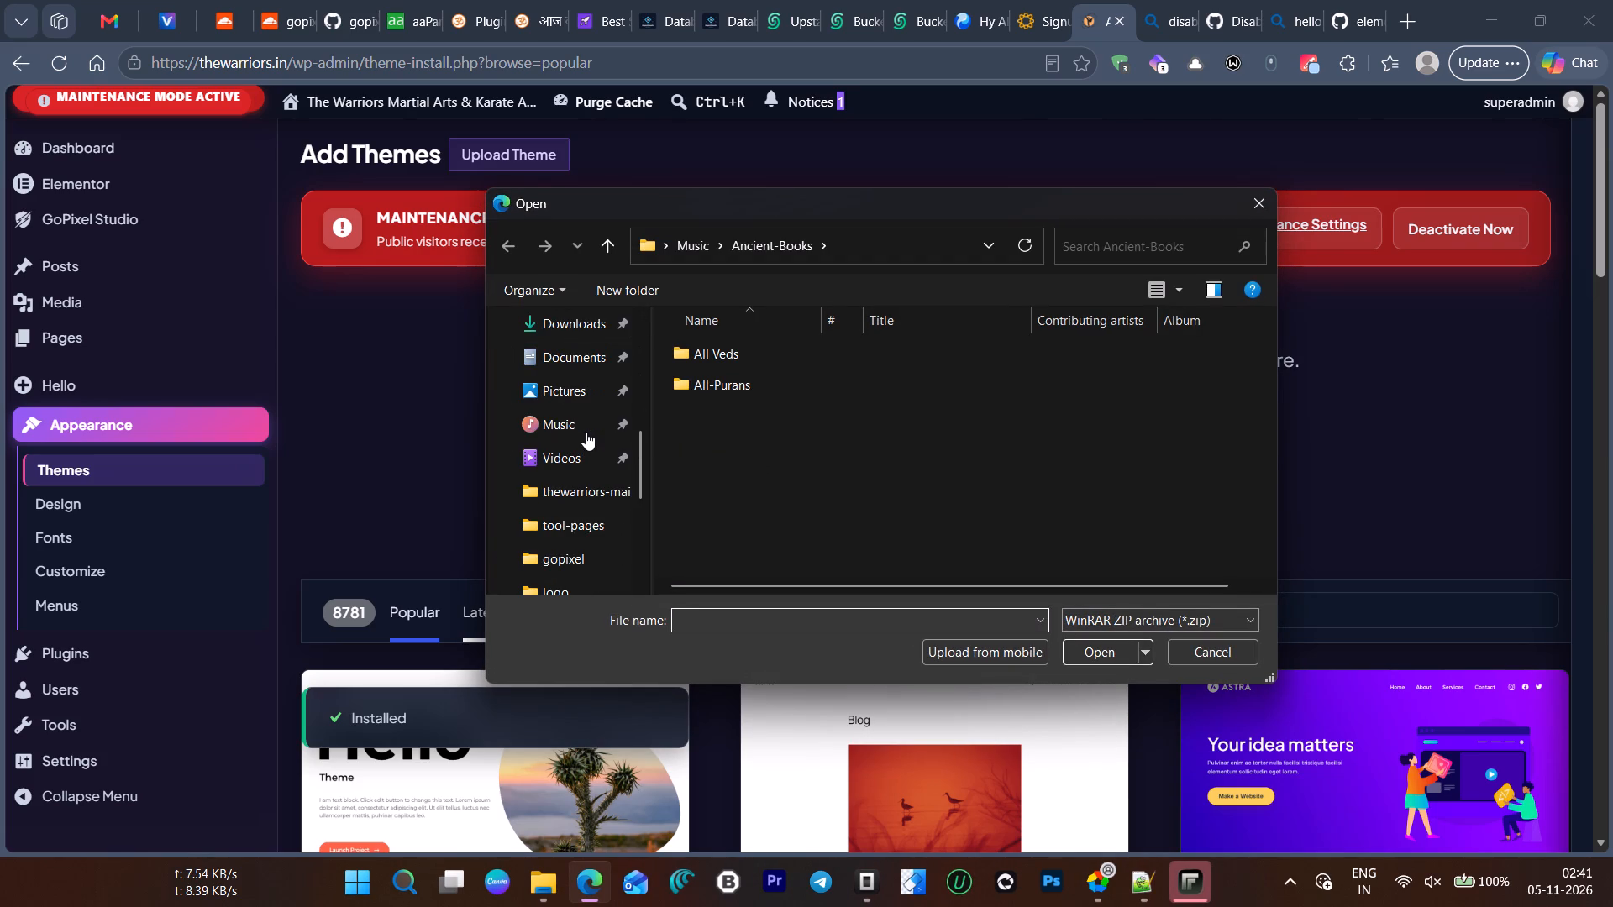
{"action": "scroll", "coordinate": [586, 432], "scroll_direction": "up", "scroll_amount": 1}
{"action": "left_click", "coordinate": [586, 427]}
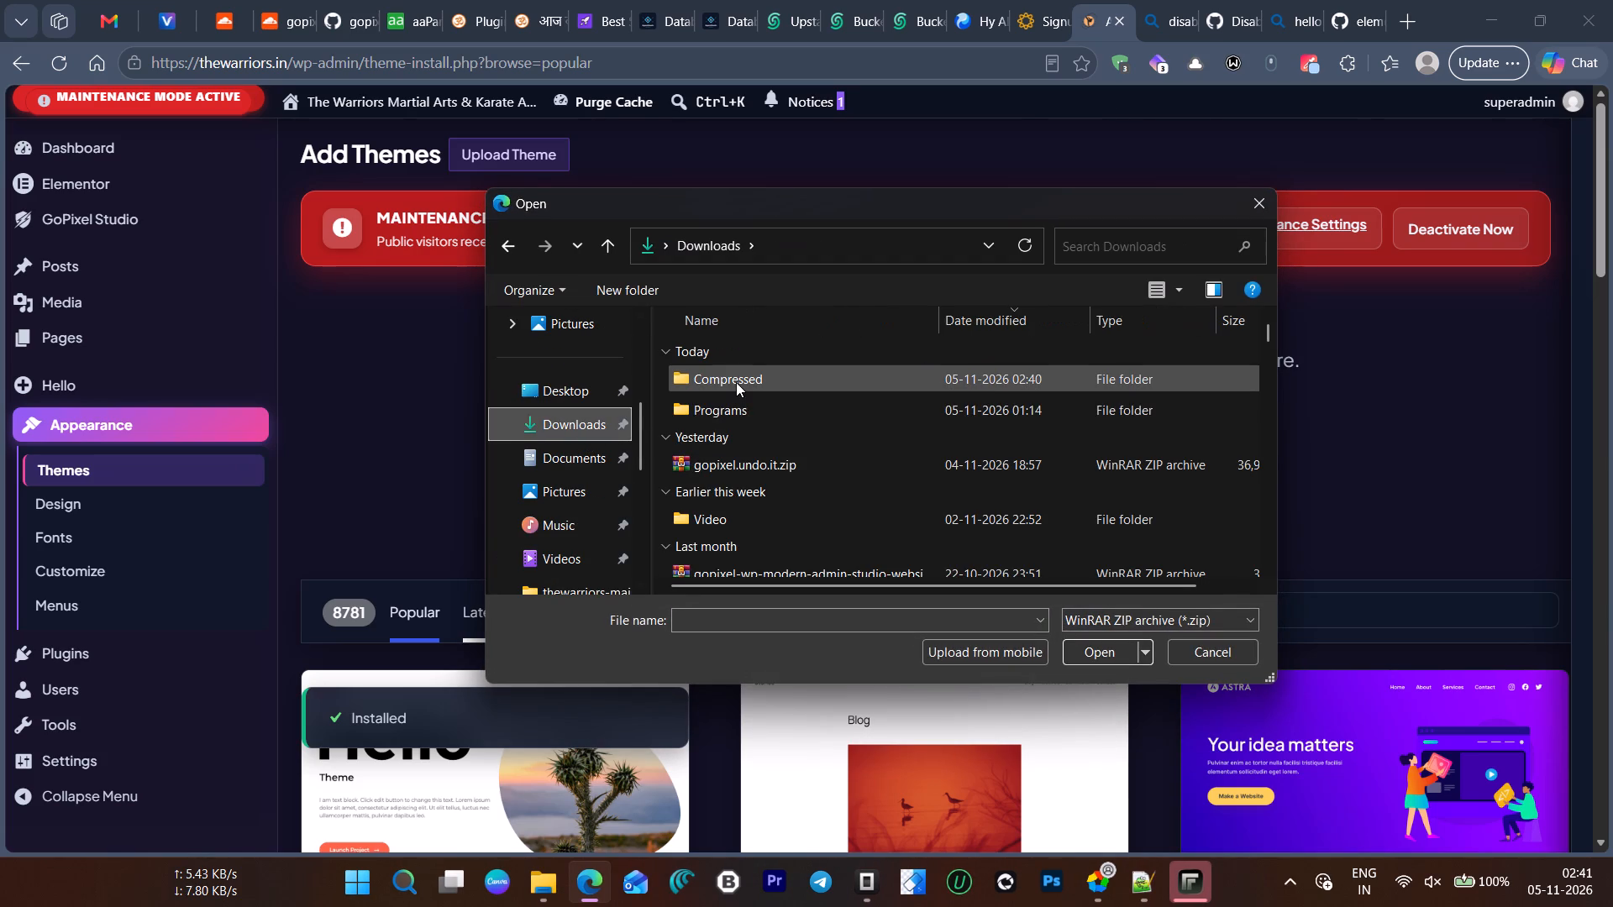
{"action": "double_click", "coordinate": [736, 382]}
{"action": "double_click", "coordinate": [737, 382]}
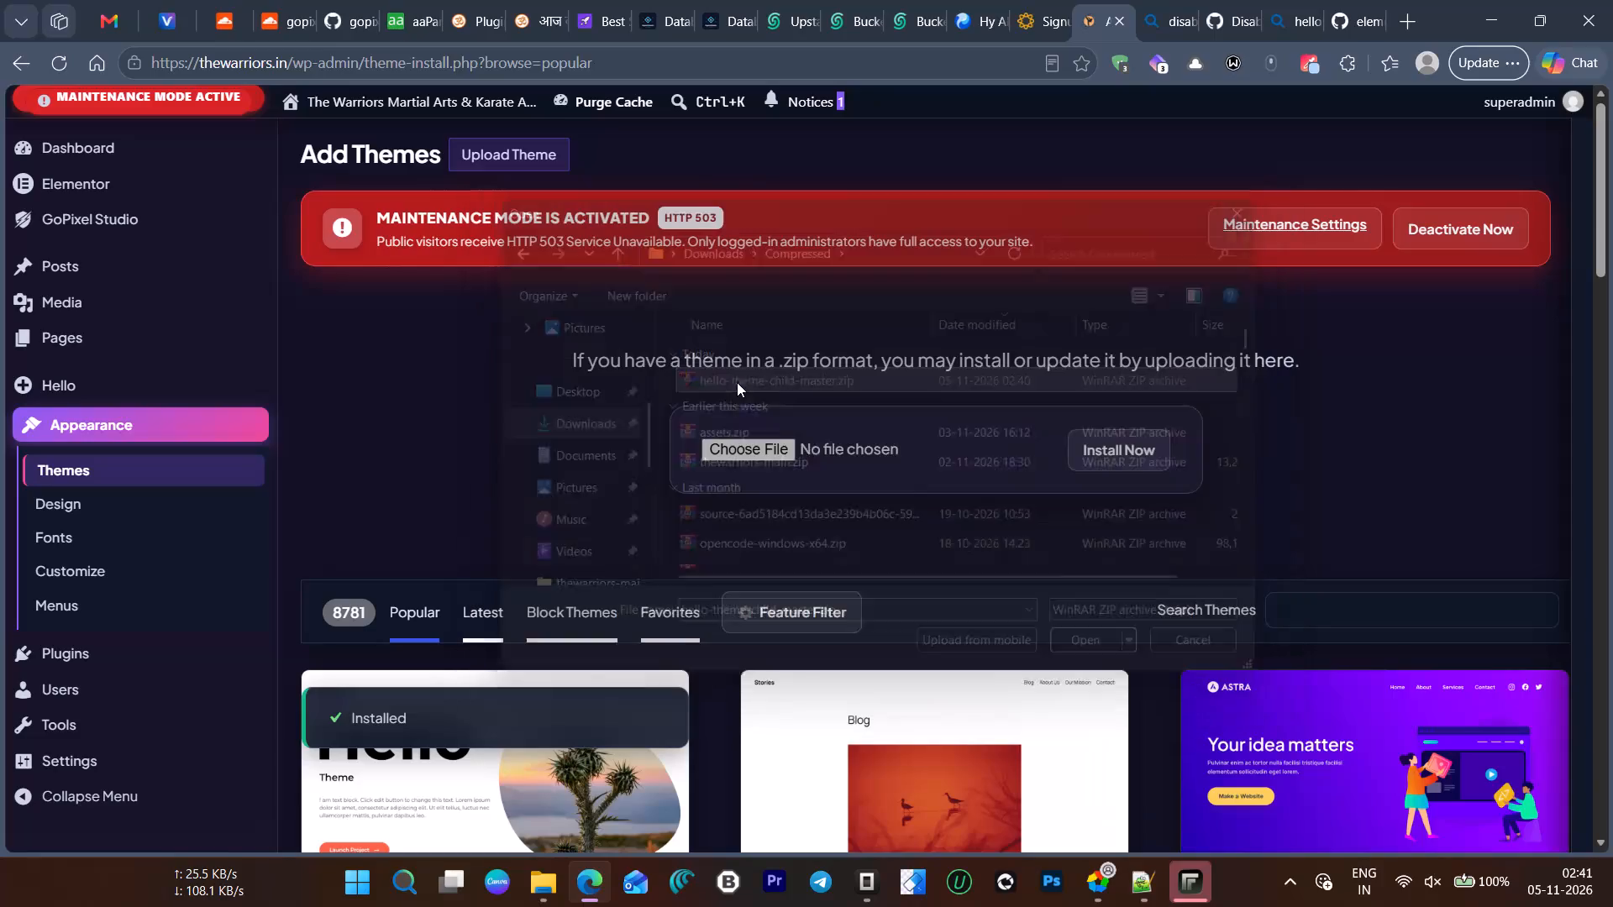
{"action": "left_click", "coordinate": [1143, 457]}
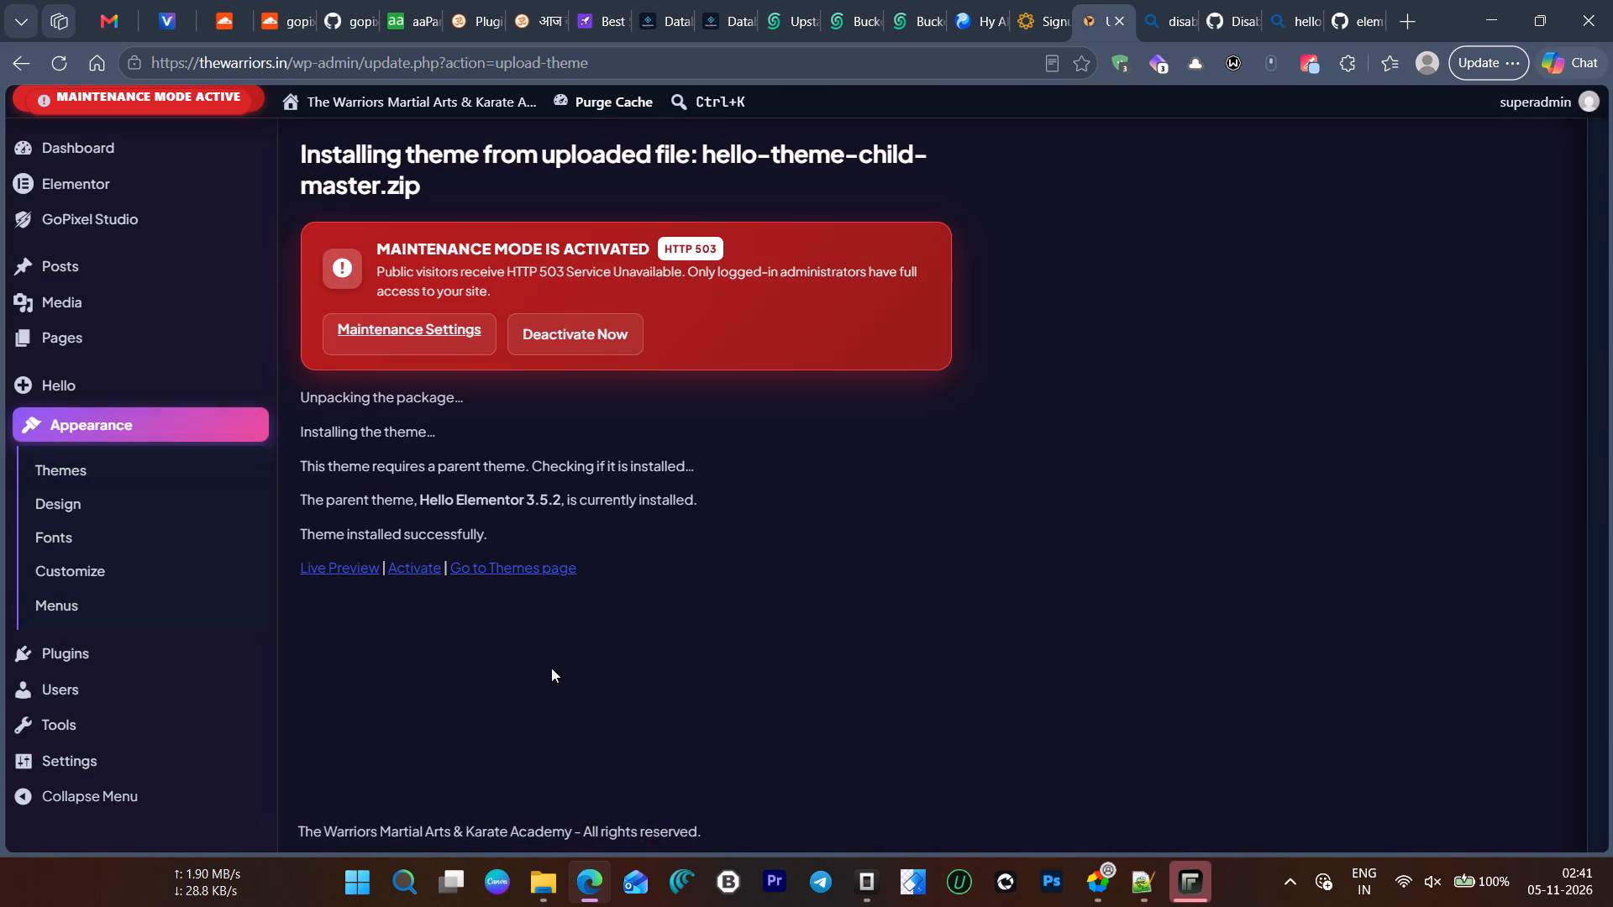
Activate the newly installed Hello Elementor child theme.
{"action": "left_click", "coordinate": [421, 577]}
{"action": "left_click", "coordinate": [420, 572]}
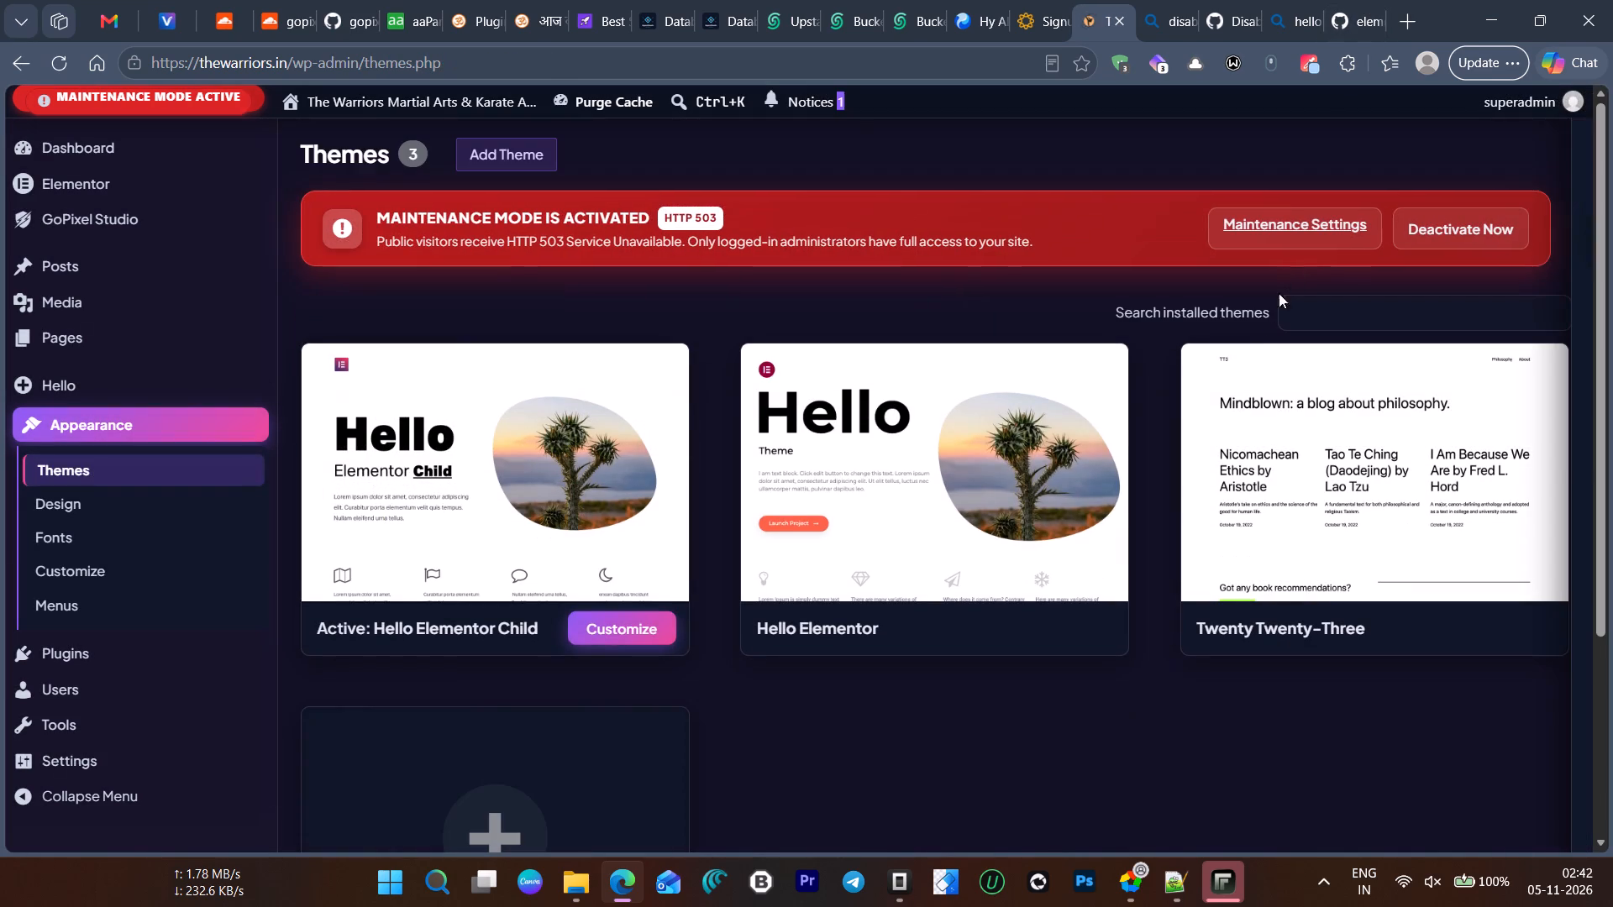
Copy the disable_elementor_dashboard_overview_widget code, already selected in lukecav's functions.php gist on GitHub.
{"action": "left_click", "coordinate": [1241, 0]}
{"action": "scroll", "coordinate": [693, 373], "scroll_direction": "up", "scroll_amount": 3}
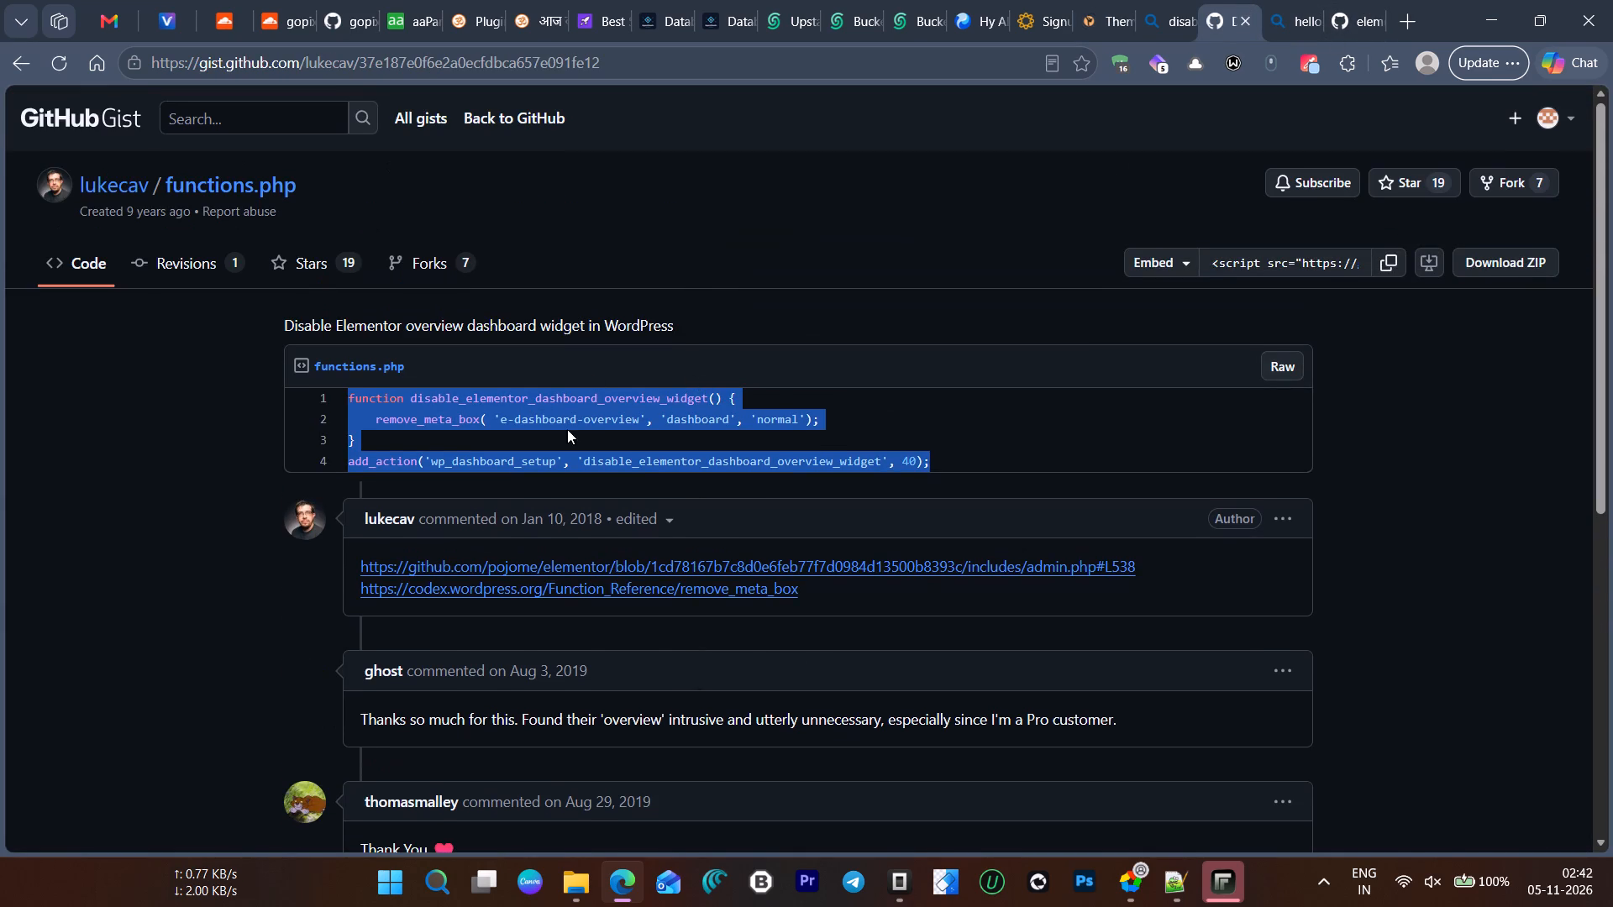
{"action": "right_click", "coordinate": [578, 401]}
{"action": "left_click", "coordinate": [649, 286]}
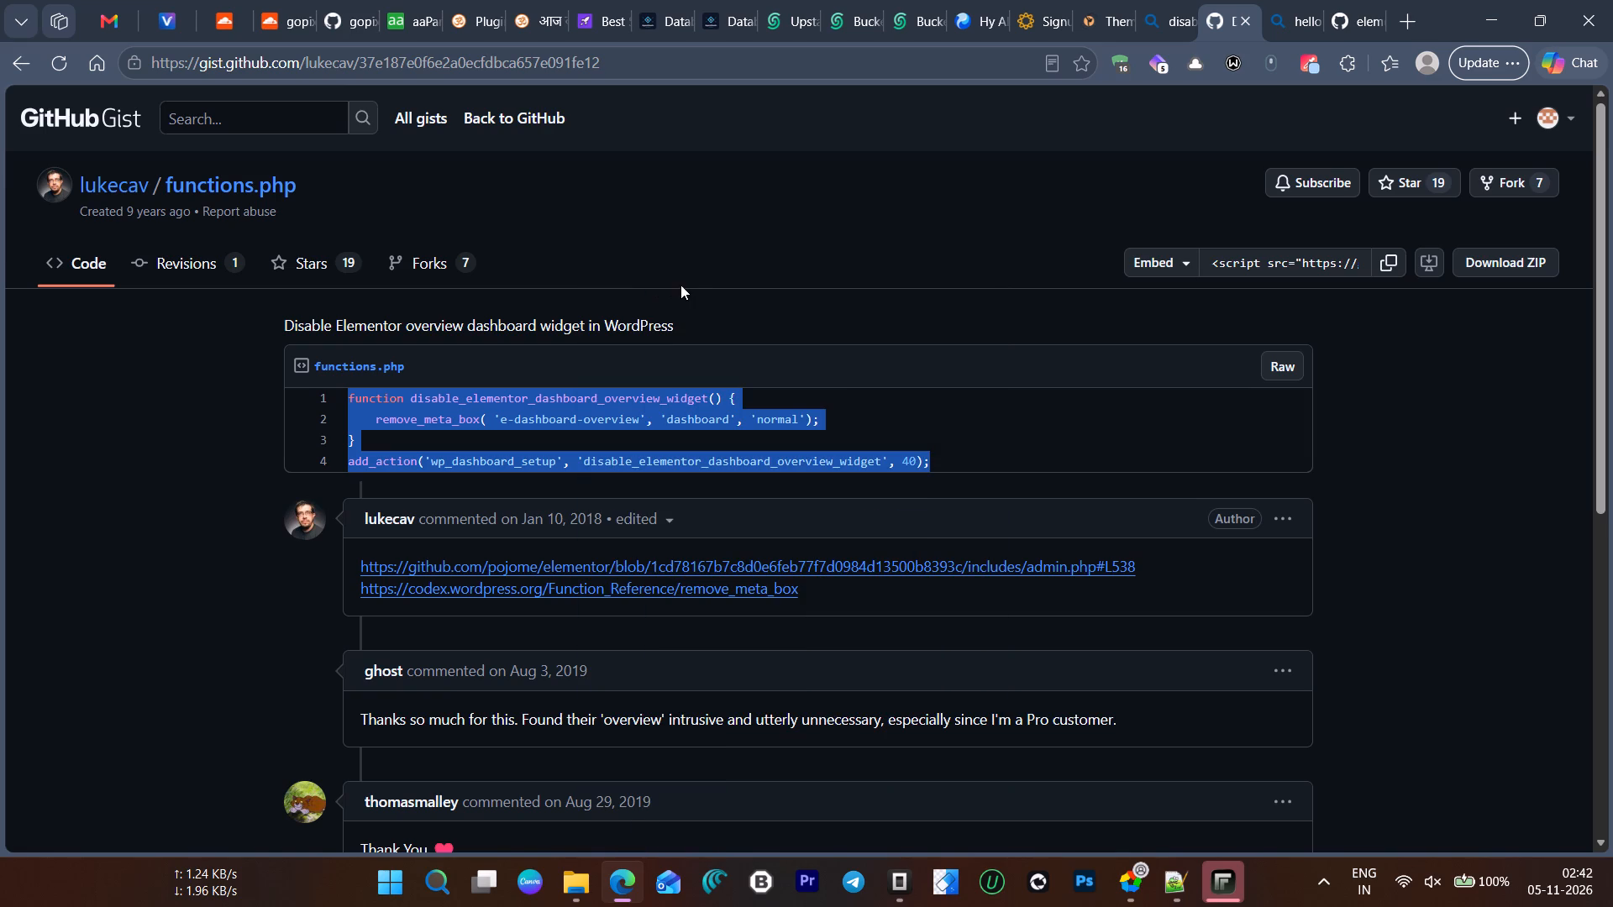
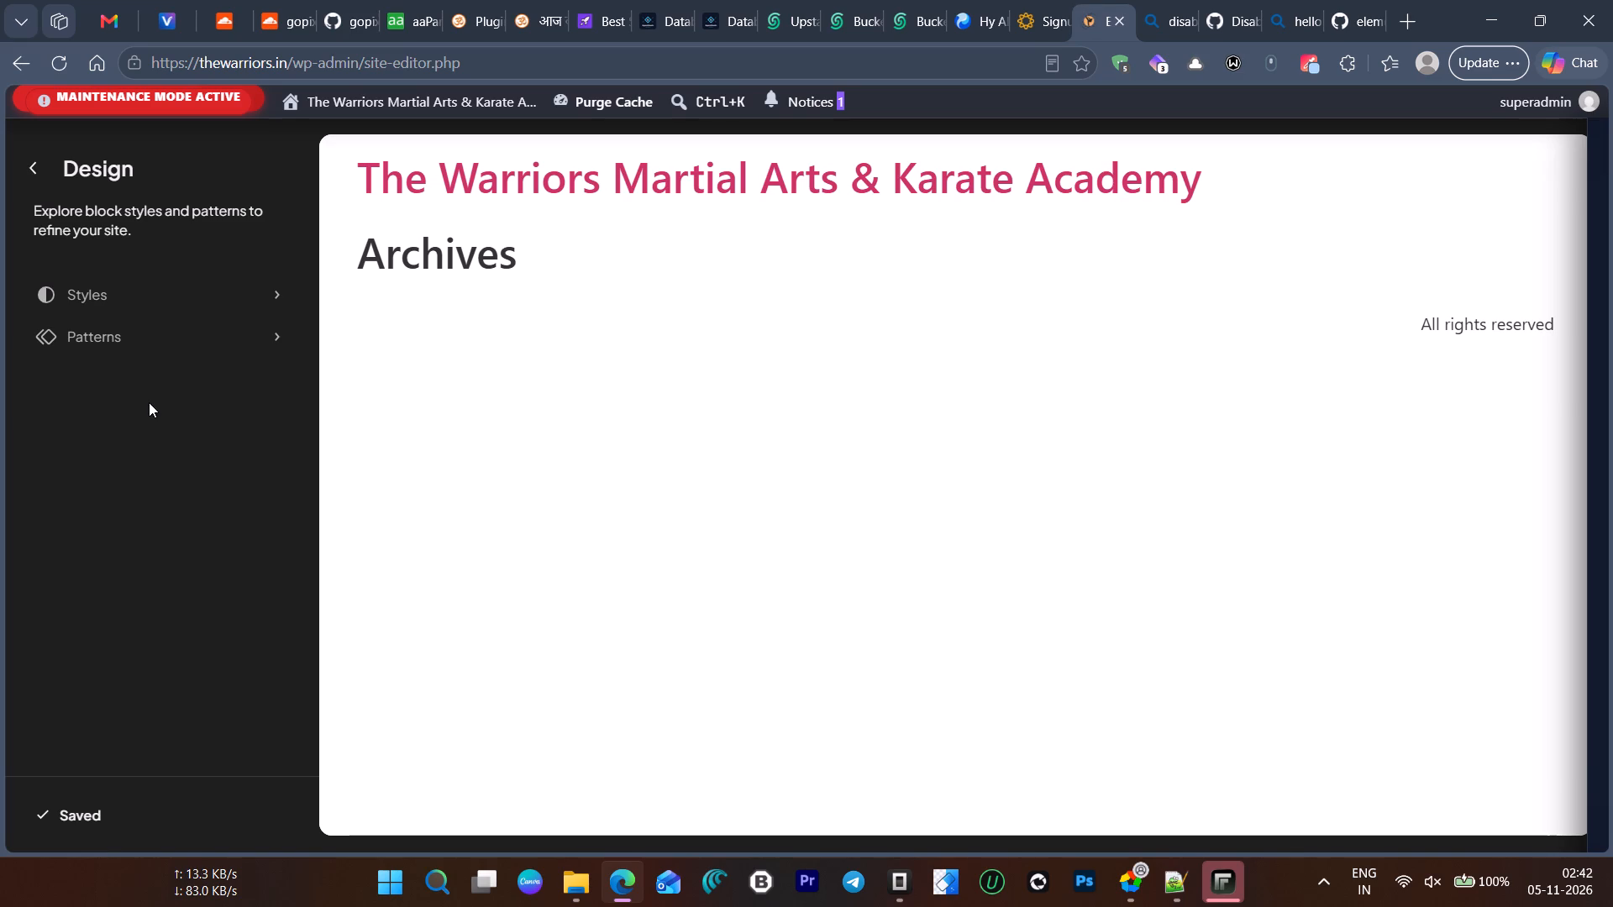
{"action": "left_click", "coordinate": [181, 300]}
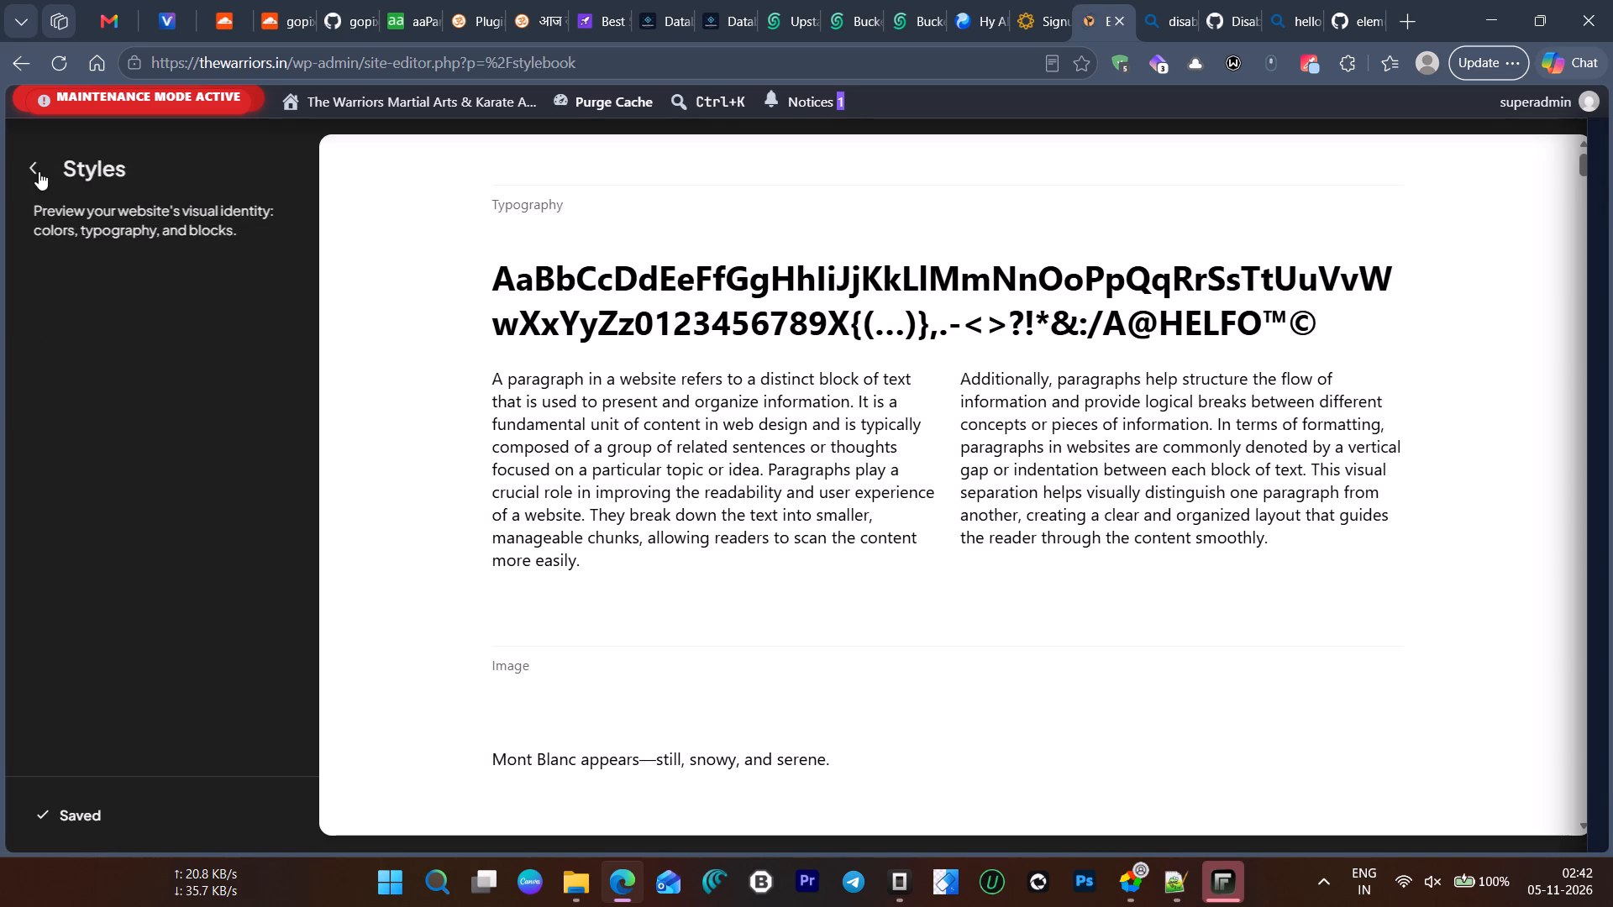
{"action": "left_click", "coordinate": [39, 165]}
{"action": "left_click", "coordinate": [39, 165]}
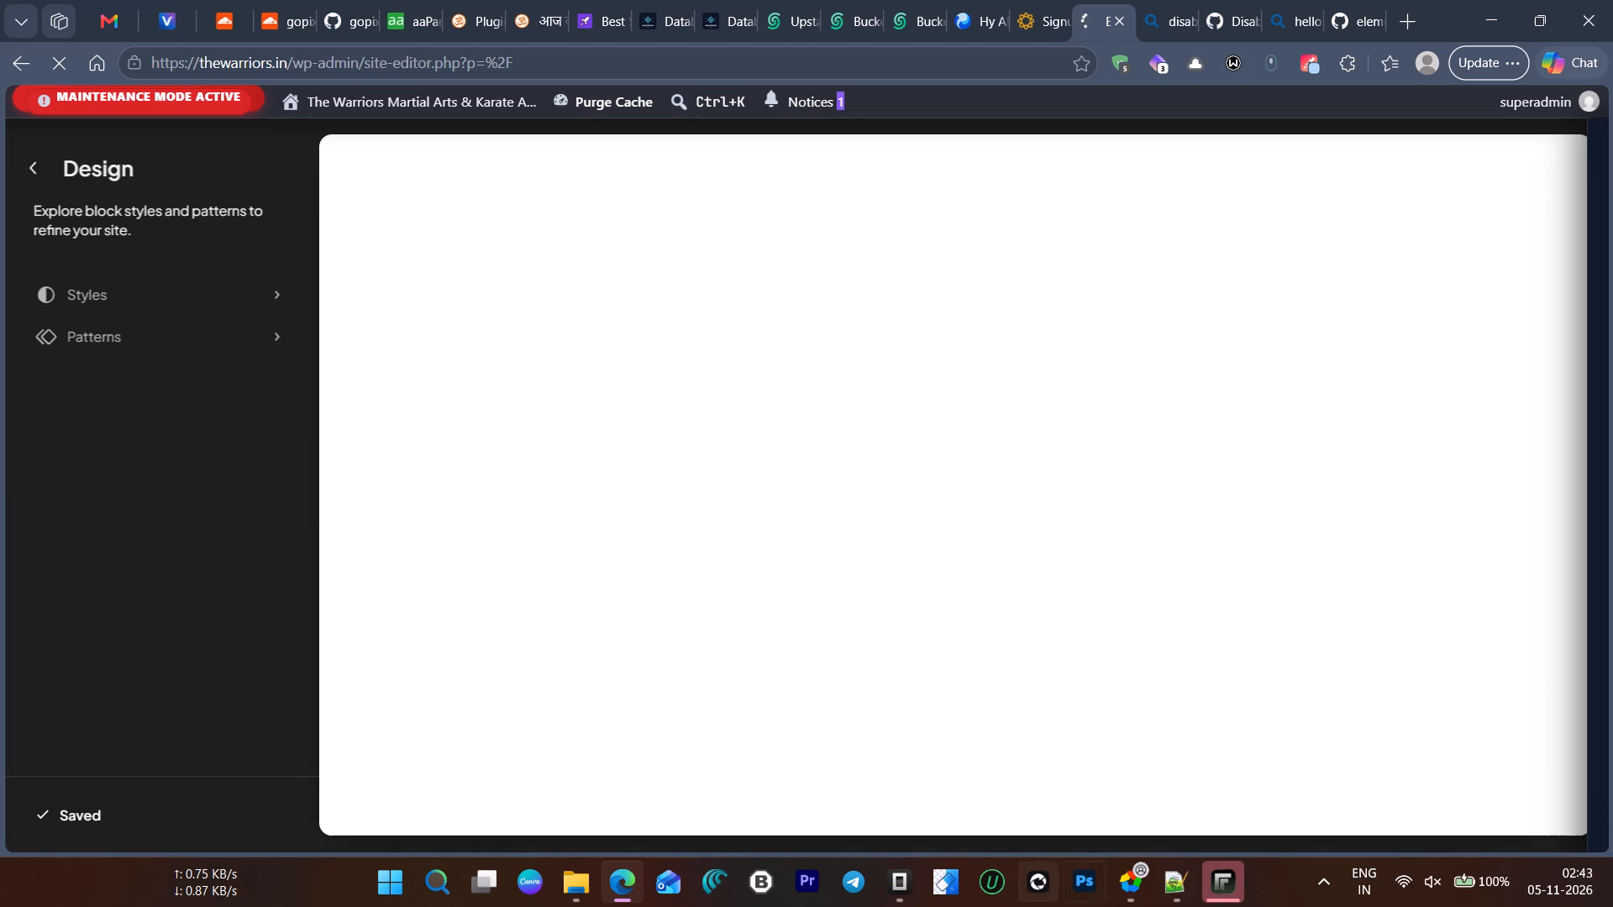
{"action": "left_click", "coordinate": [1139, 882]}
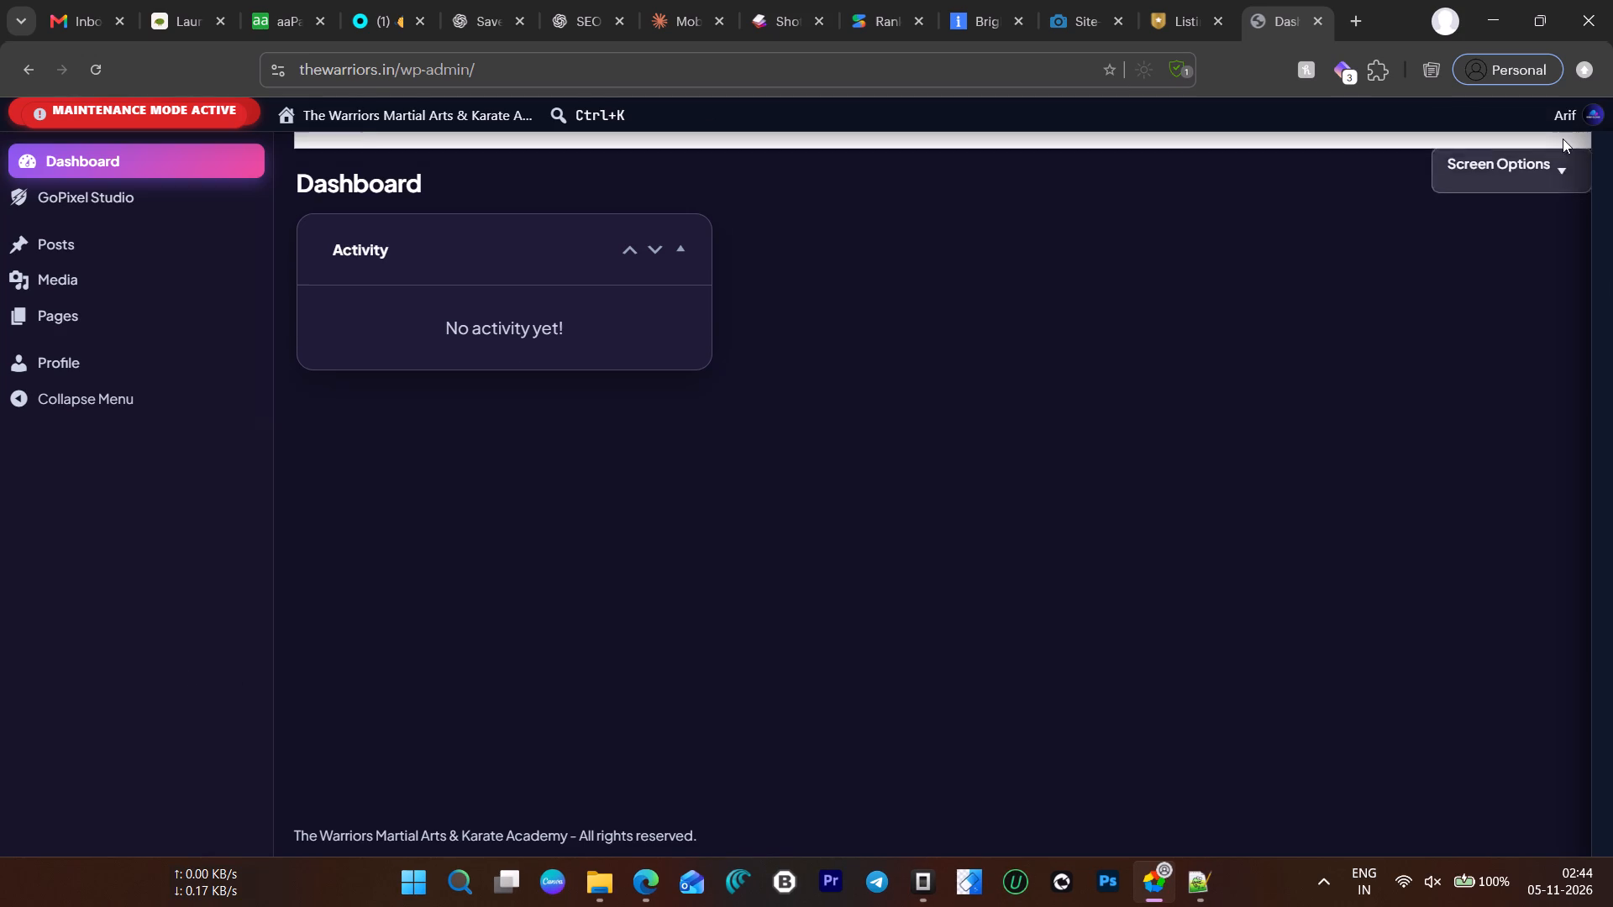
{"action": "left_click", "coordinate": [1563, 139]}
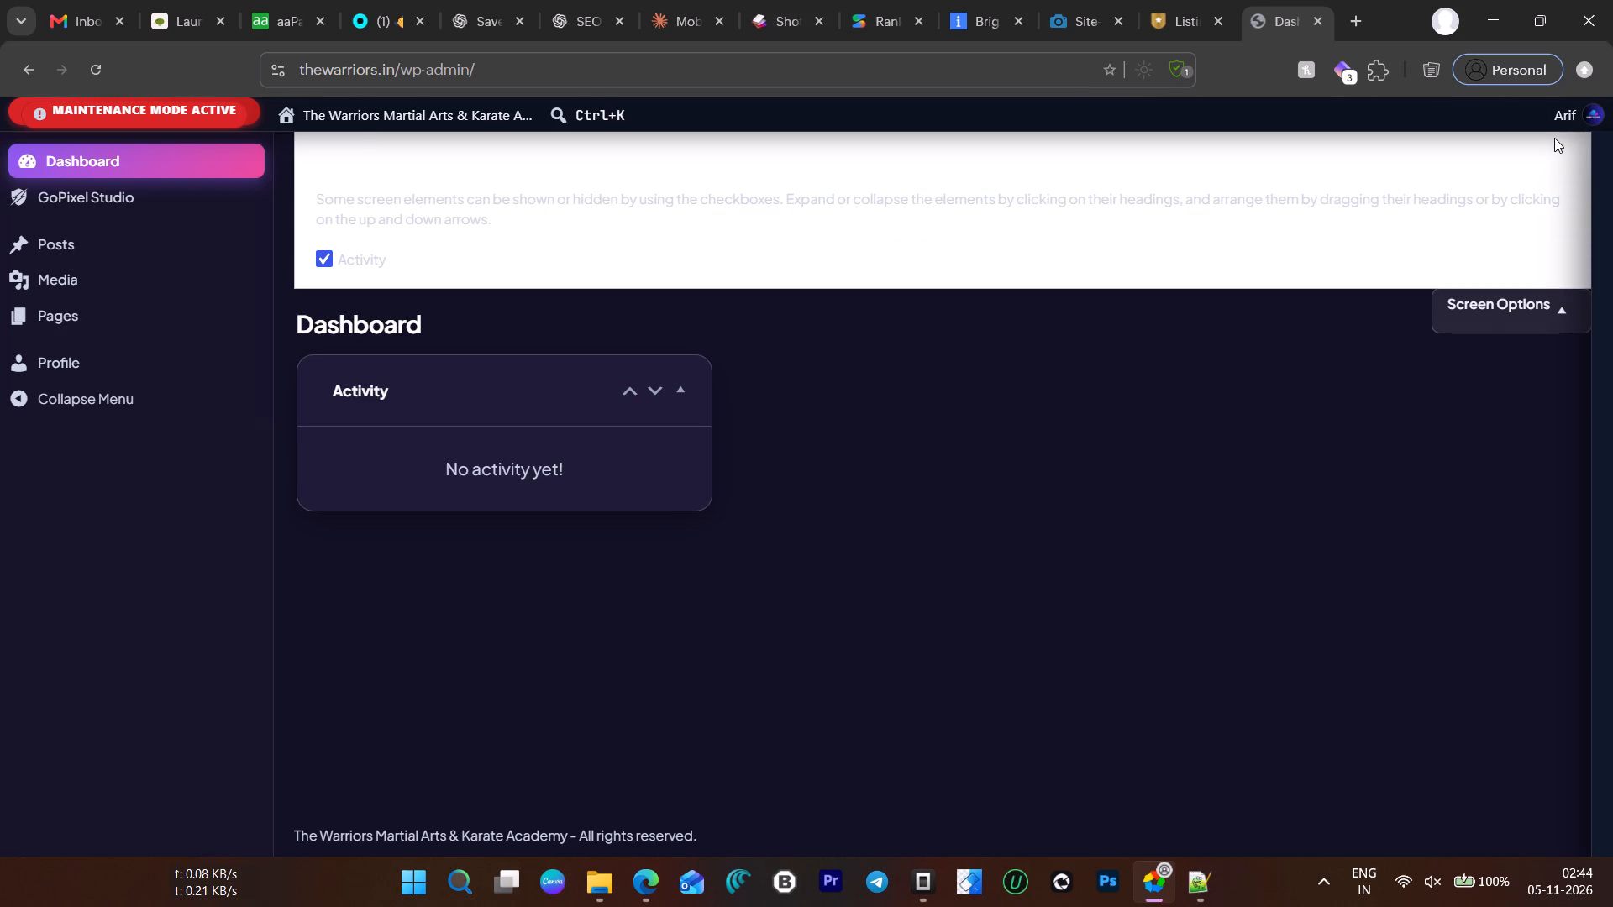
{"action": "left_click", "coordinate": [1484, 308]}
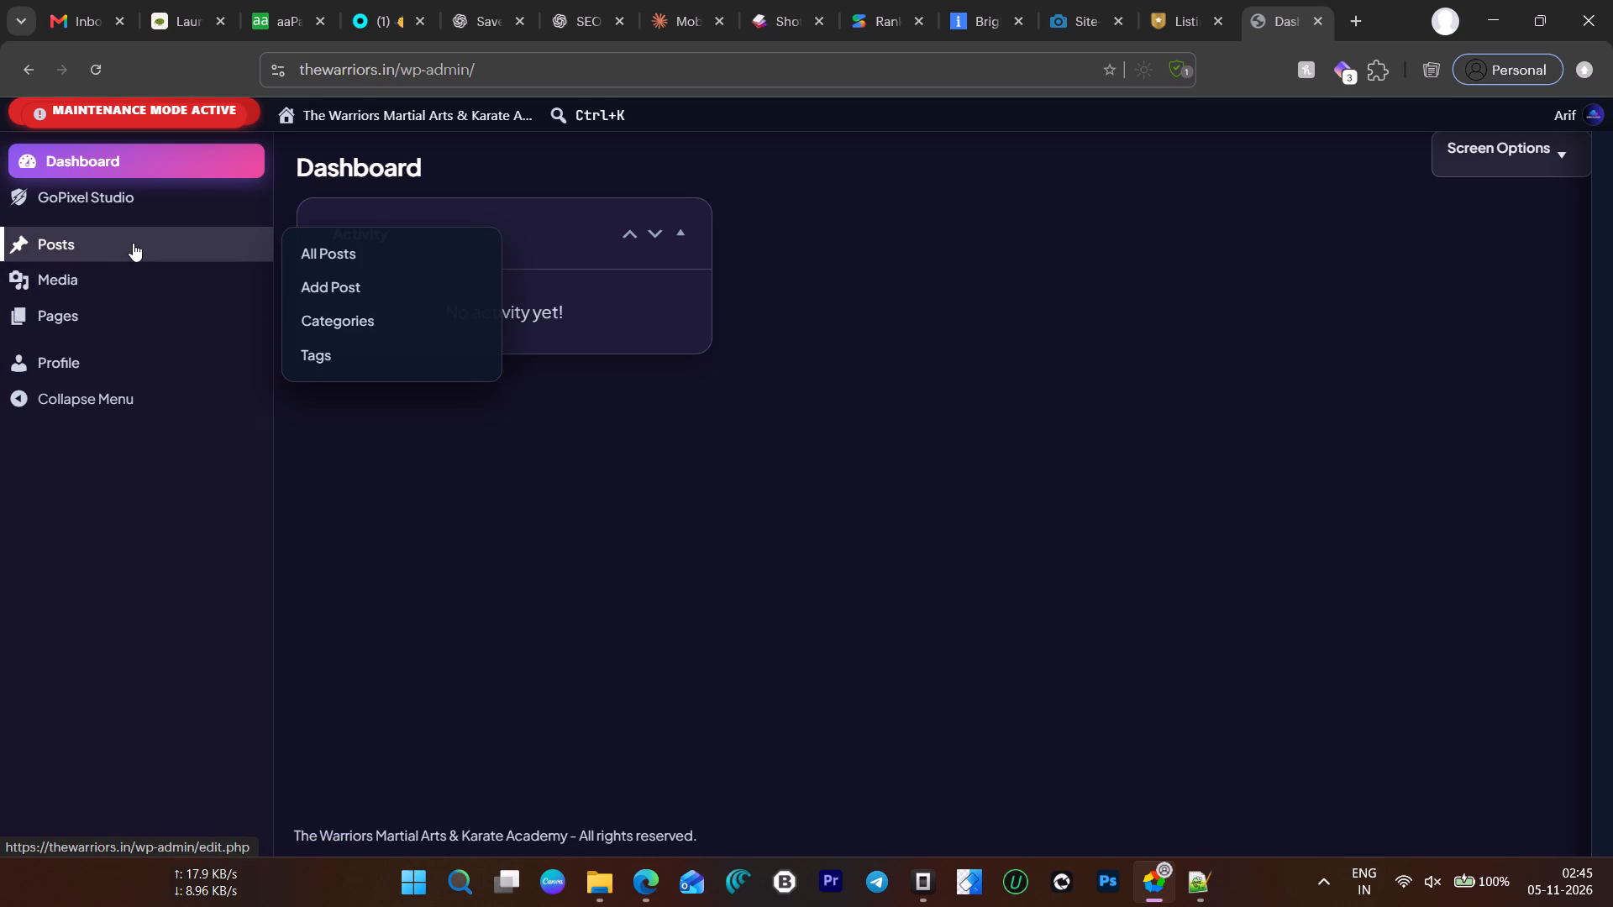
Switch to Edge and close the elementor/hello-theme-child GitHub page and the hello search page beside it.
{"action": "left_click", "coordinate": [638, 893]}
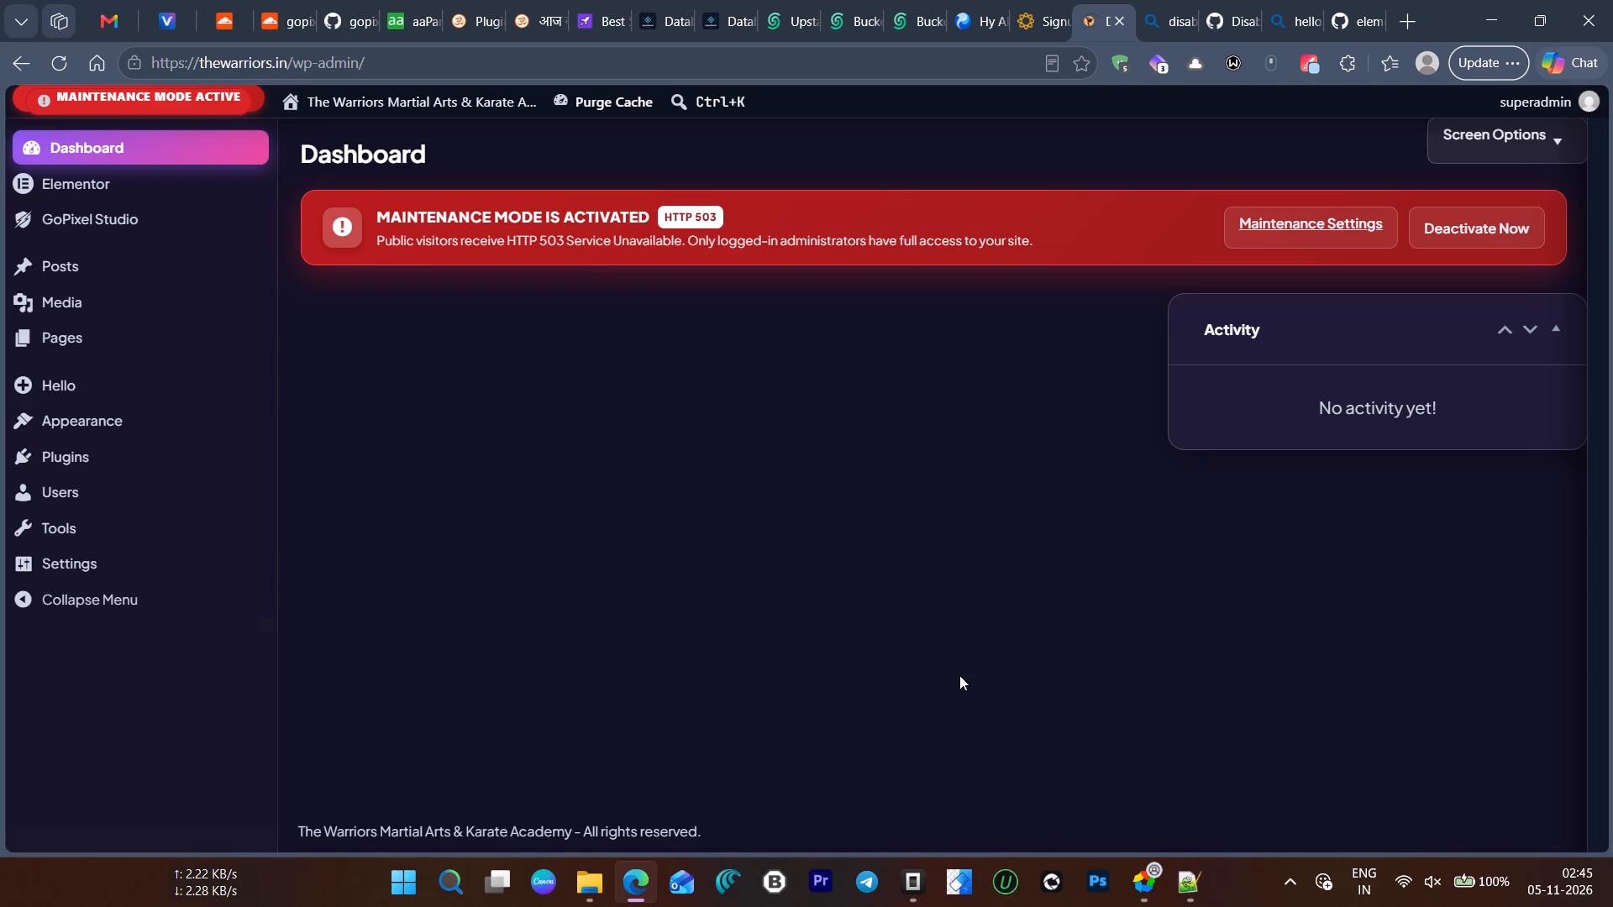
{"action": "left_click", "coordinate": [1364, 0]}
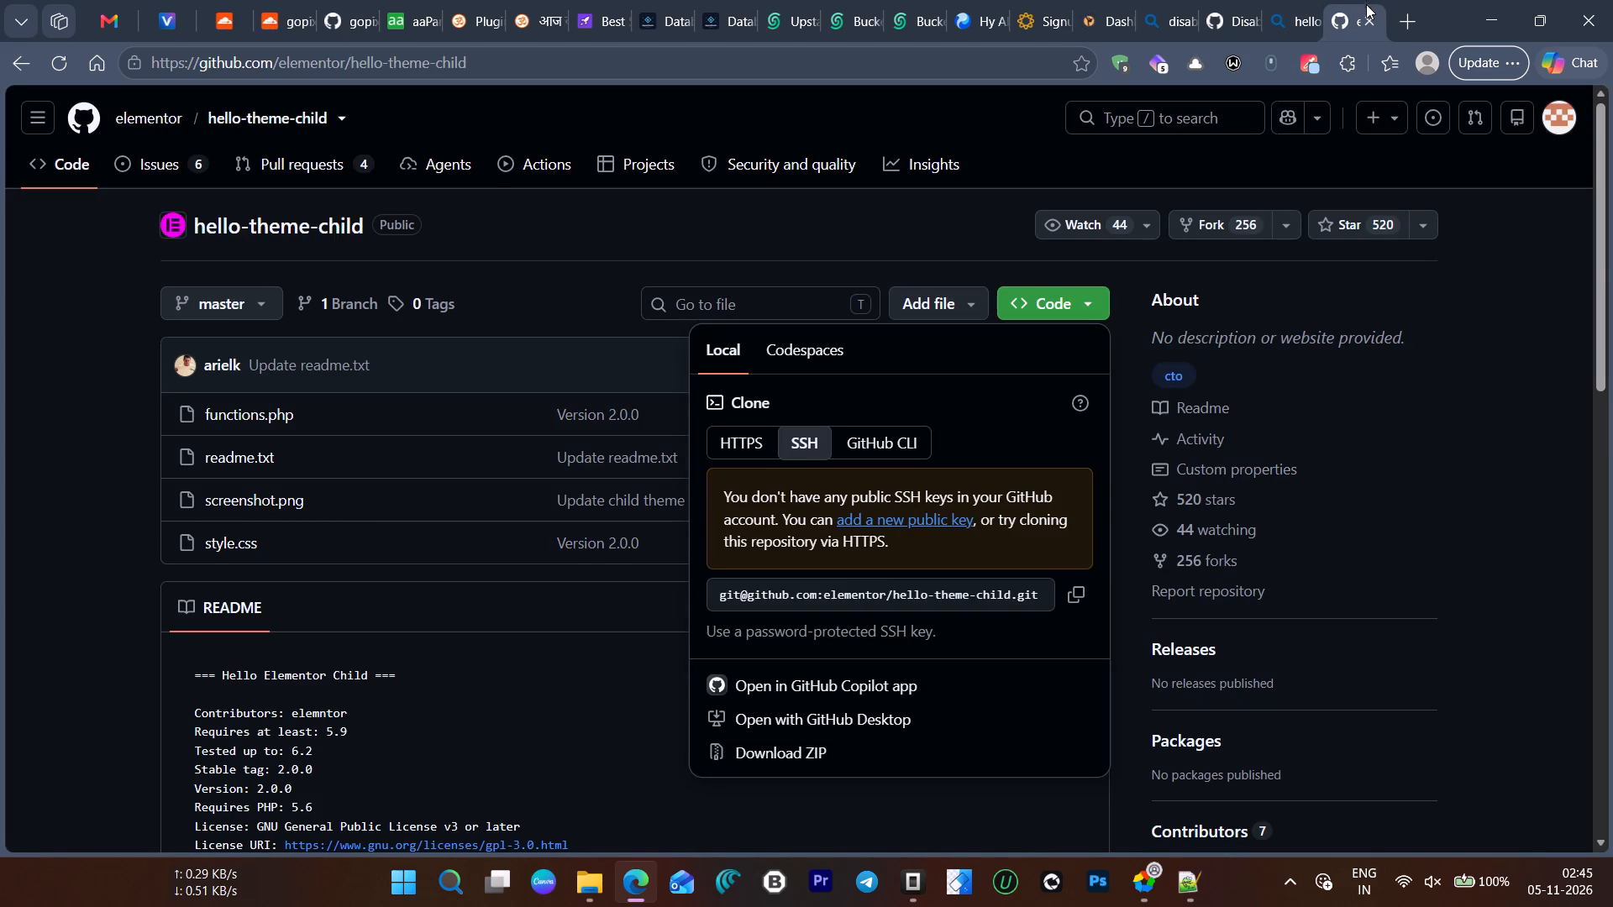
{"action": "left_click", "coordinate": [1370, 20]}
{"action": "left_click", "coordinate": [1370, 20]}
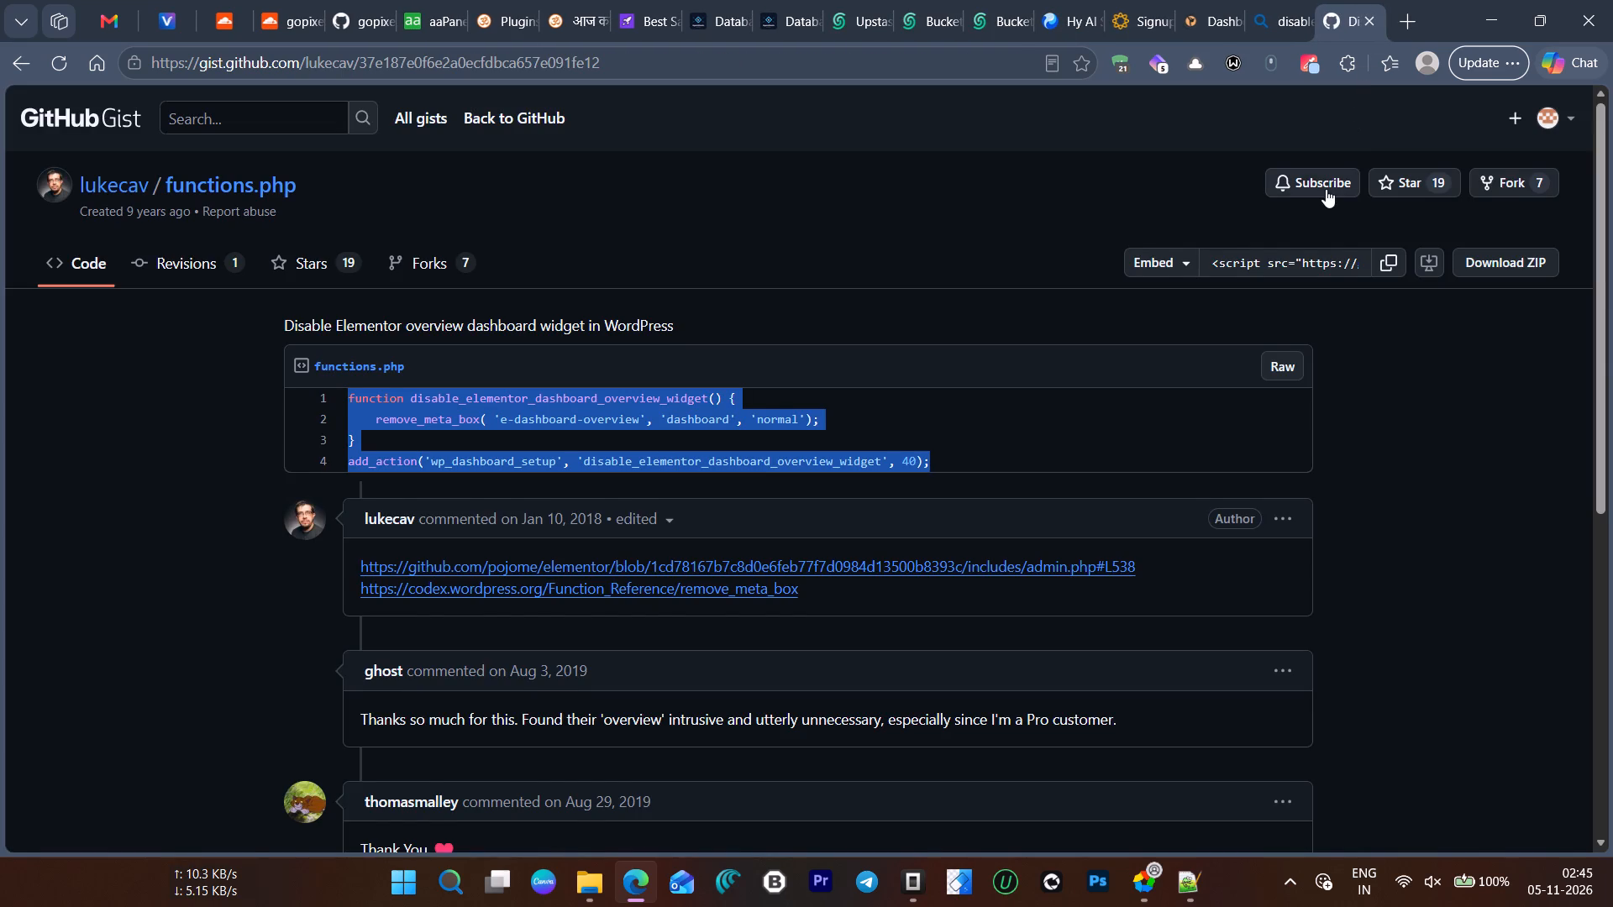
Browse lukecav's list of gists on GitHub for other useful WordPress admin snippets.
{"action": "scroll", "coordinate": [1326, 189], "scroll_direction": "down", "scroll_amount": 1}
{"action": "scroll", "coordinate": [1358, 304], "scroll_direction": "up", "scroll_amount": 5}
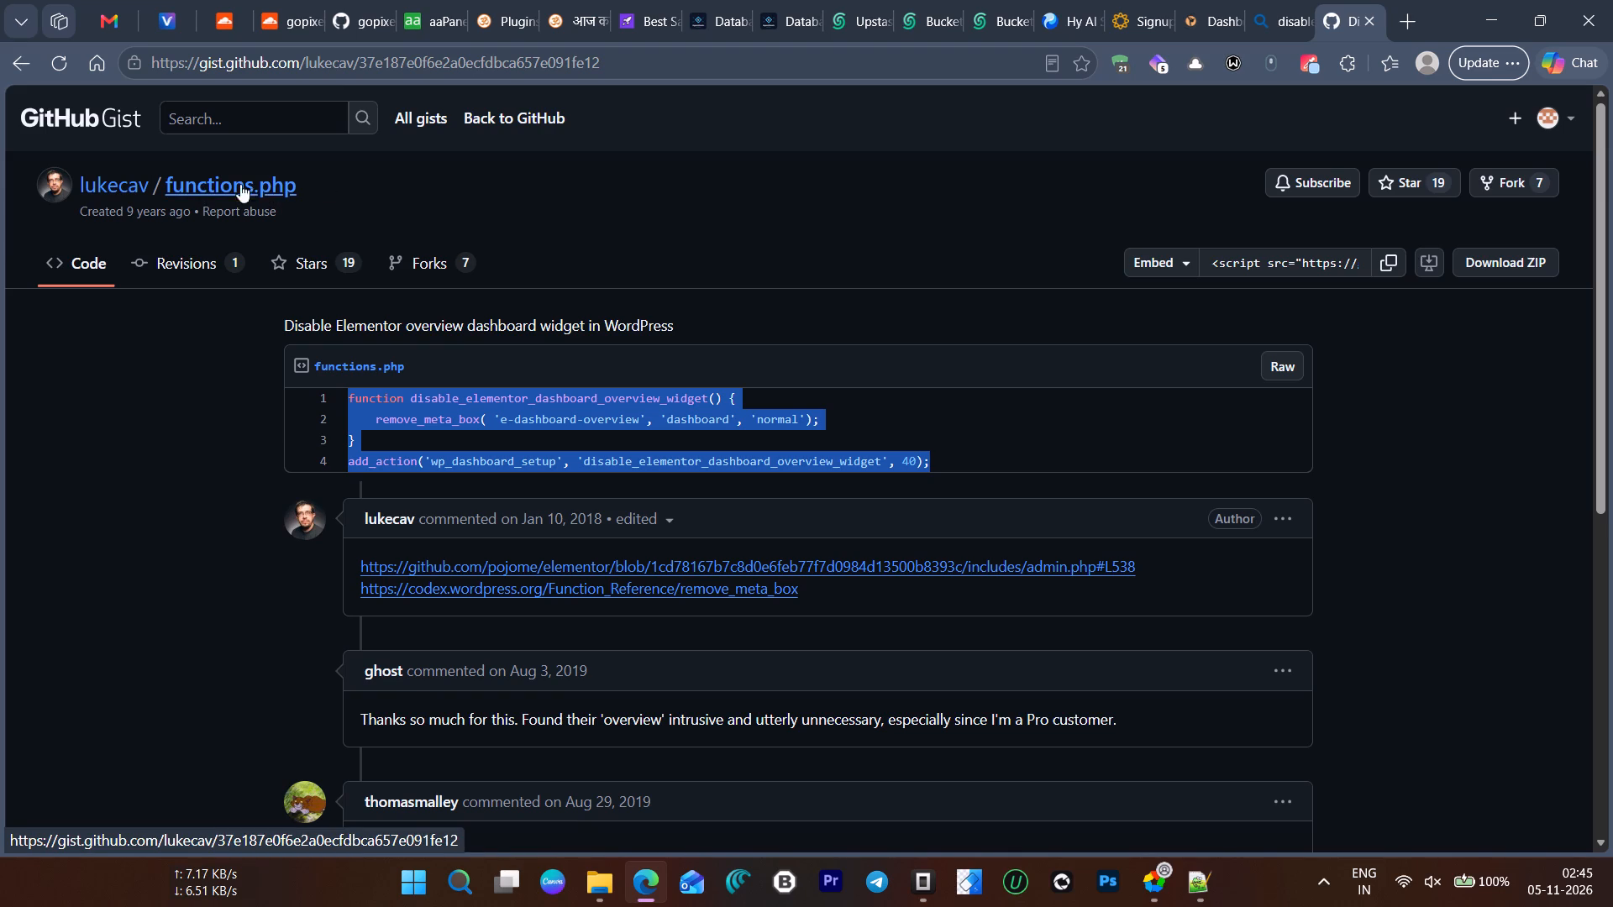
{"action": "left_click", "coordinate": [129, 184]}
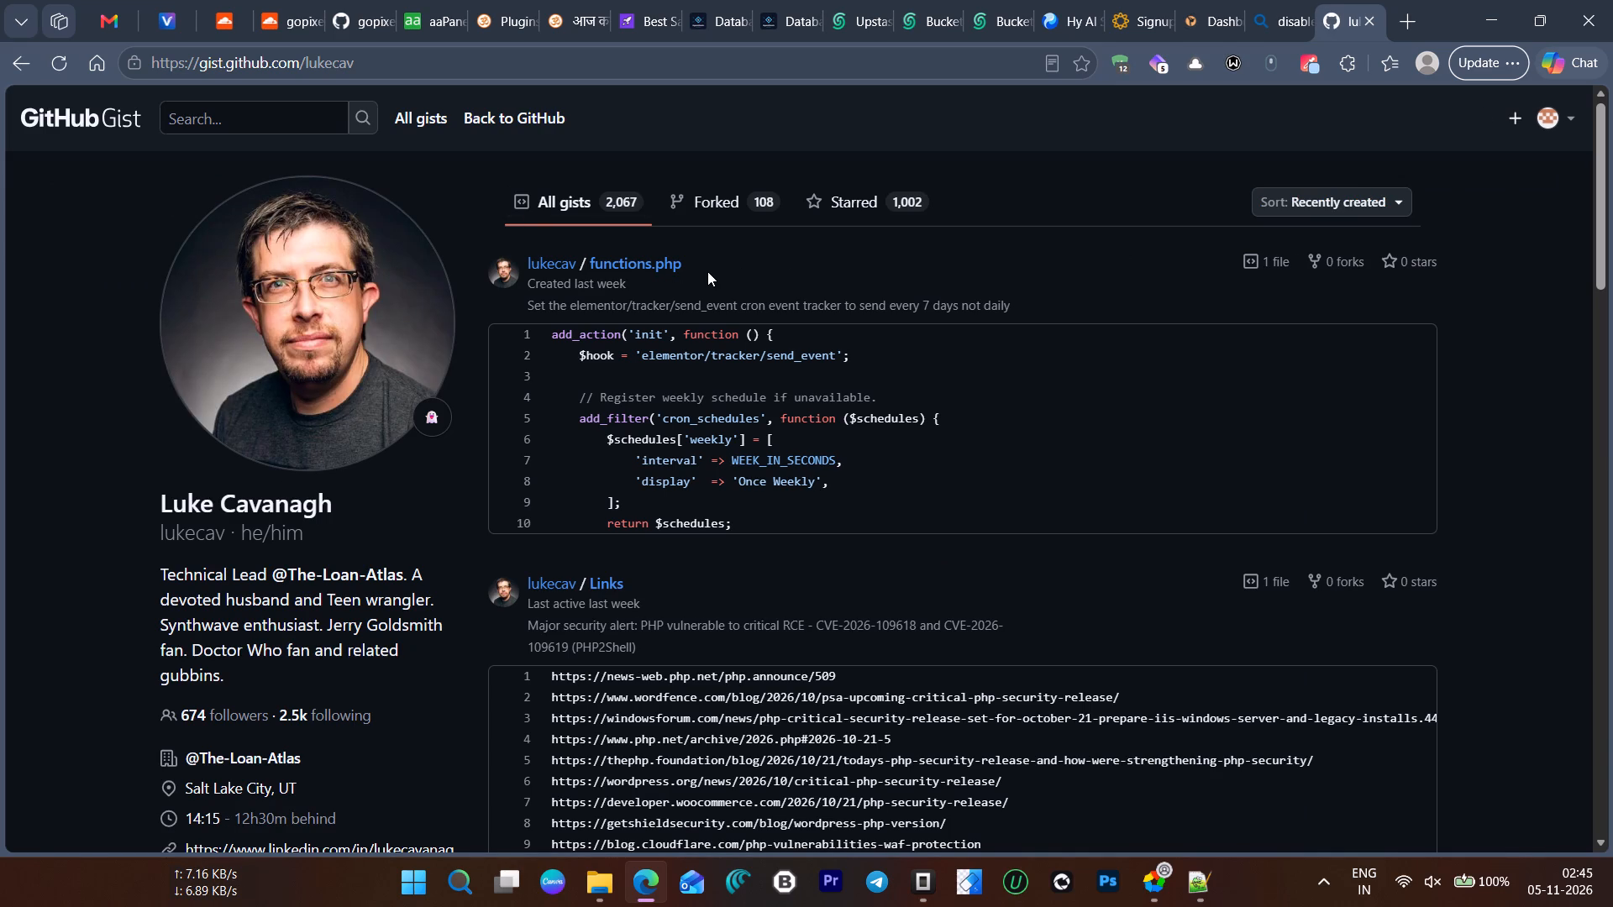
{"action": "scroll", "coordinate": [764, 292], "scroll_direction": "down", "scroll_amount": 4}
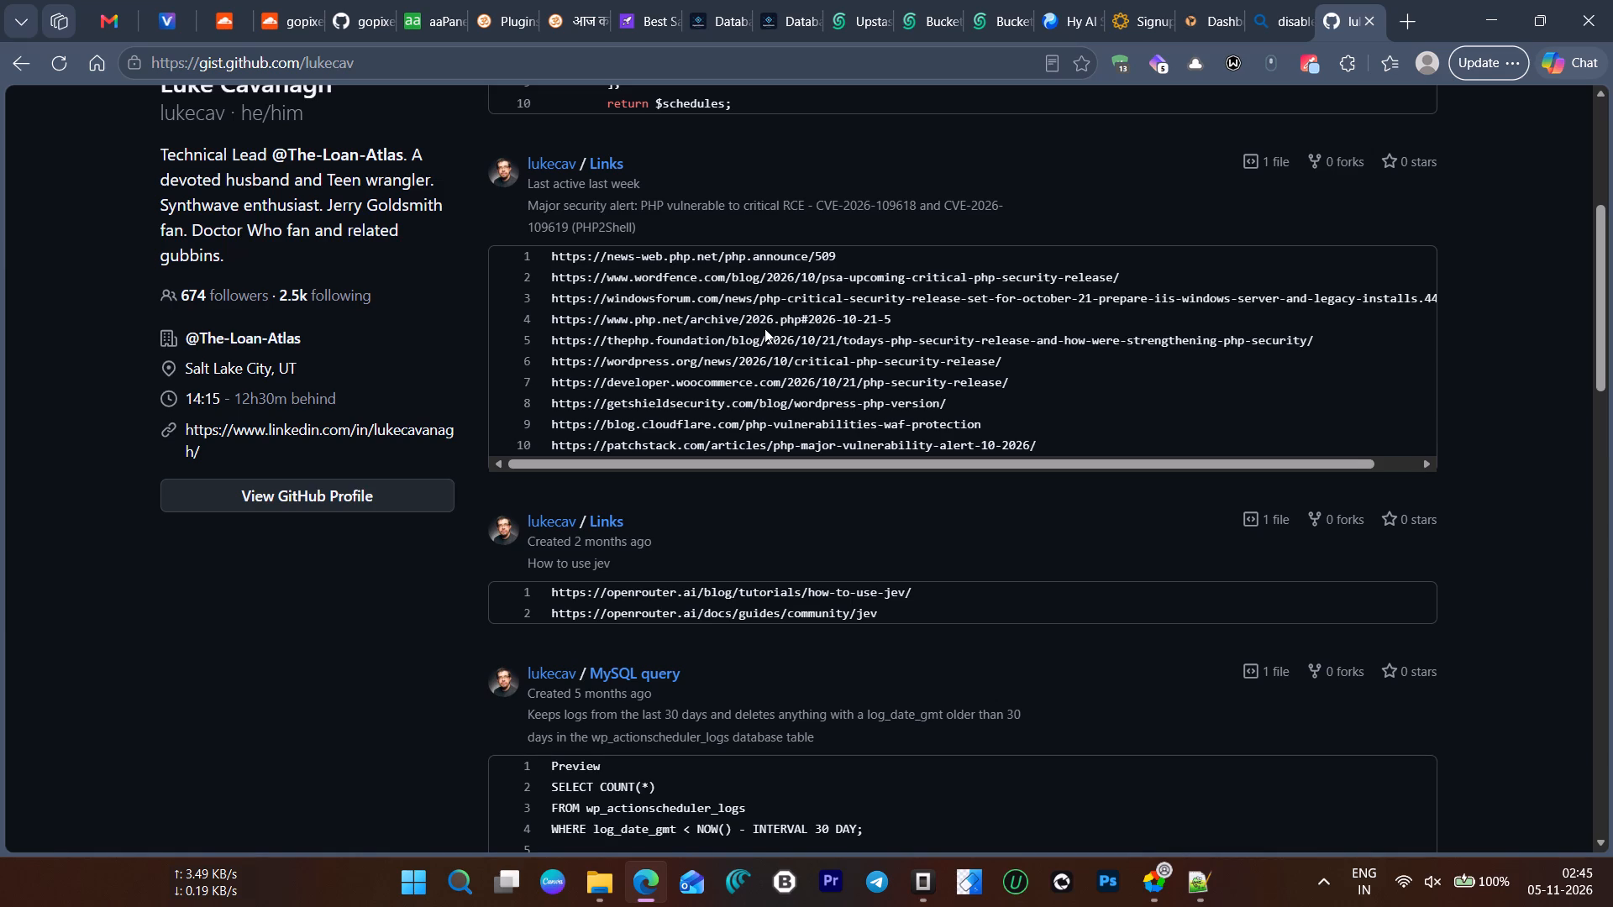
{"action": "scroll", "coordinate": [757, 381], "scroll_direction": "down", "scroll_amount": 3}
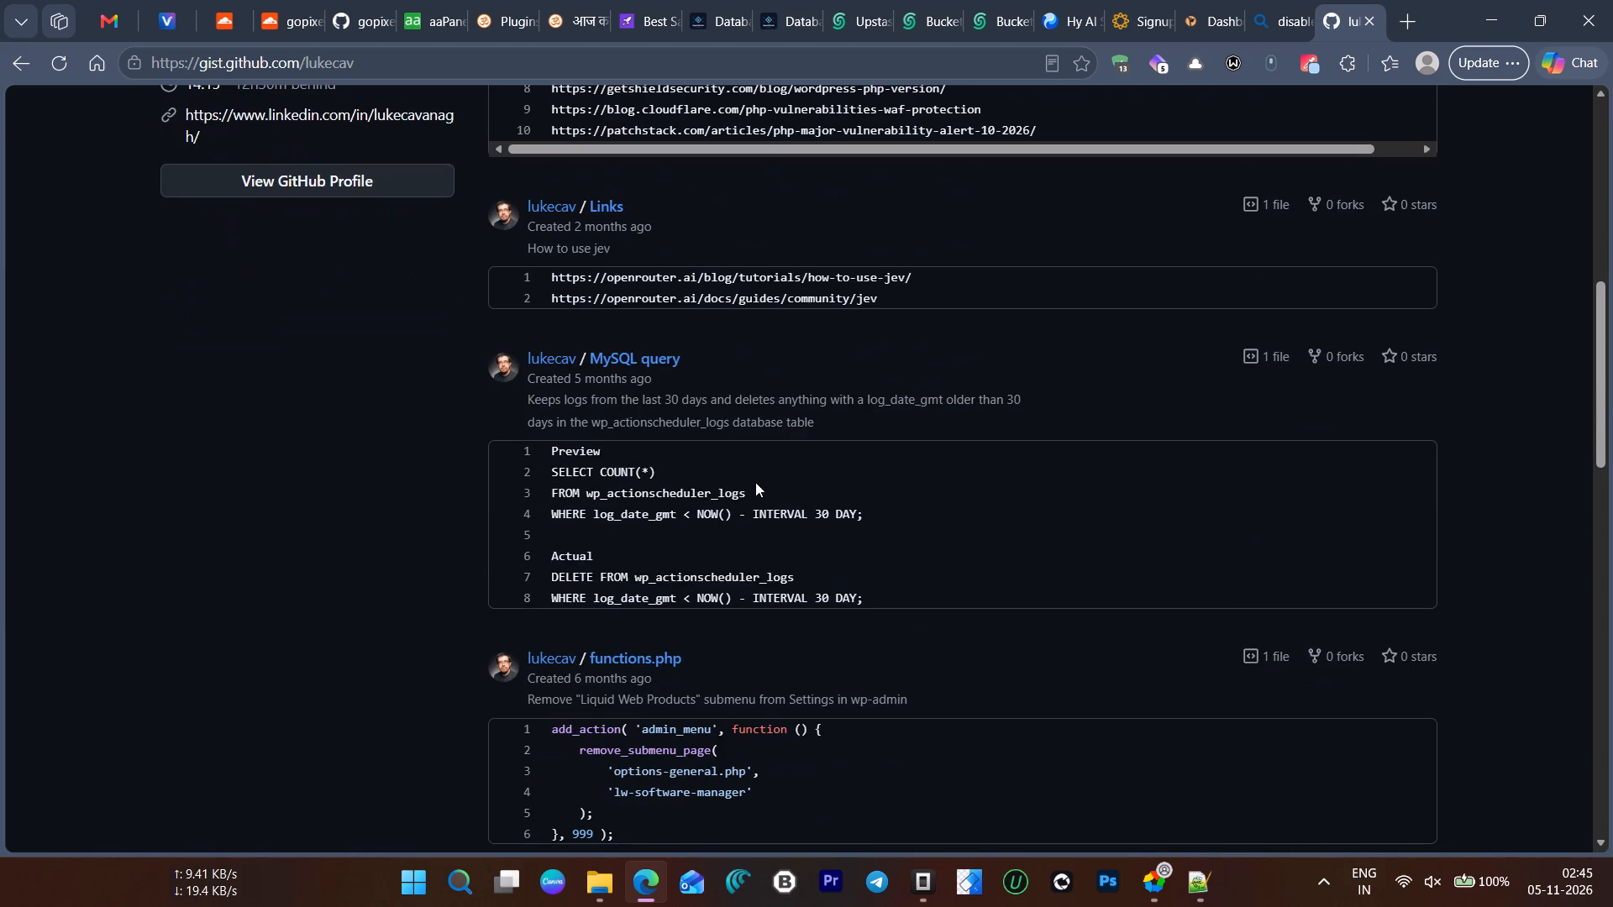
{"action": "scroll", "coordinate": [755, 482], "scroll_direction": "down", "scroll_amount": 3}
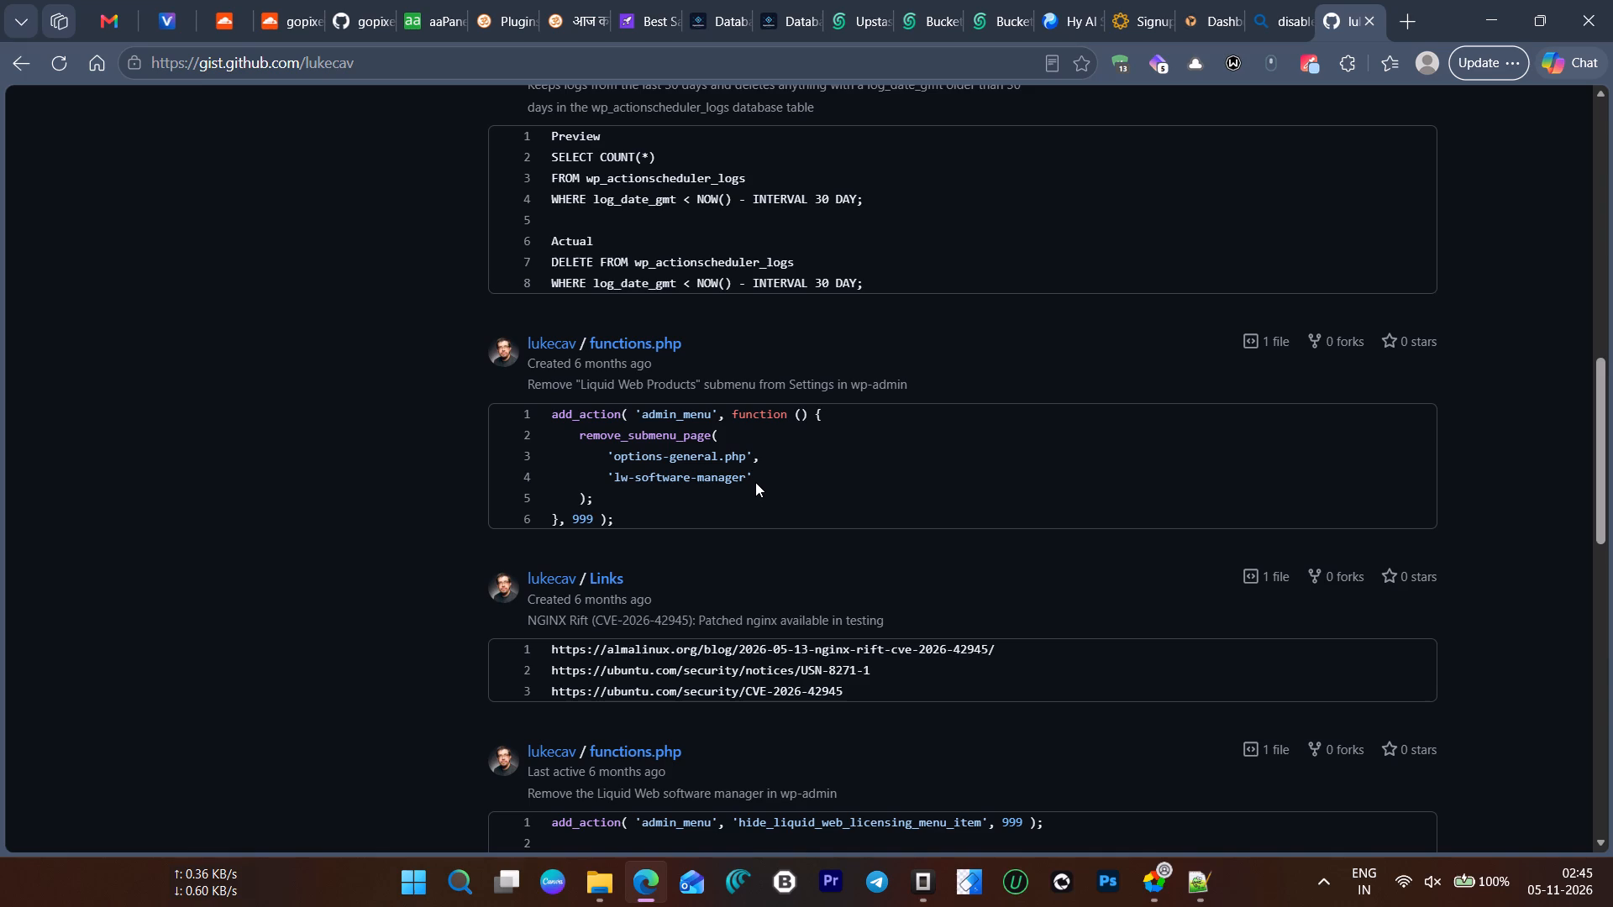
{"action": "scroll", "coordinate": [755, 482], "scroll_direction": "down", "scroll_amount": 2}
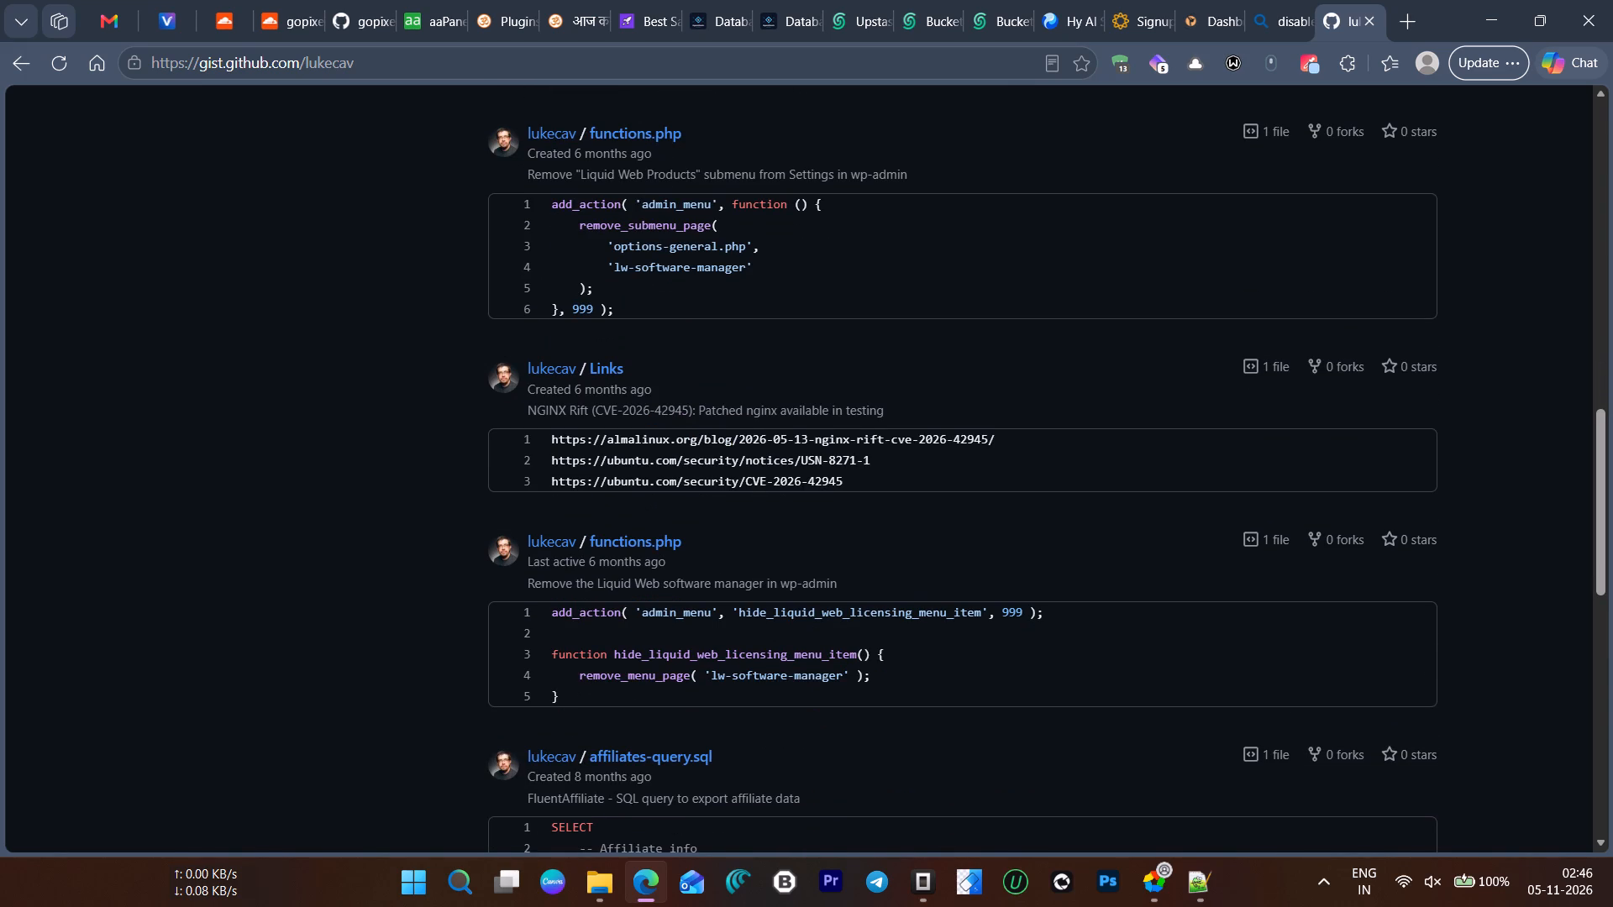
{"action": "scroll", "coordinate": [755, 482], "scroll_direction": "down", "scroll_amount": 3}
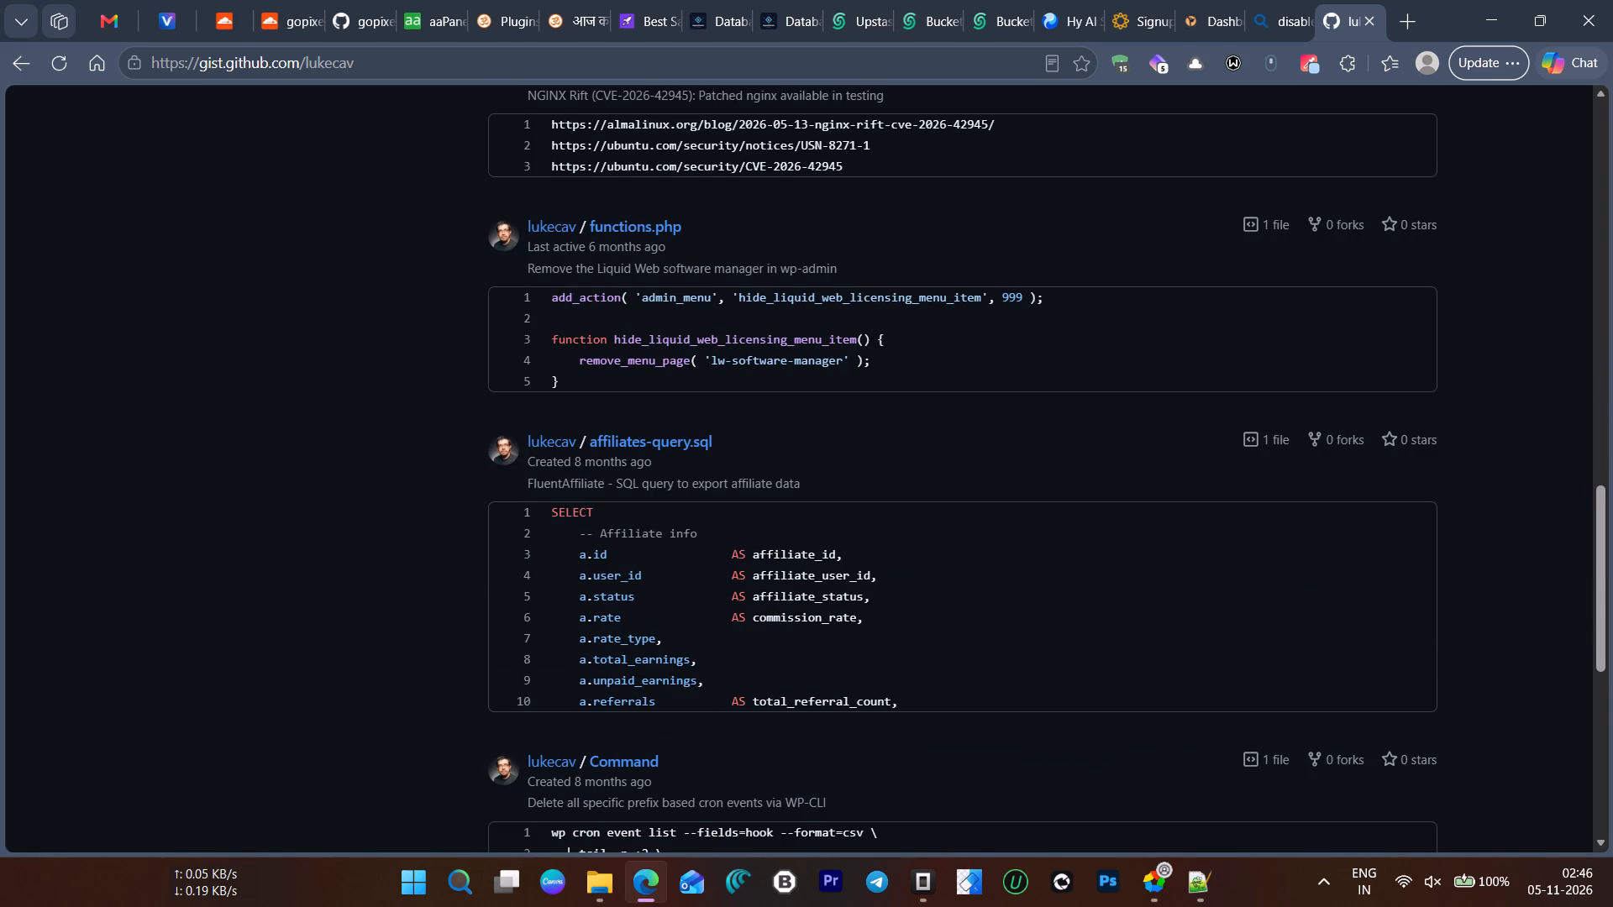
{"action": "scroll", "coordinate": [755, 482], "scroll_direction": "down", "scroll_amount": 3}
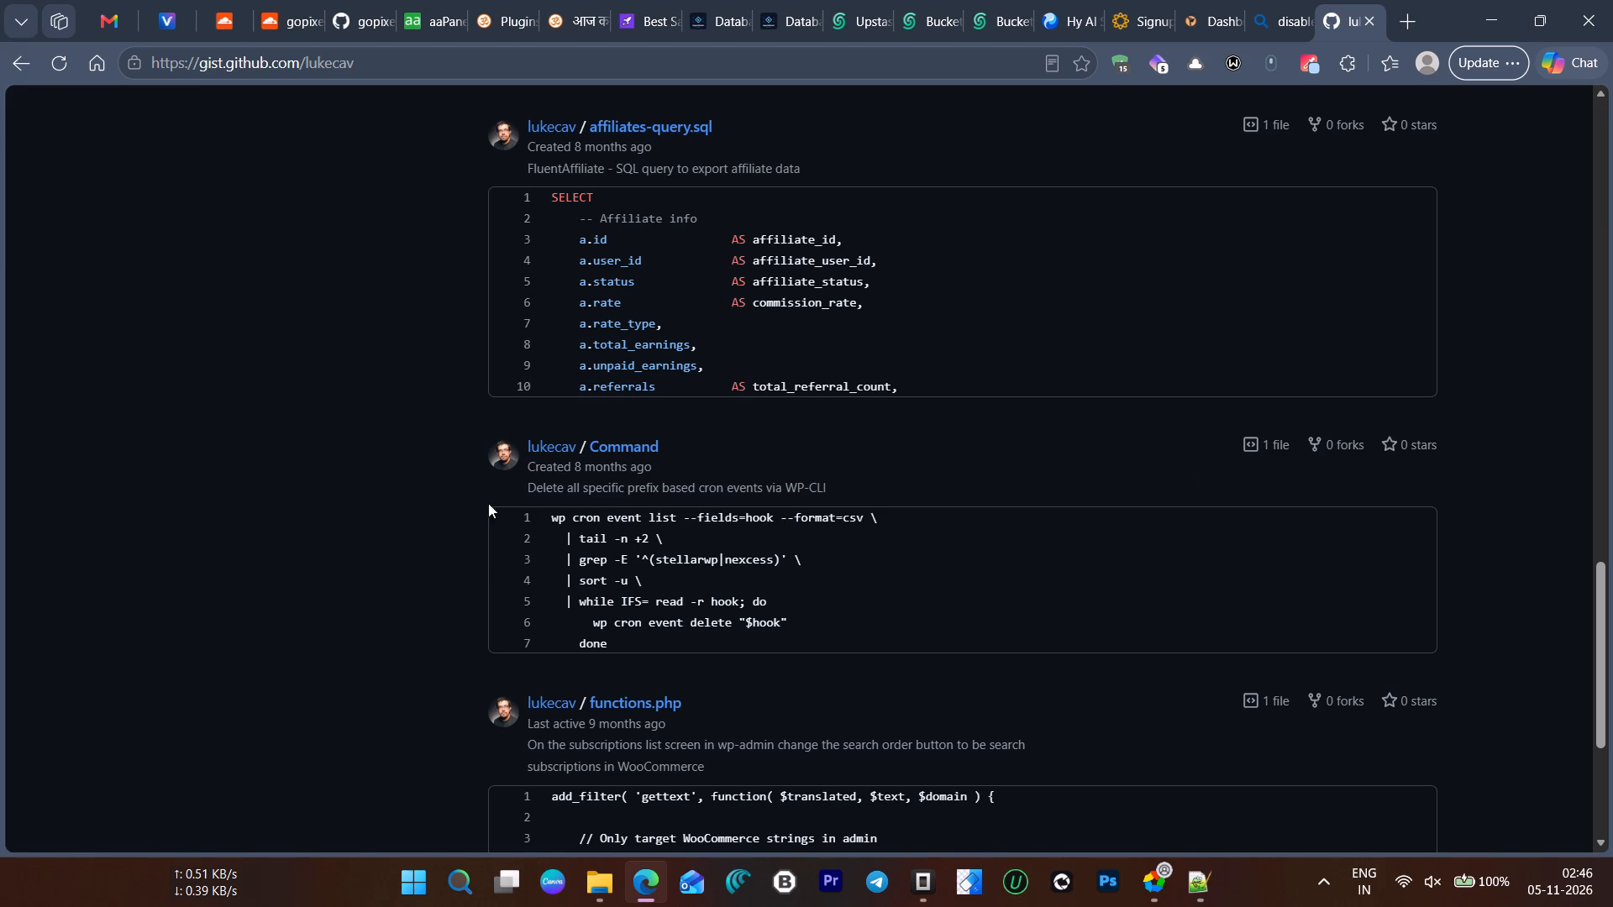
{"action": "scroll", "coordinate": [467, 509], "scroll_direction": "down", "scroll_amount": 3}
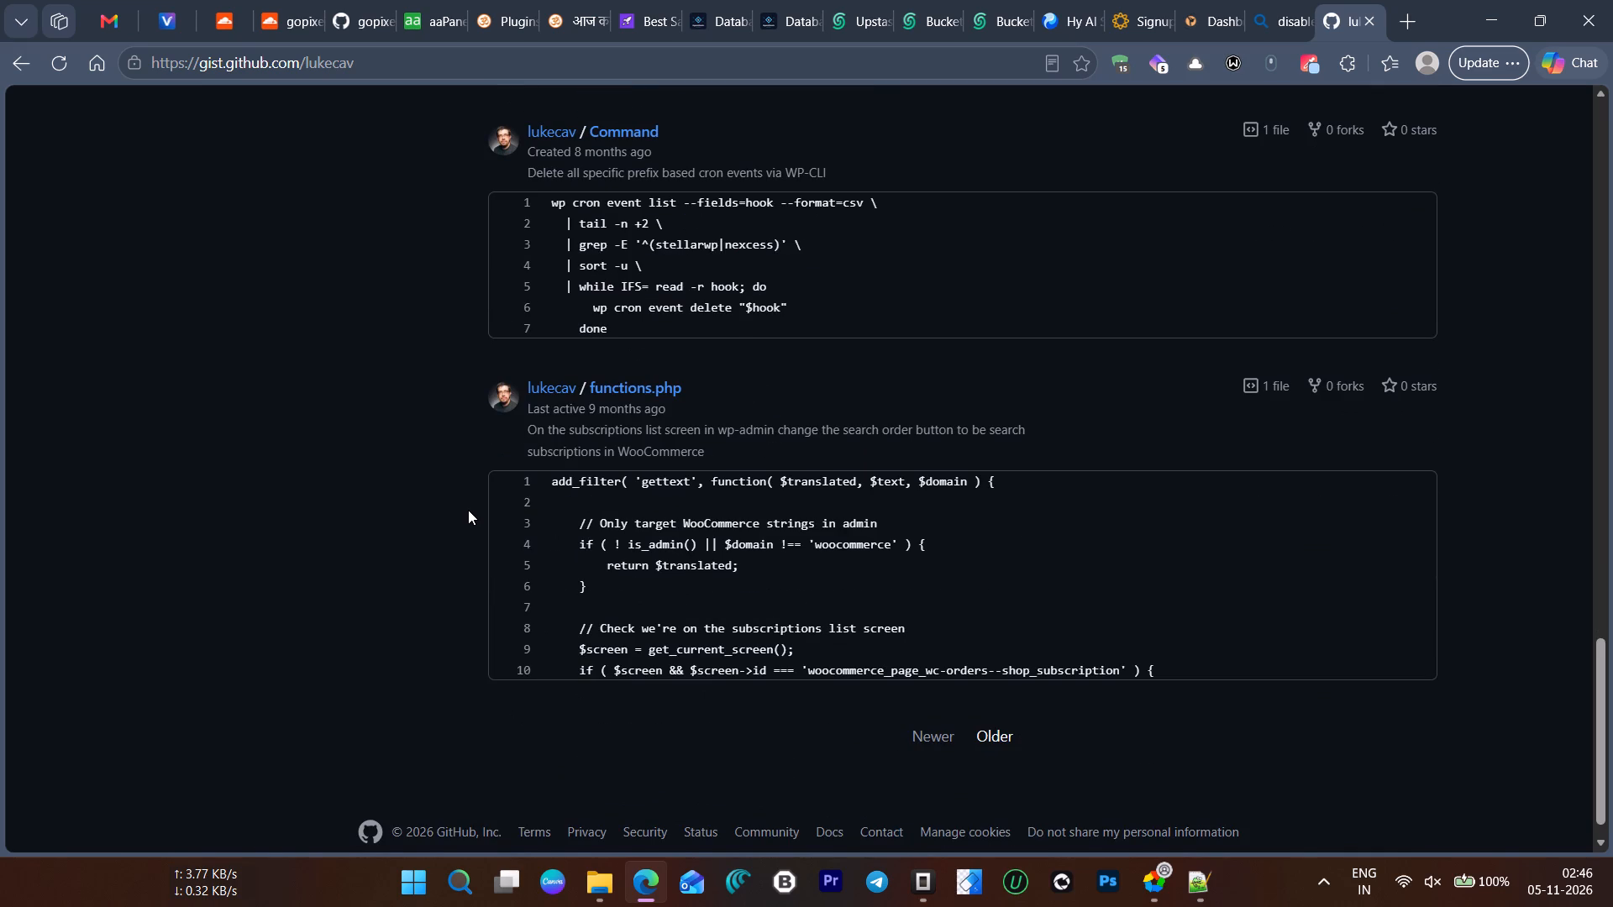
{"action": "scroll", "coordinate": [468, 510], "scroll_direction": "down", "scroll_amount": 2}
{"action": "left_click", "coordinate": [23, 61]}
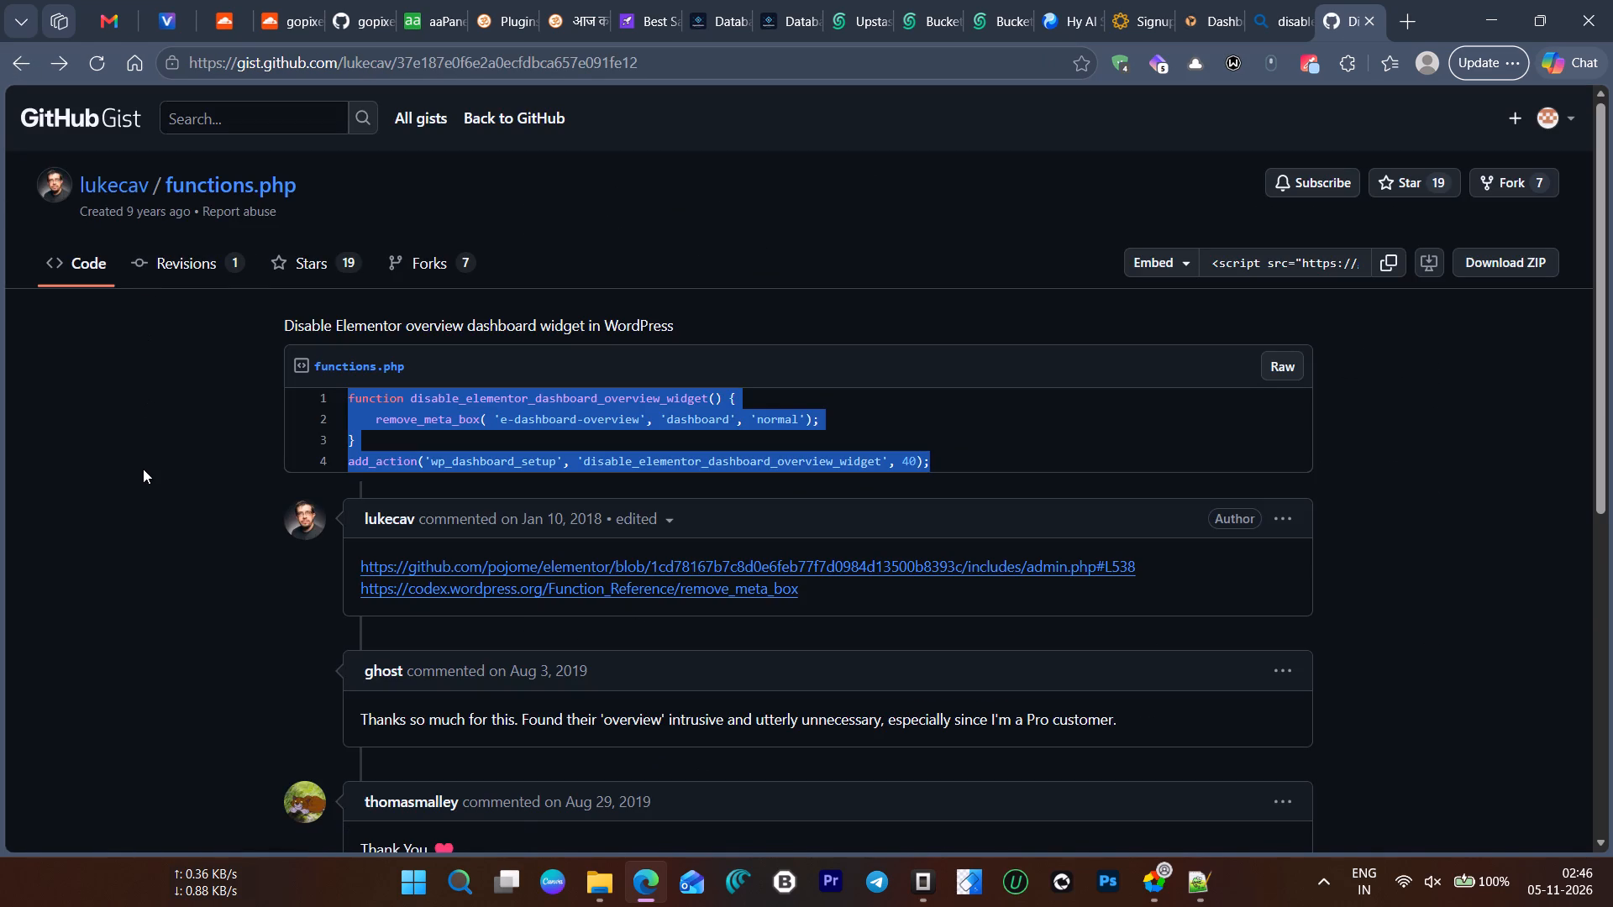
{"action": "left_click", "coordinate": [1504, 177]}
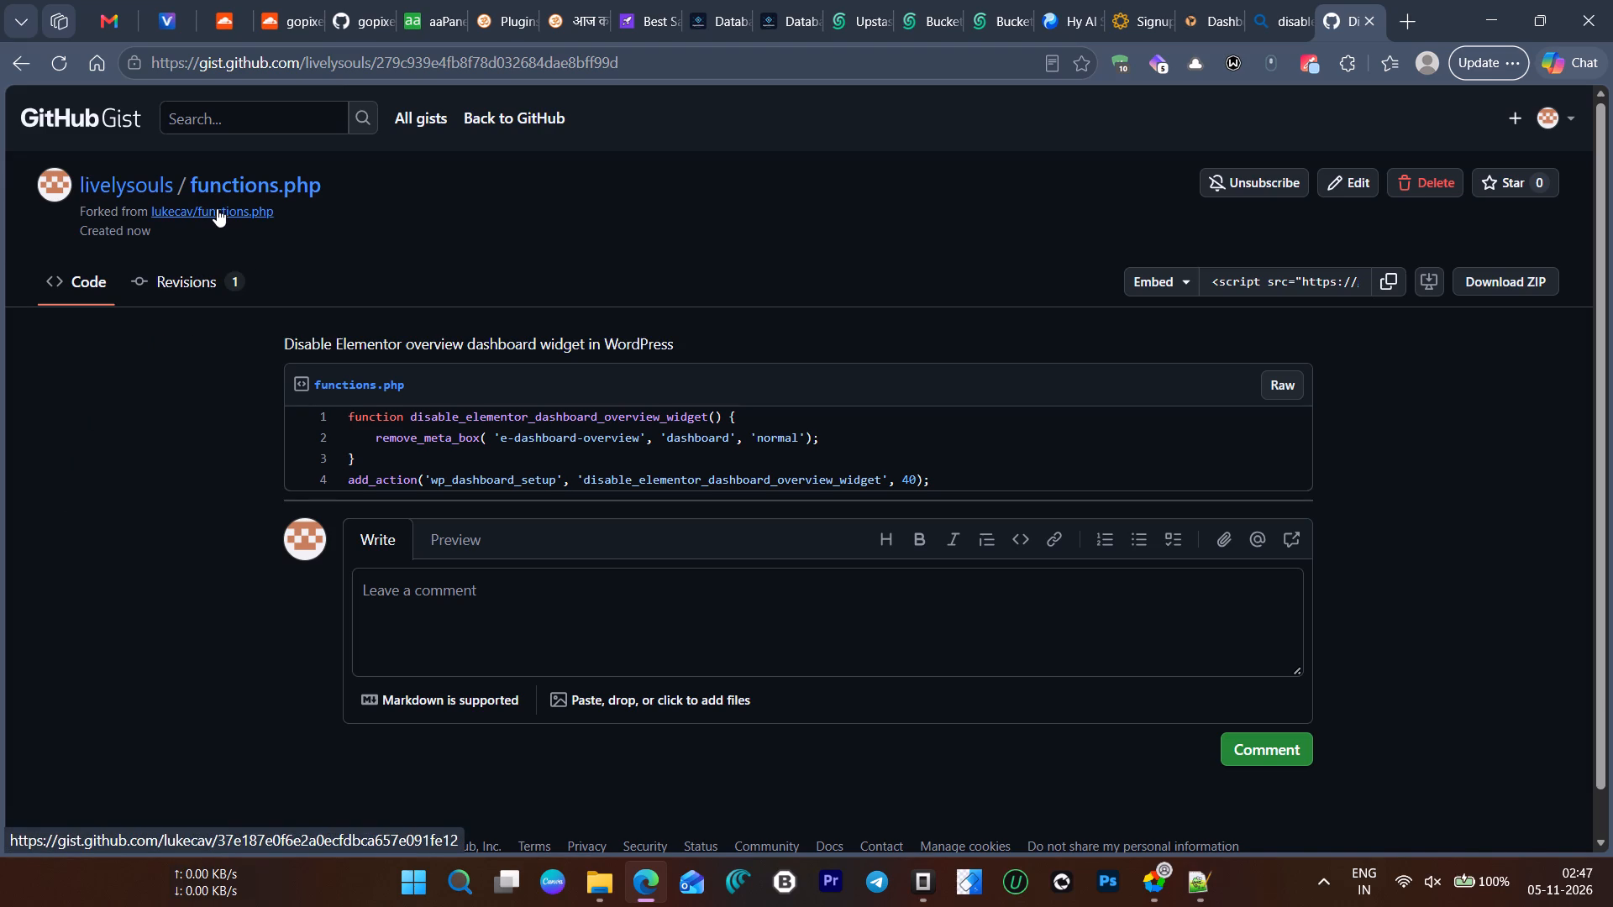
Leave the forked gist and close the search results page to return to the superadmin dashboard.
{"action": "left_click", "coordinate": [24, 60]}
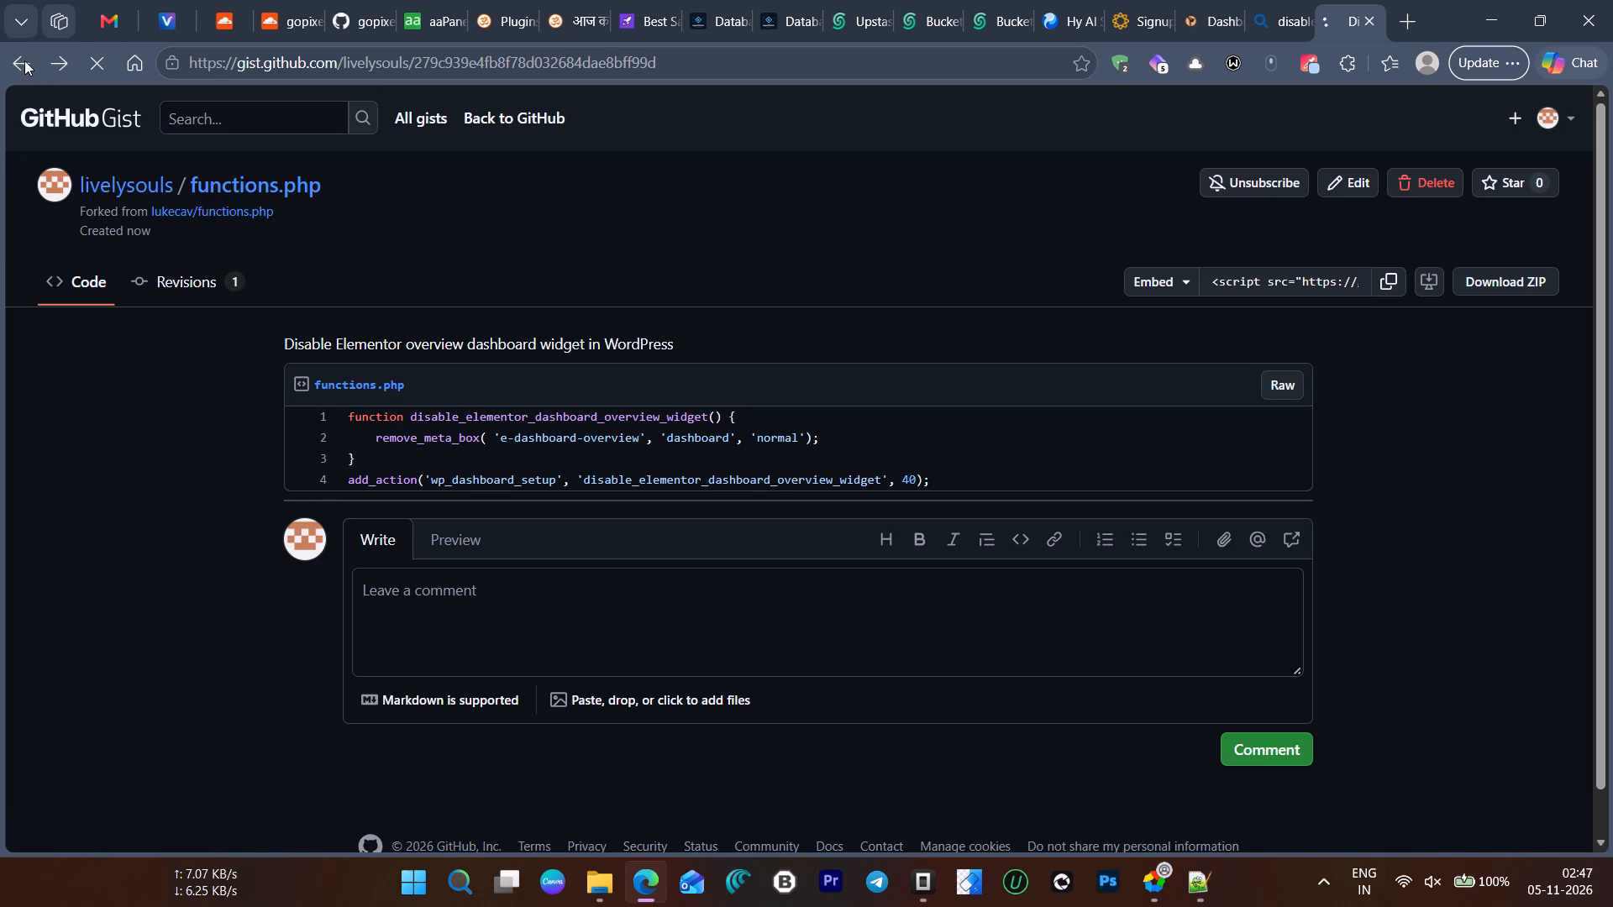
{"action": "left_click", "coordinate": [24, 60]}
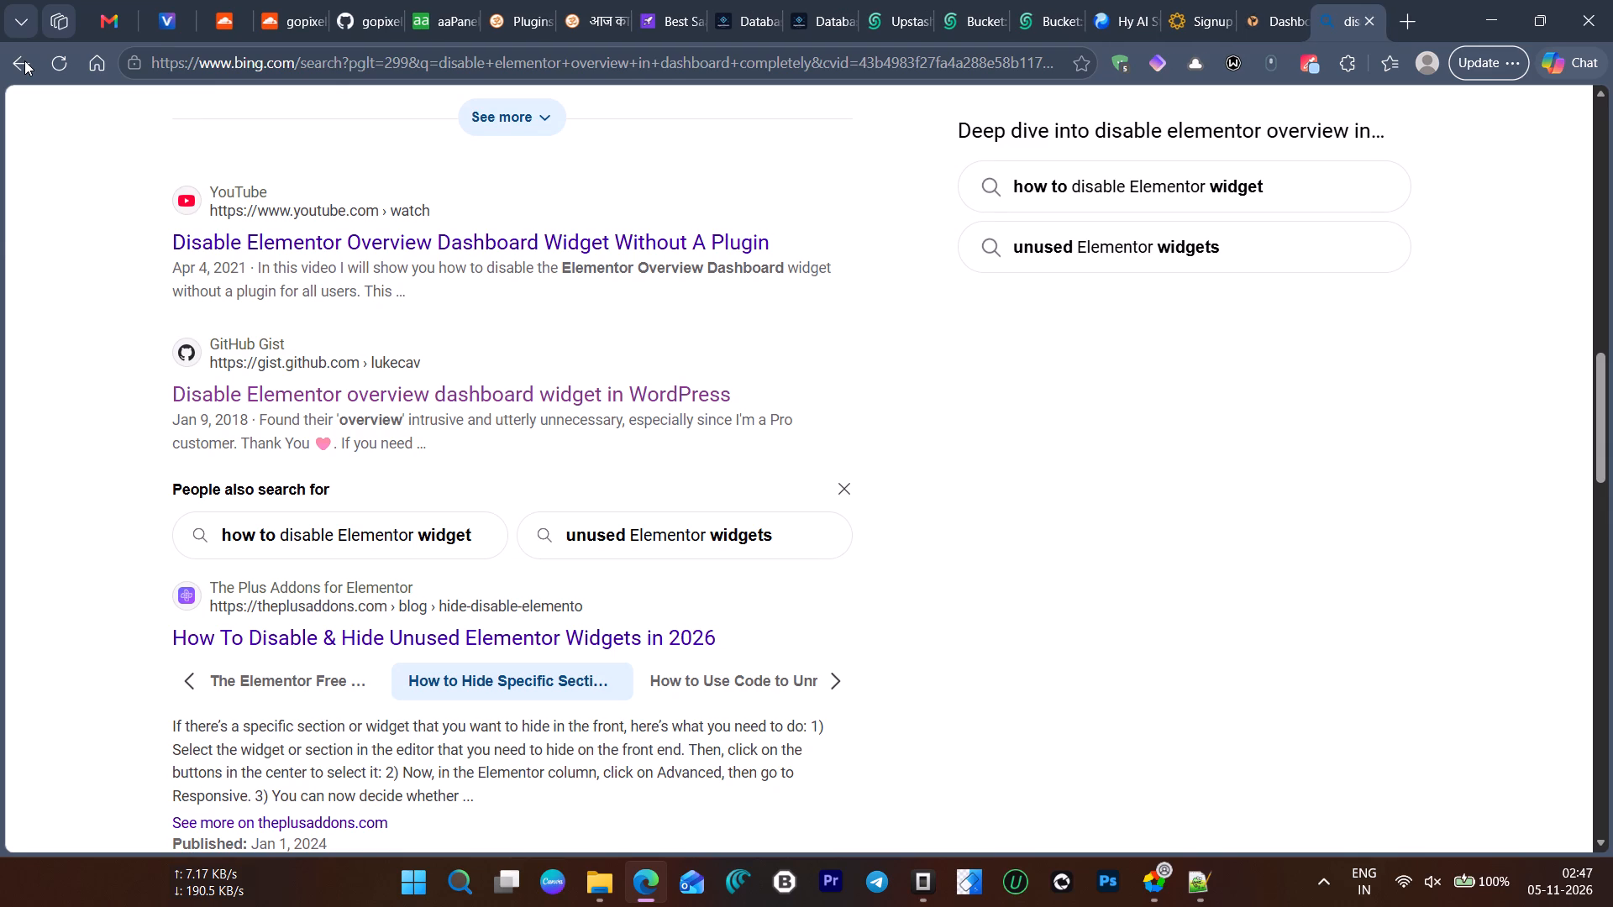
{"action": "left_click", "coordinate": [50, 64]}
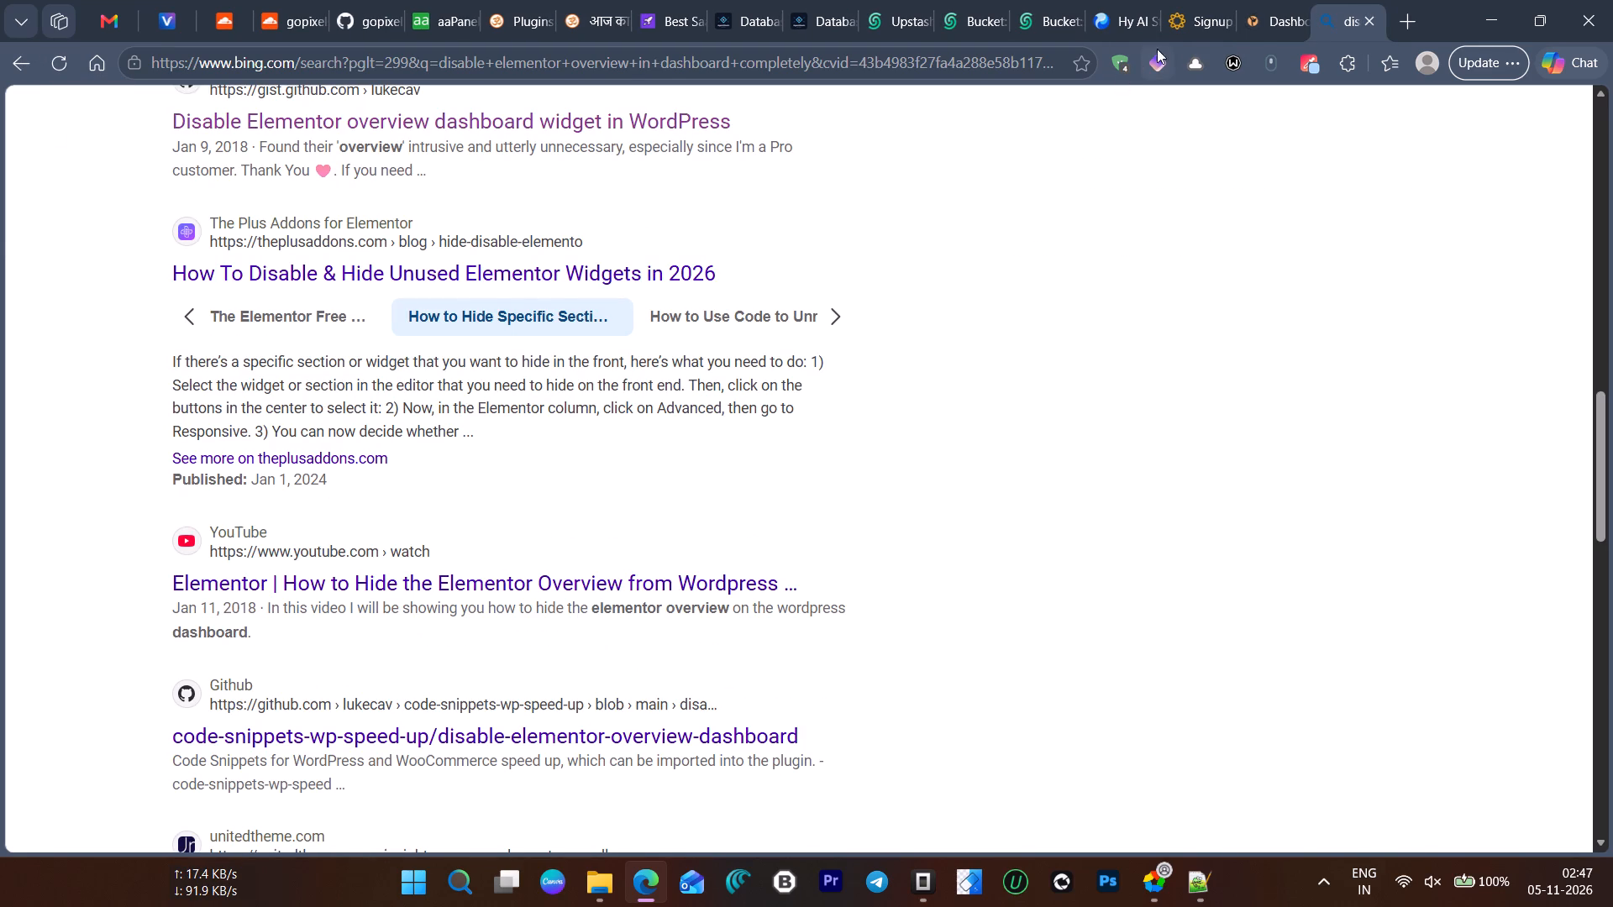
{"action": "left_click", "coordinate": [1363, 23]}
{"action": "left_click", "coordinate": [1363, 23]}
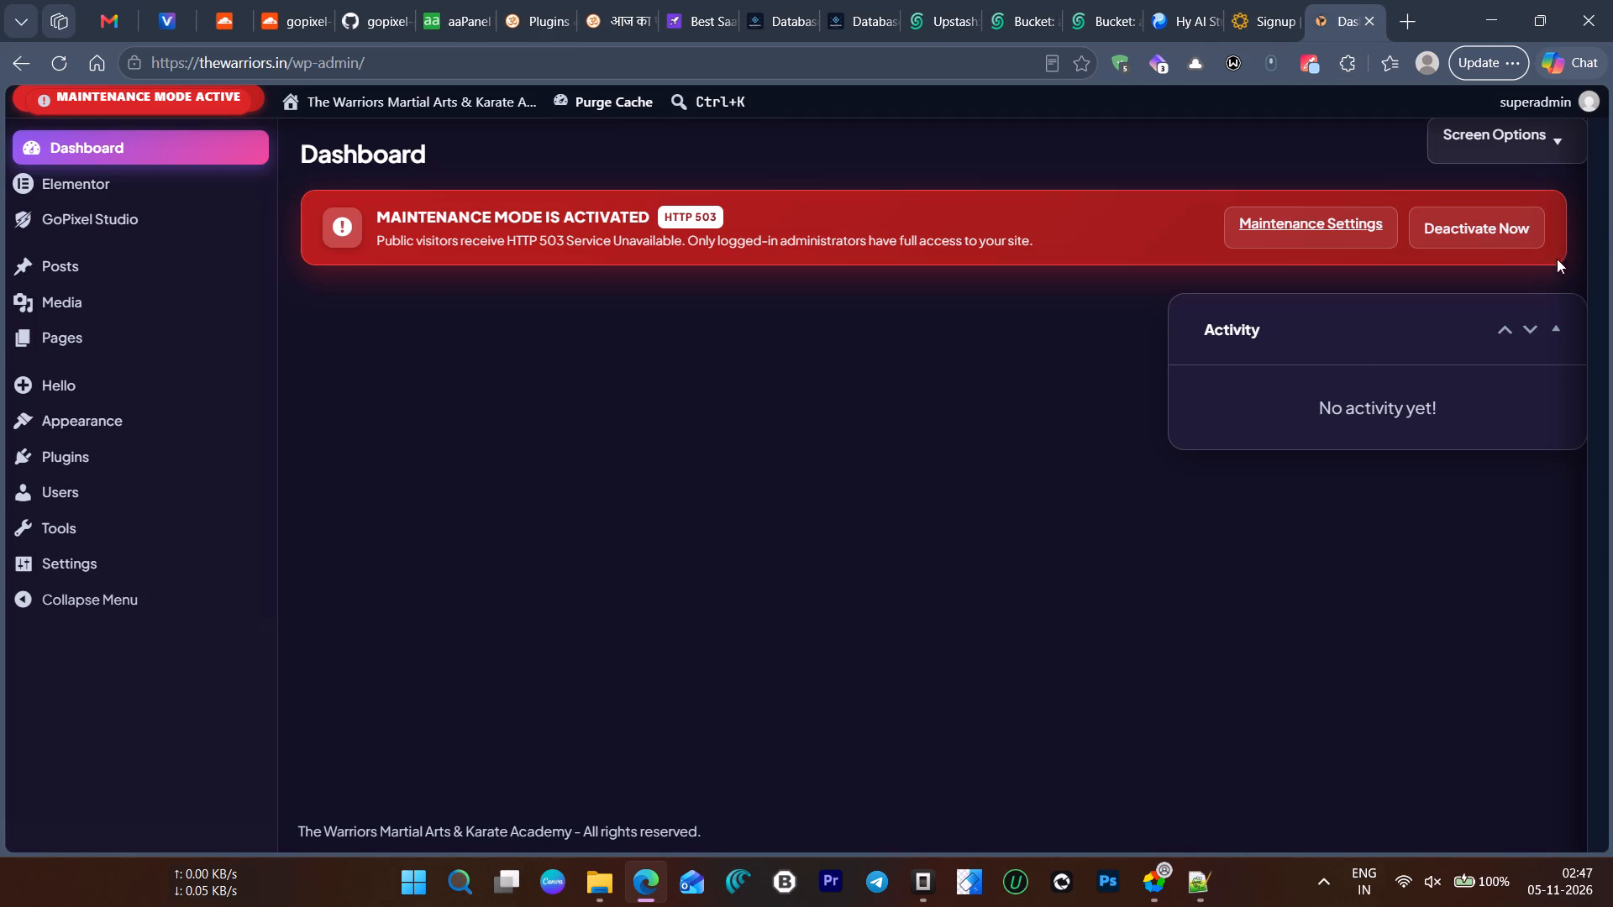
Move the Activity widget to the first column of the dashboard.
{"action": "left_click_drag", "start_coordinate": [1353, 321], "coordinate": [550, 325]}
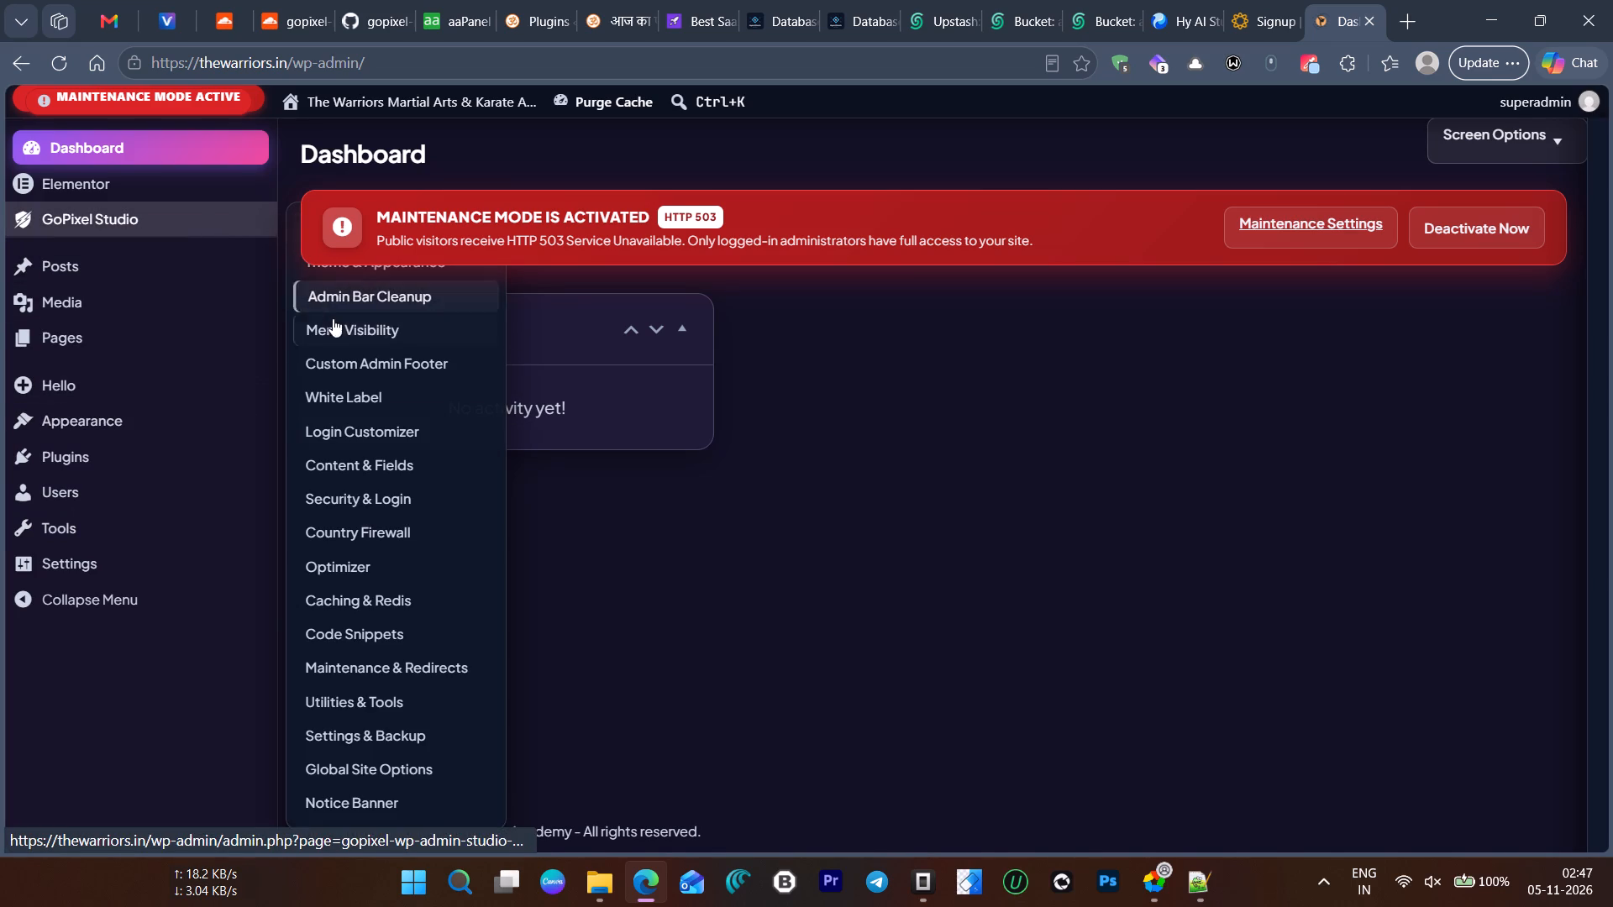
Open the White Label settings of GoPixel Studio.
{"action": "left_click", "coordinate": [337, 387]}
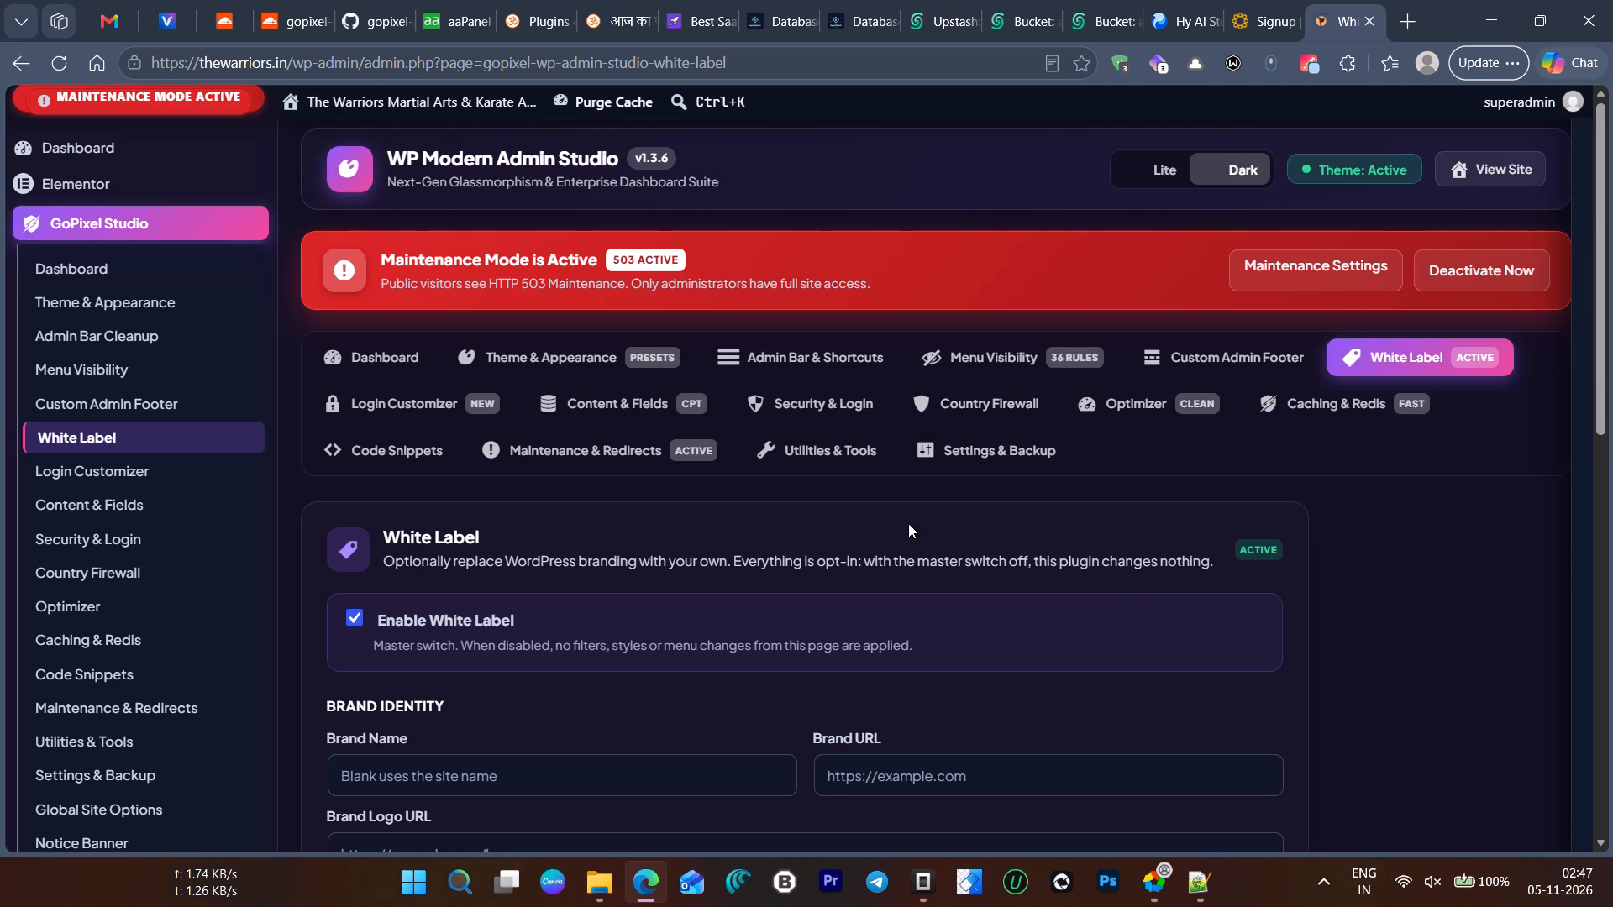
{"action": "scroll", "coordinate": [908, 523], "scroll_direction": "down", "scroll_amount": 3}
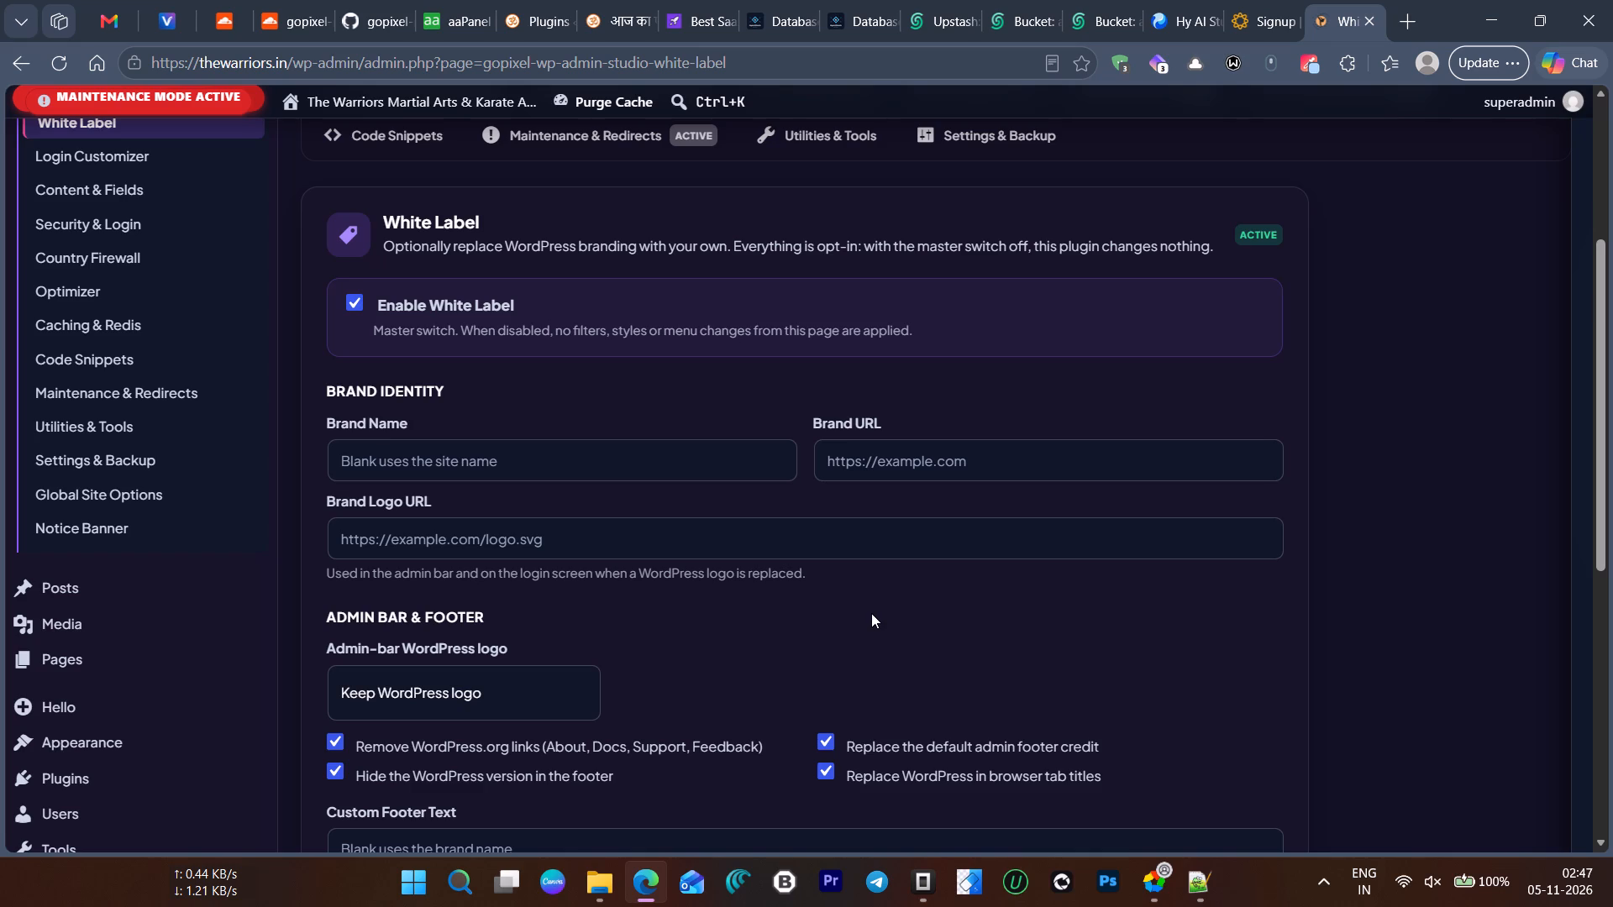
{"action": "left_click", "coordinate": [1411, 17]}
{"action": "key", "text": "g"}
{"action": "left_click", "coordinate": [682, 109]}
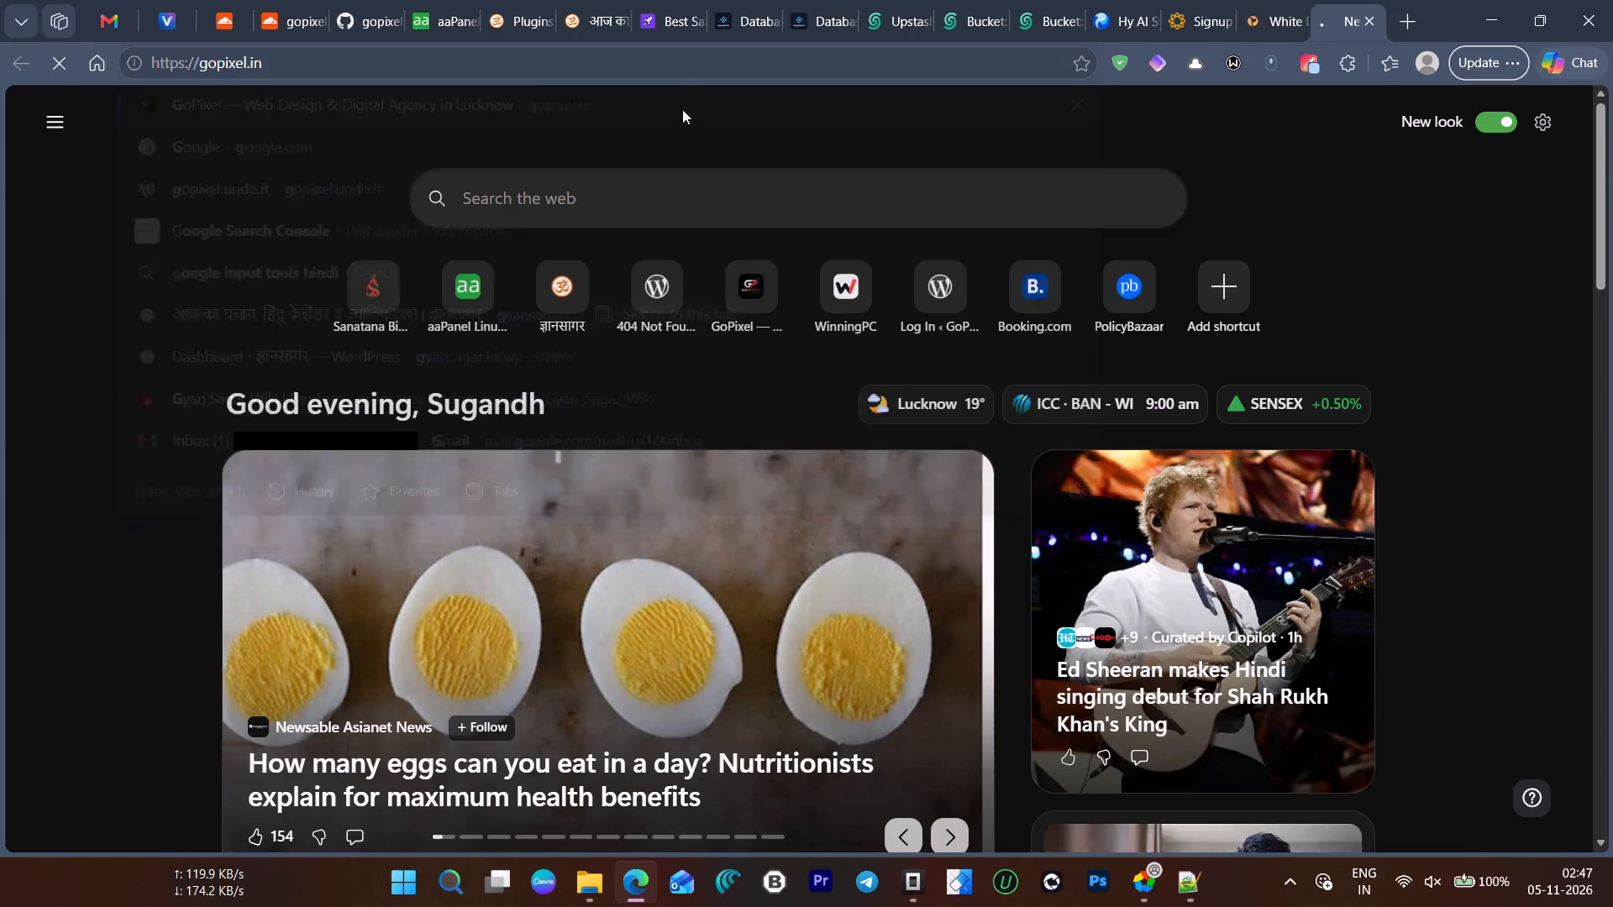
{"action": "right_click", "coordinate": [102, 110]}
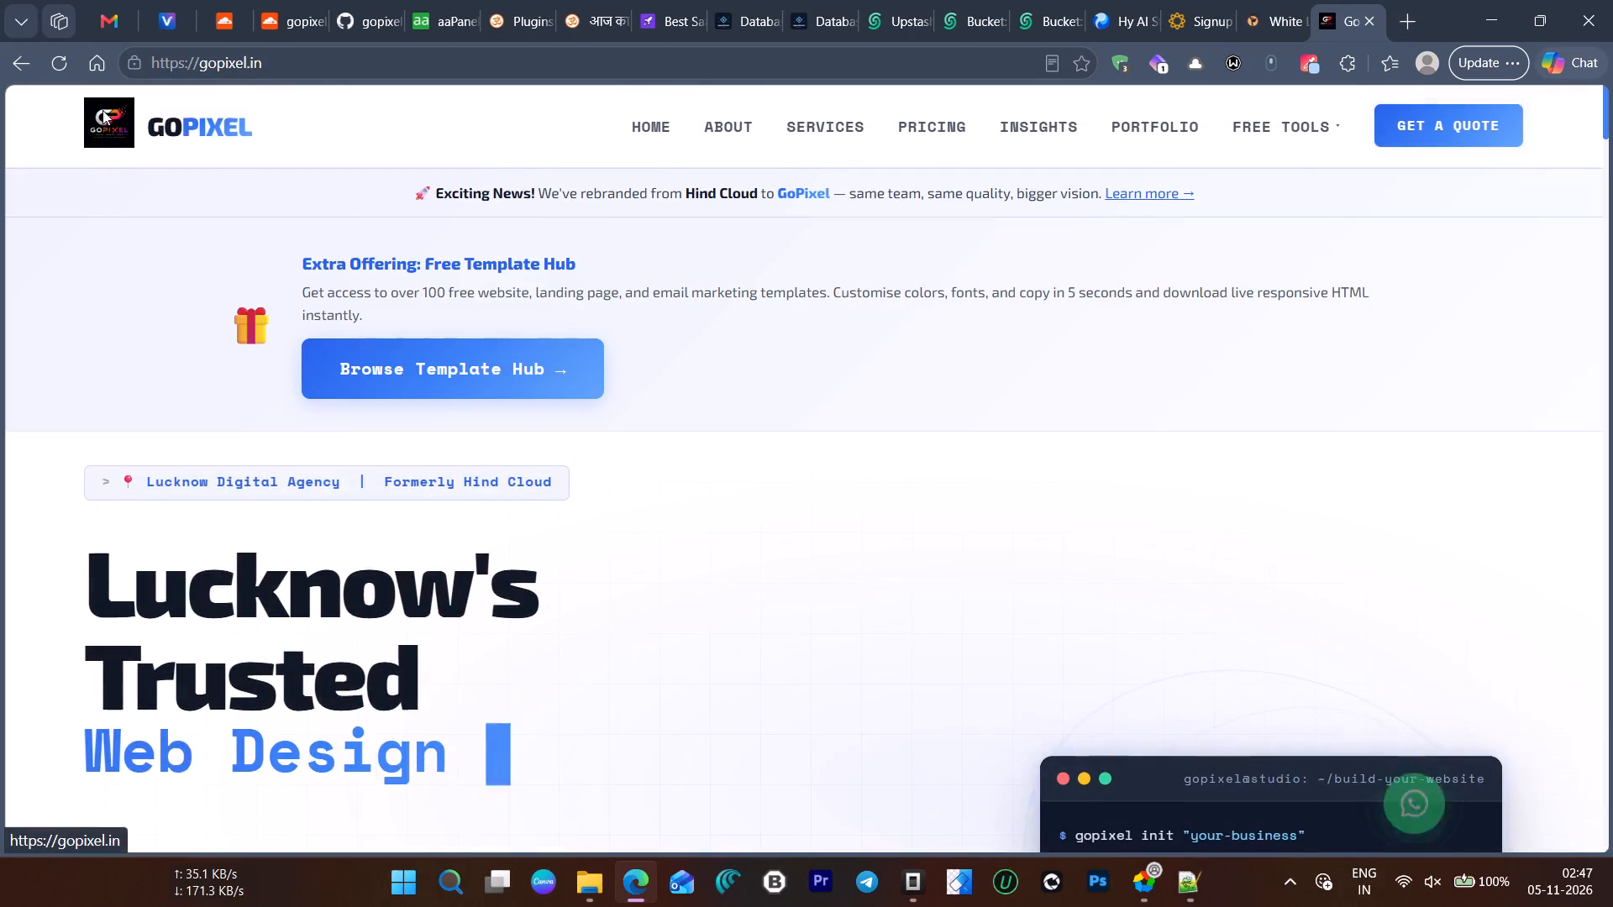
{"action": "left_click", "coordinate": [178, 322]}
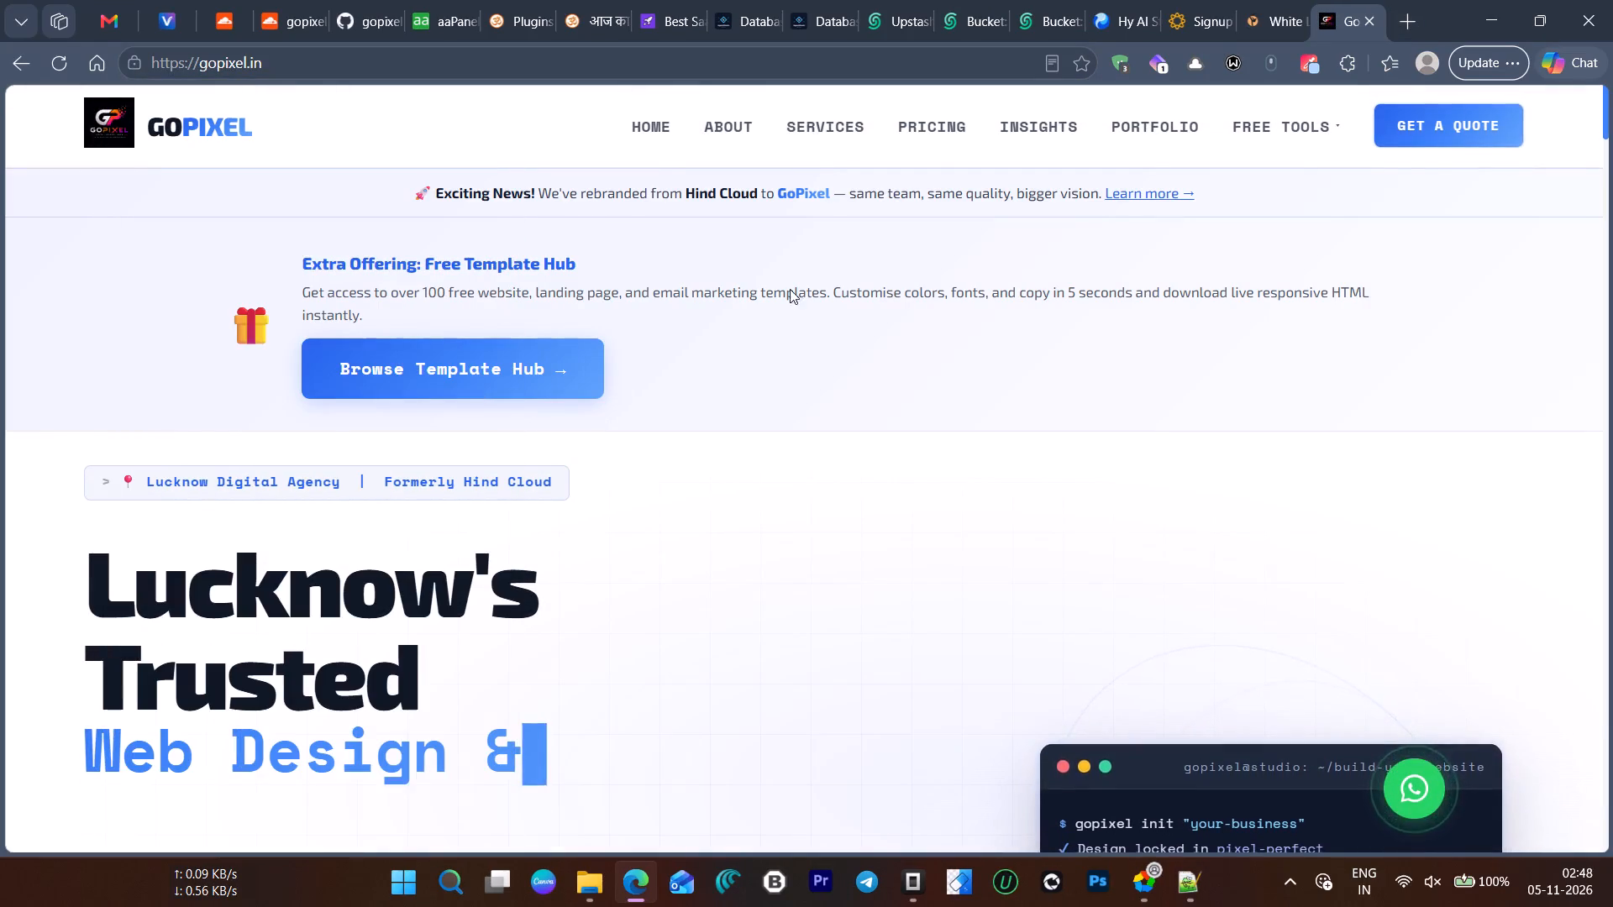
{"action": "right_click", "coordinate": [92, 123]}
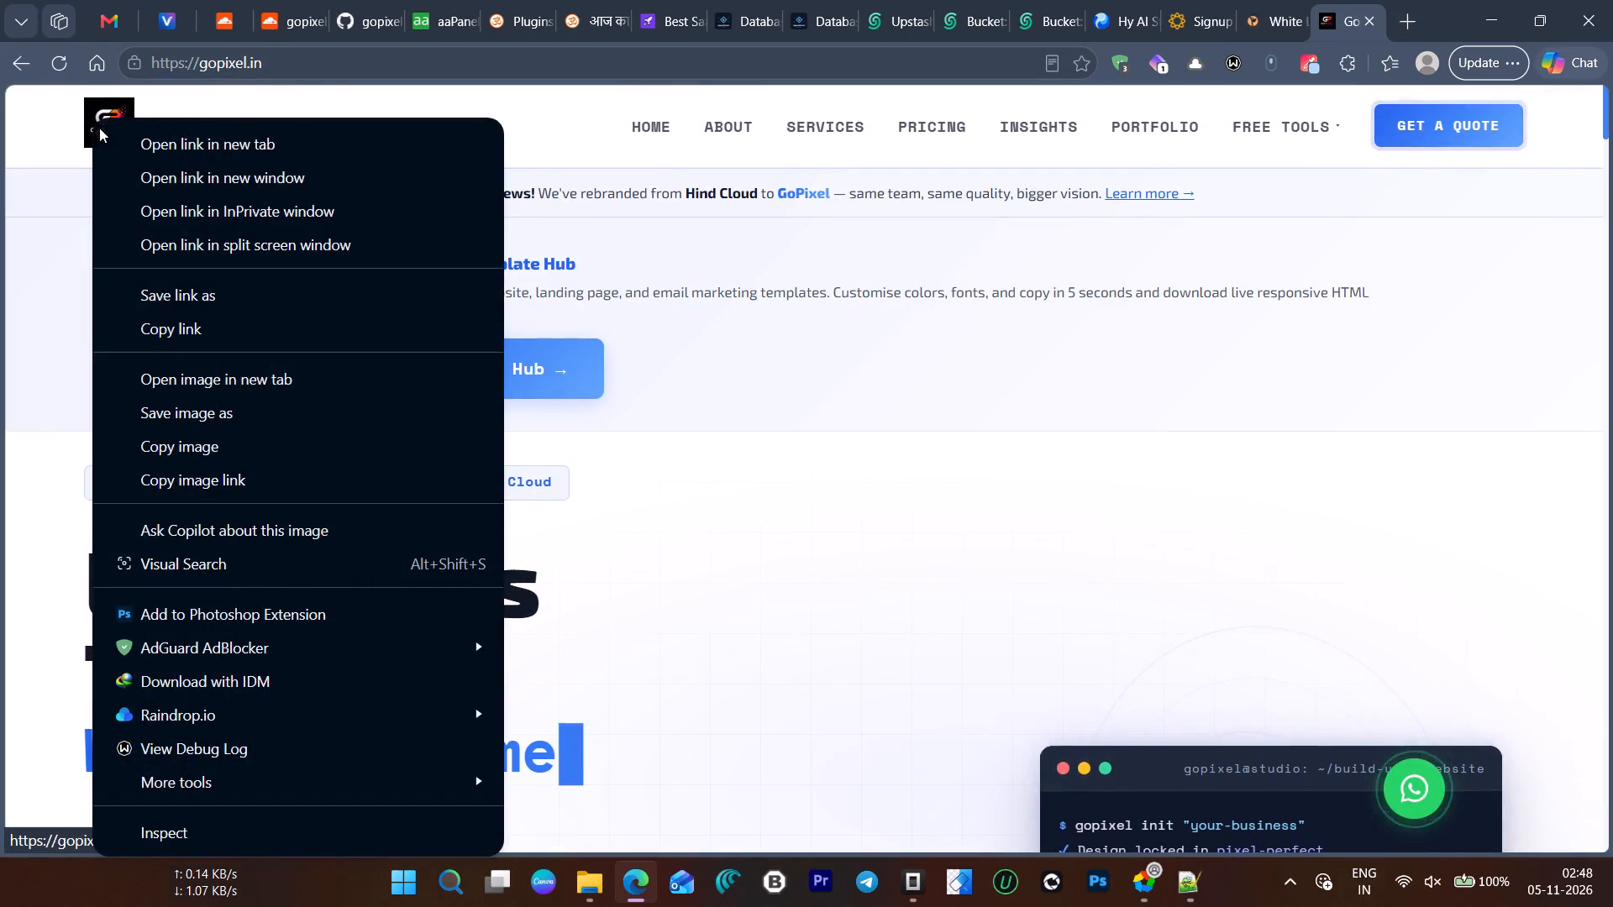
{"action": "left_click", "coordinate": [175, 483]}
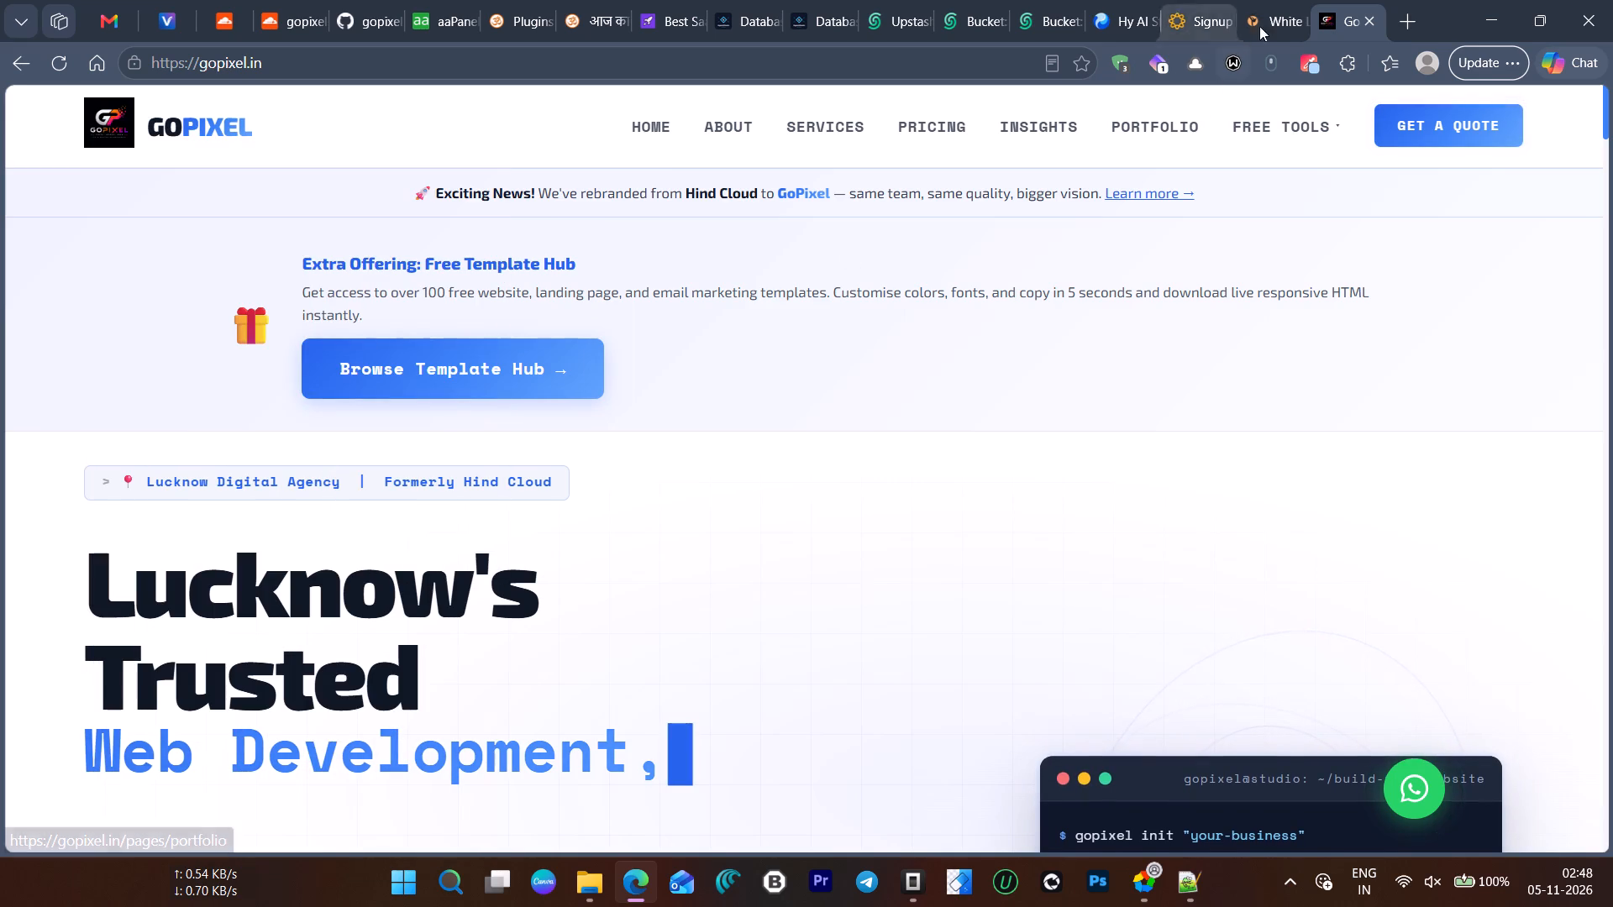
{"action": "left_click", "coordinate": [1368, 18]}
{"action": "left_click", "coordinate": [498, 530]}
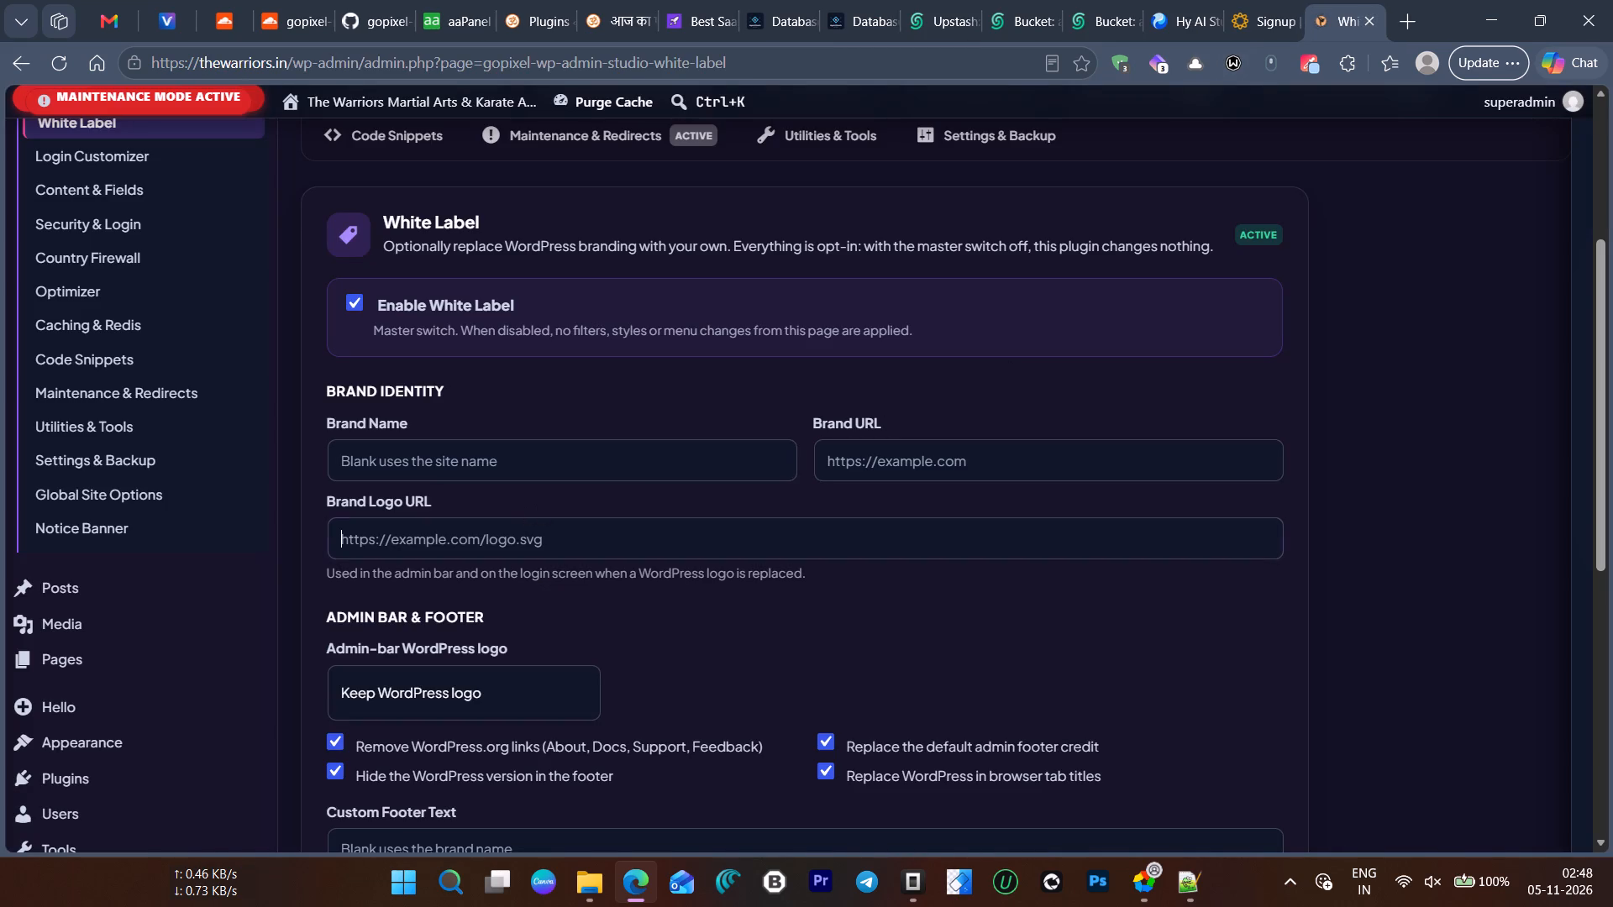
{"action": "key", "text": "ctrl+v"}
{"action": "left_click", "coordinate": [512, 464]}
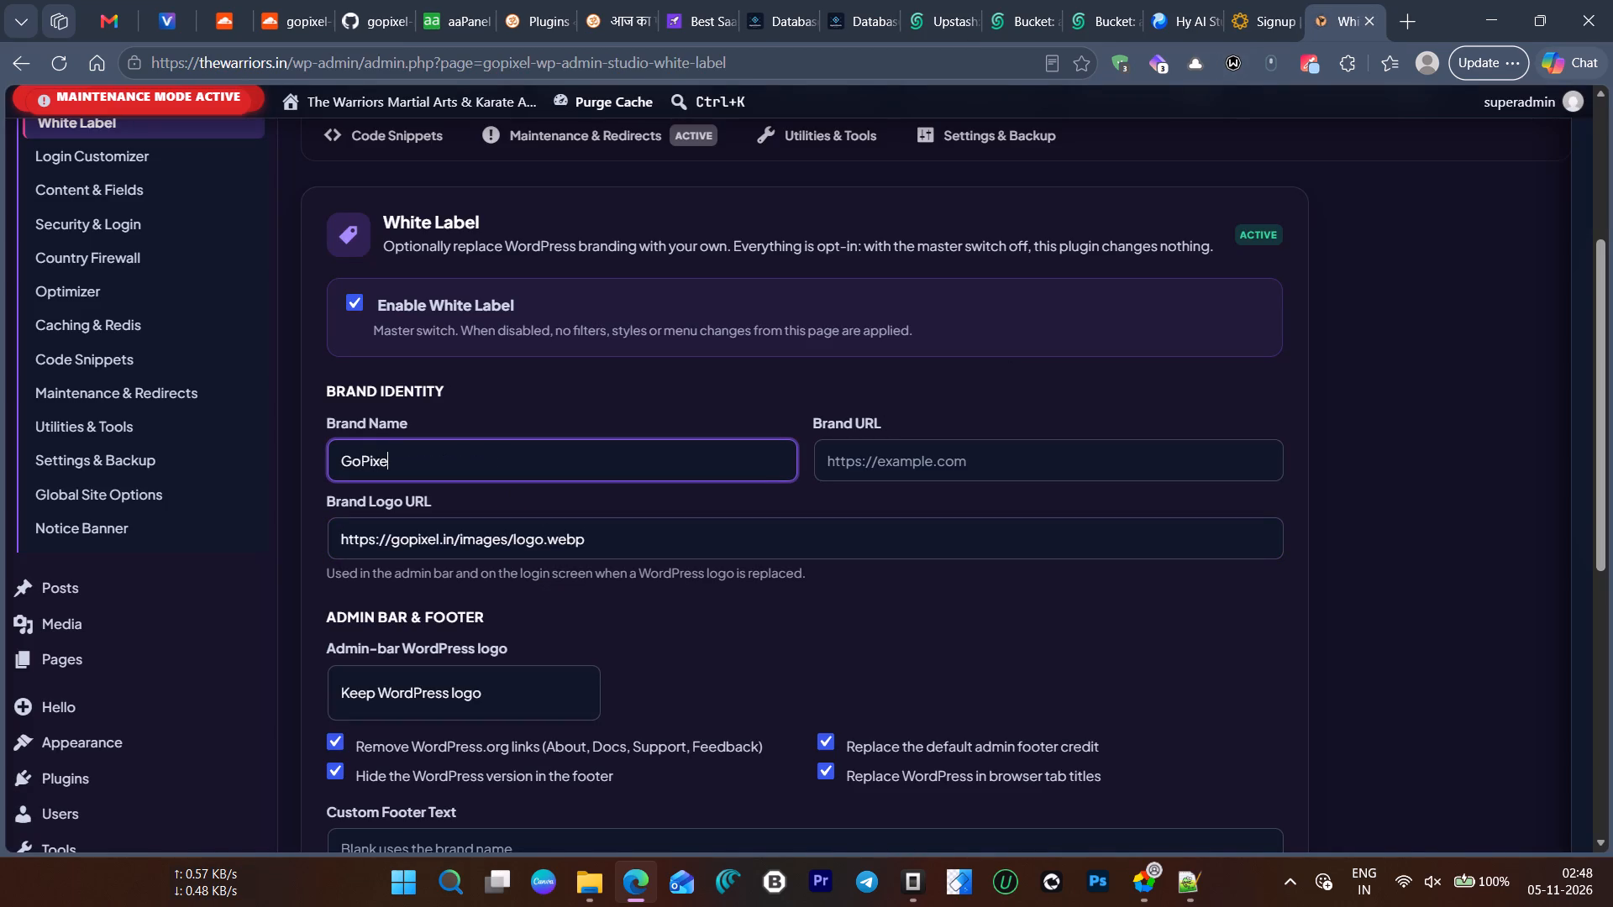
{"action": "key", "text": "space"}
{"action": "type", "text": "dmin"}
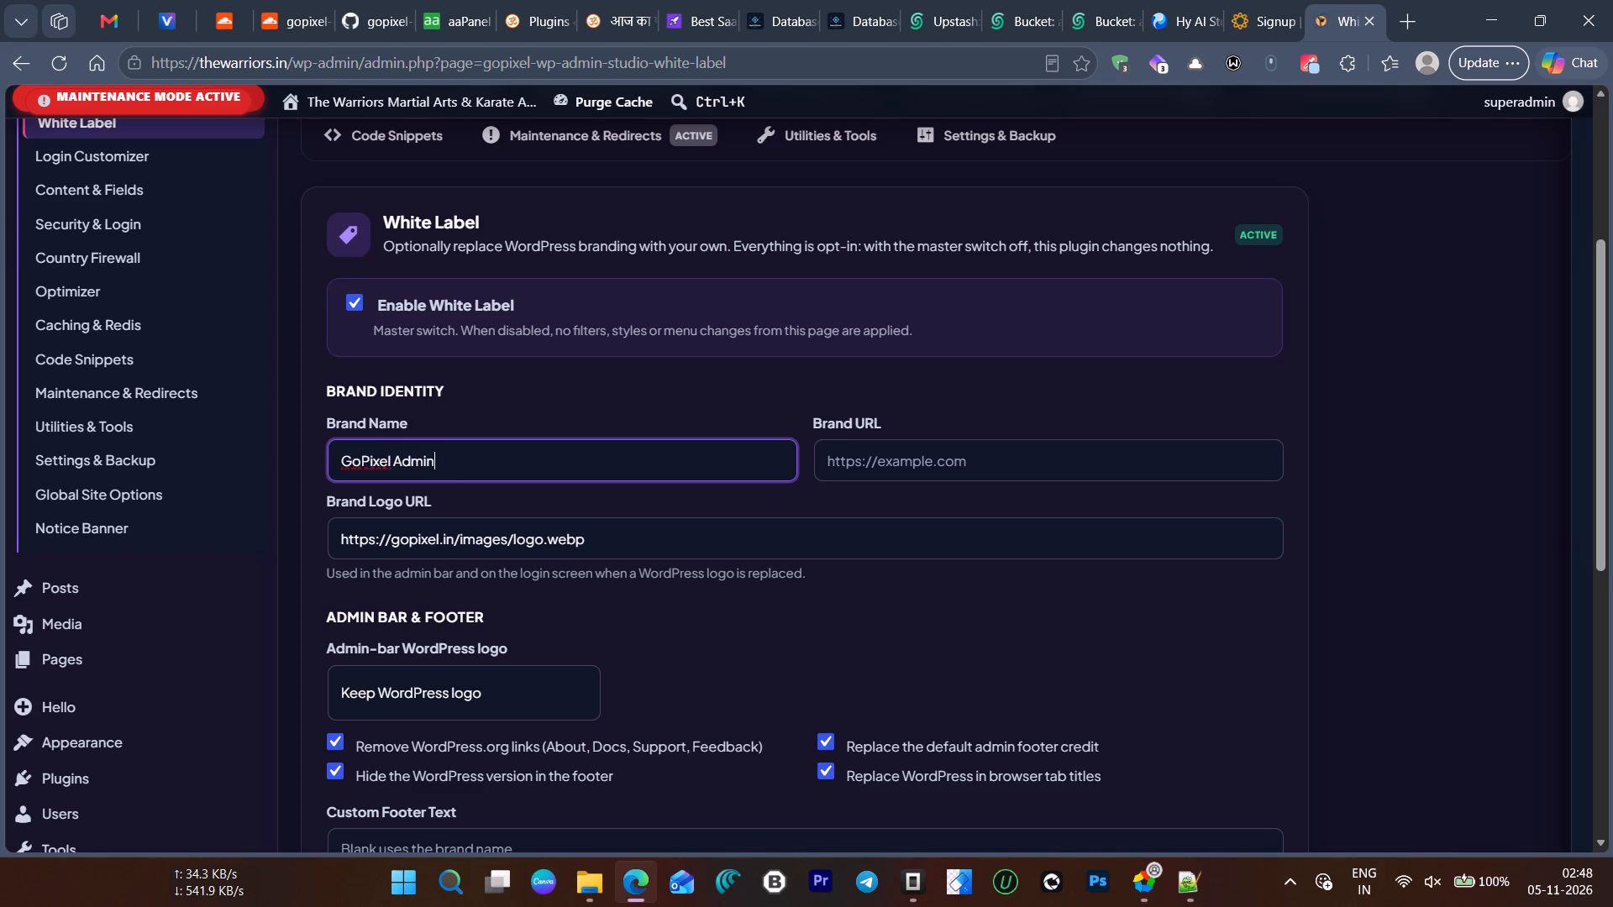
{"action": "key", "text": "space"}
{"action": "type", "text": "P"}
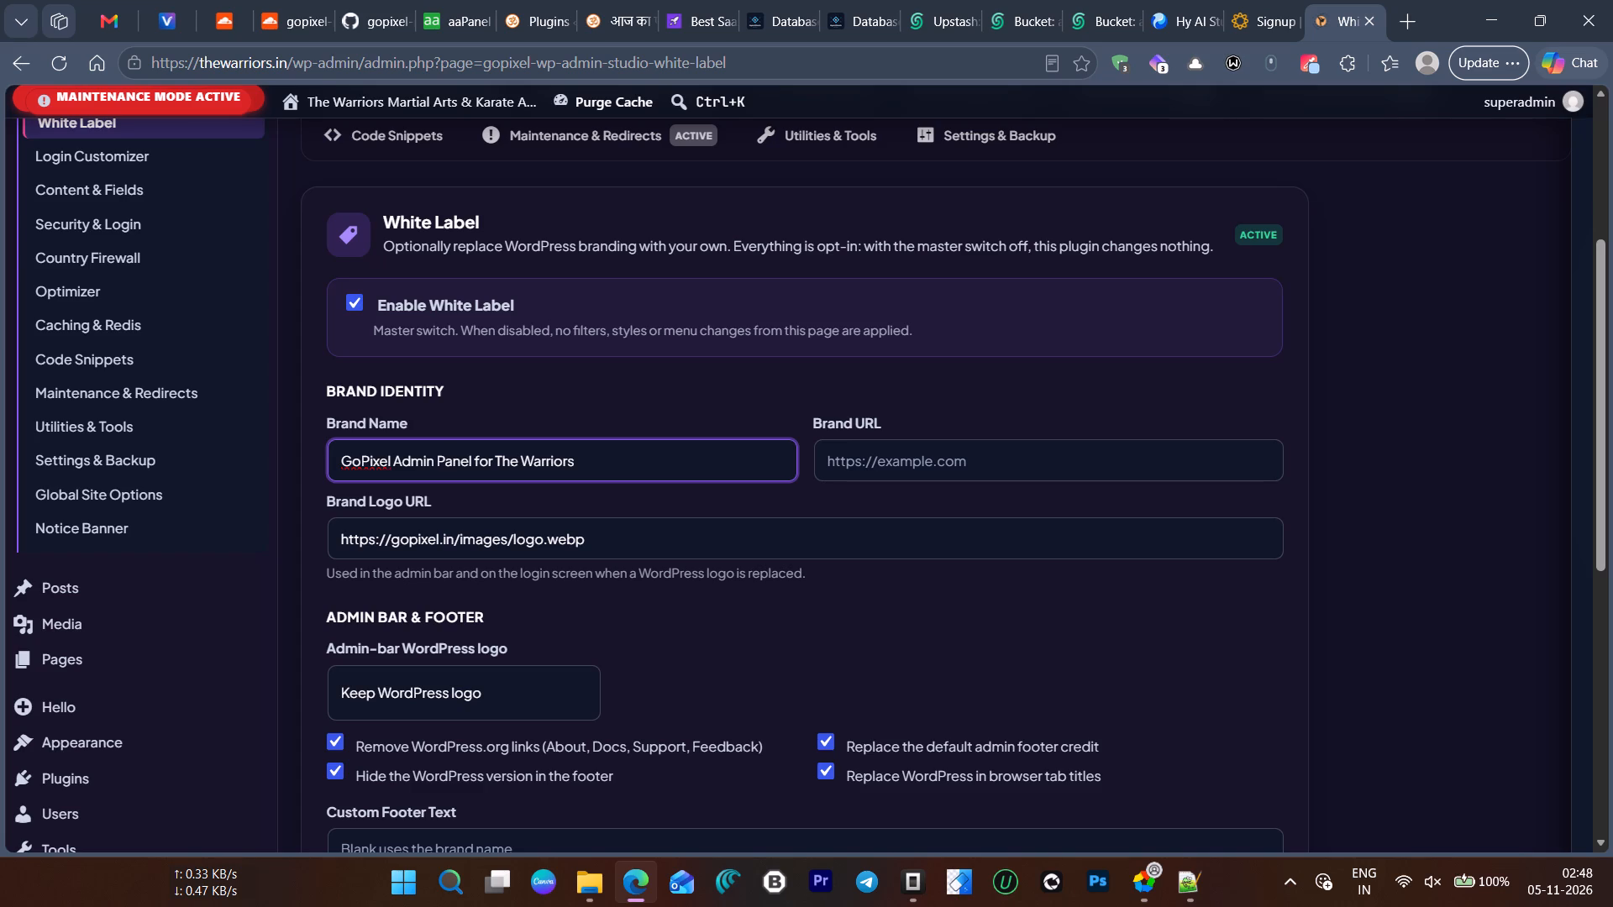
{"action": "left_click", "coordinate": [954, 472]}
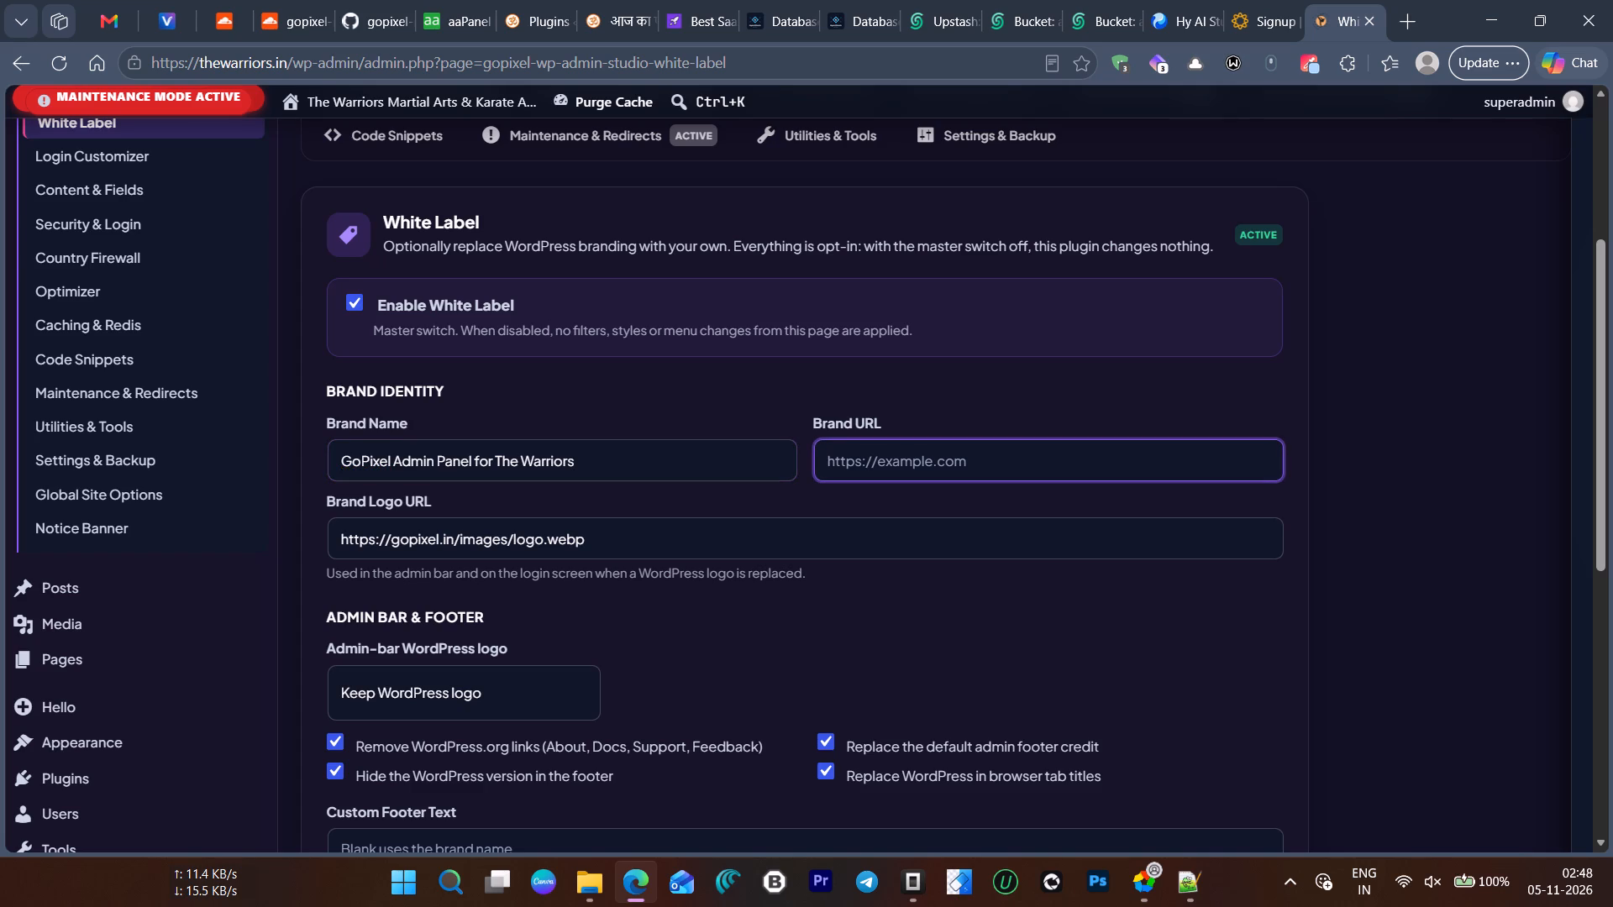
{"action": "type", "text": "https"}
{"action": "type", "text": "://"}
{"action": "type", "text": "gopixel.in"}
Set the Admin-bar WordPress logo option to Replace with my brand.
{"action": "scroll", "coordinate": [757, 602], "scroll_direction": "down", "scroll_amount": 2}
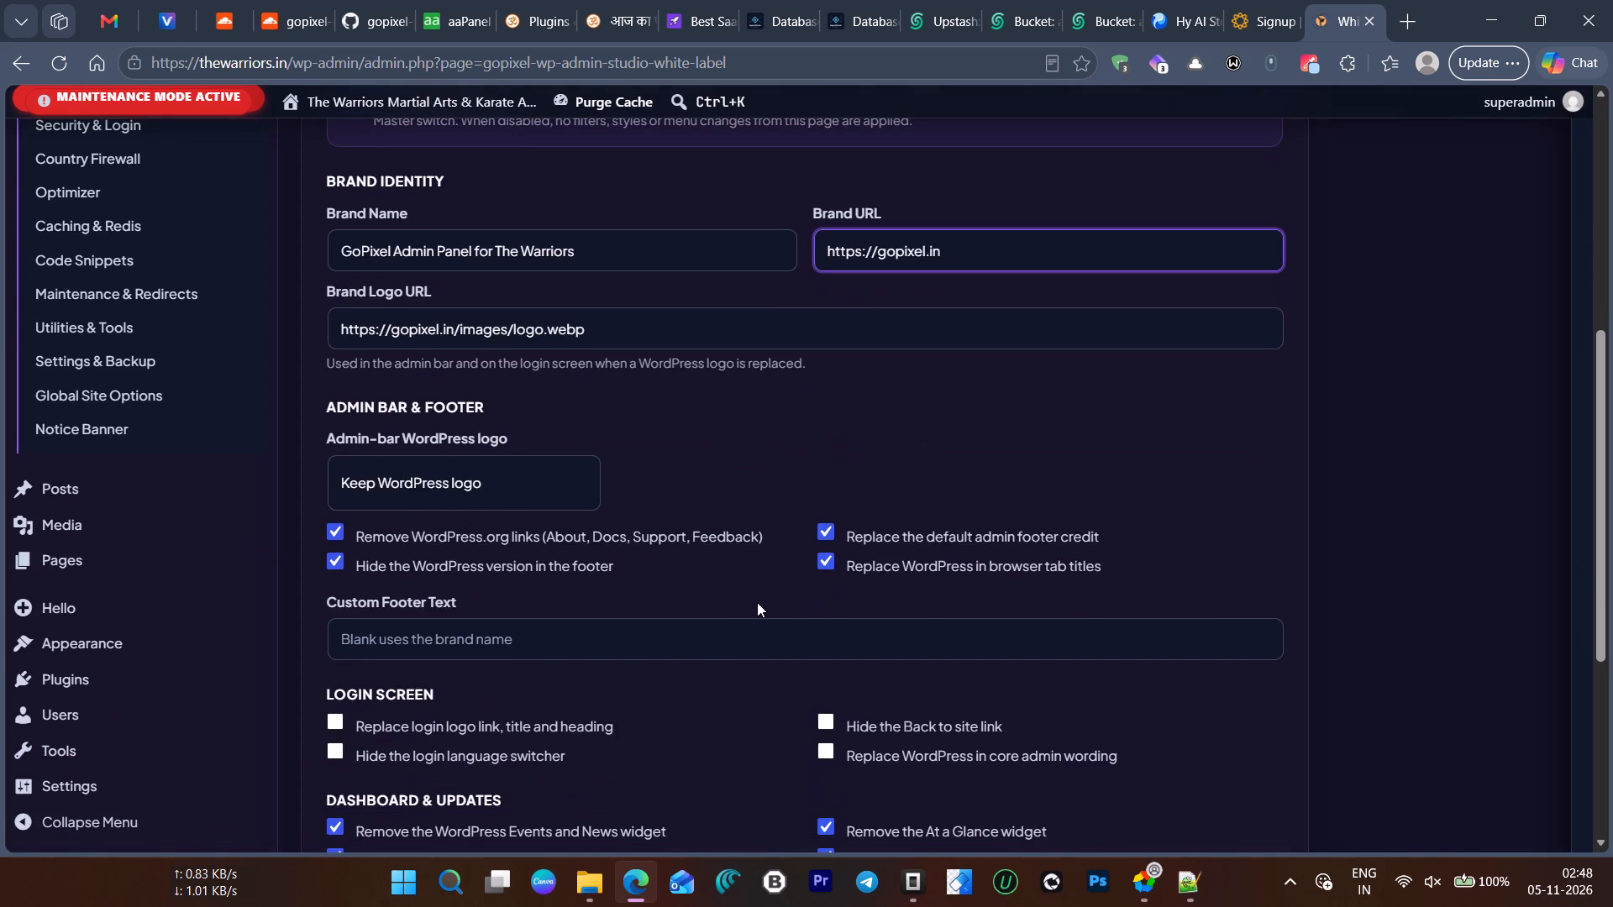
{"action": "left_click", "coordinate": [454, 486]}
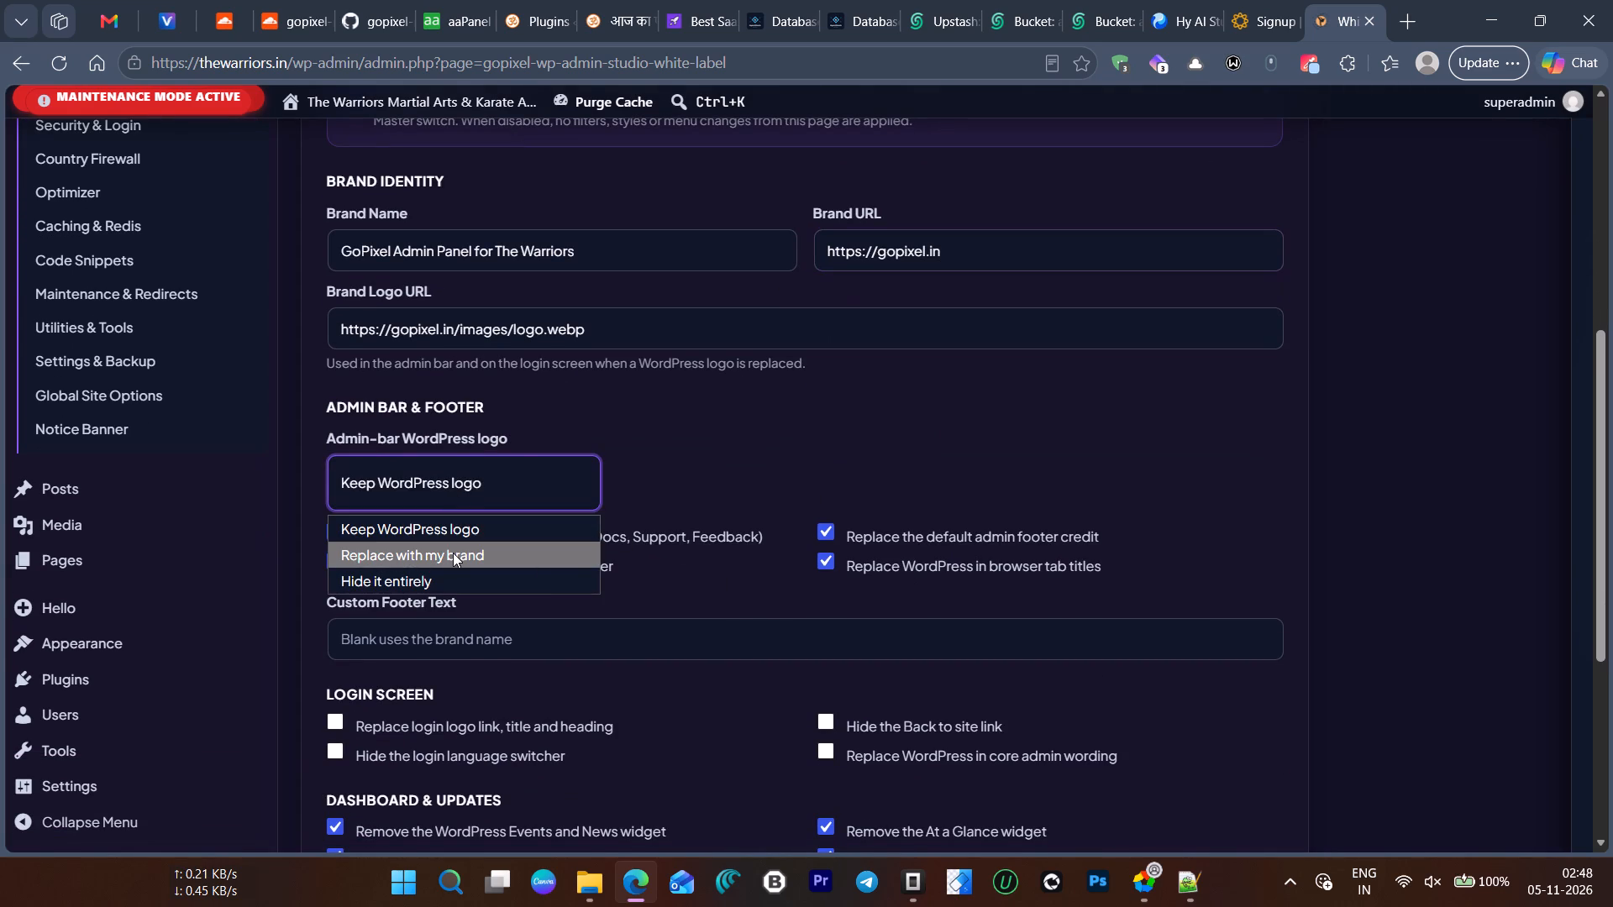
{"action": "left_click", "coordinate": [453, 553]}
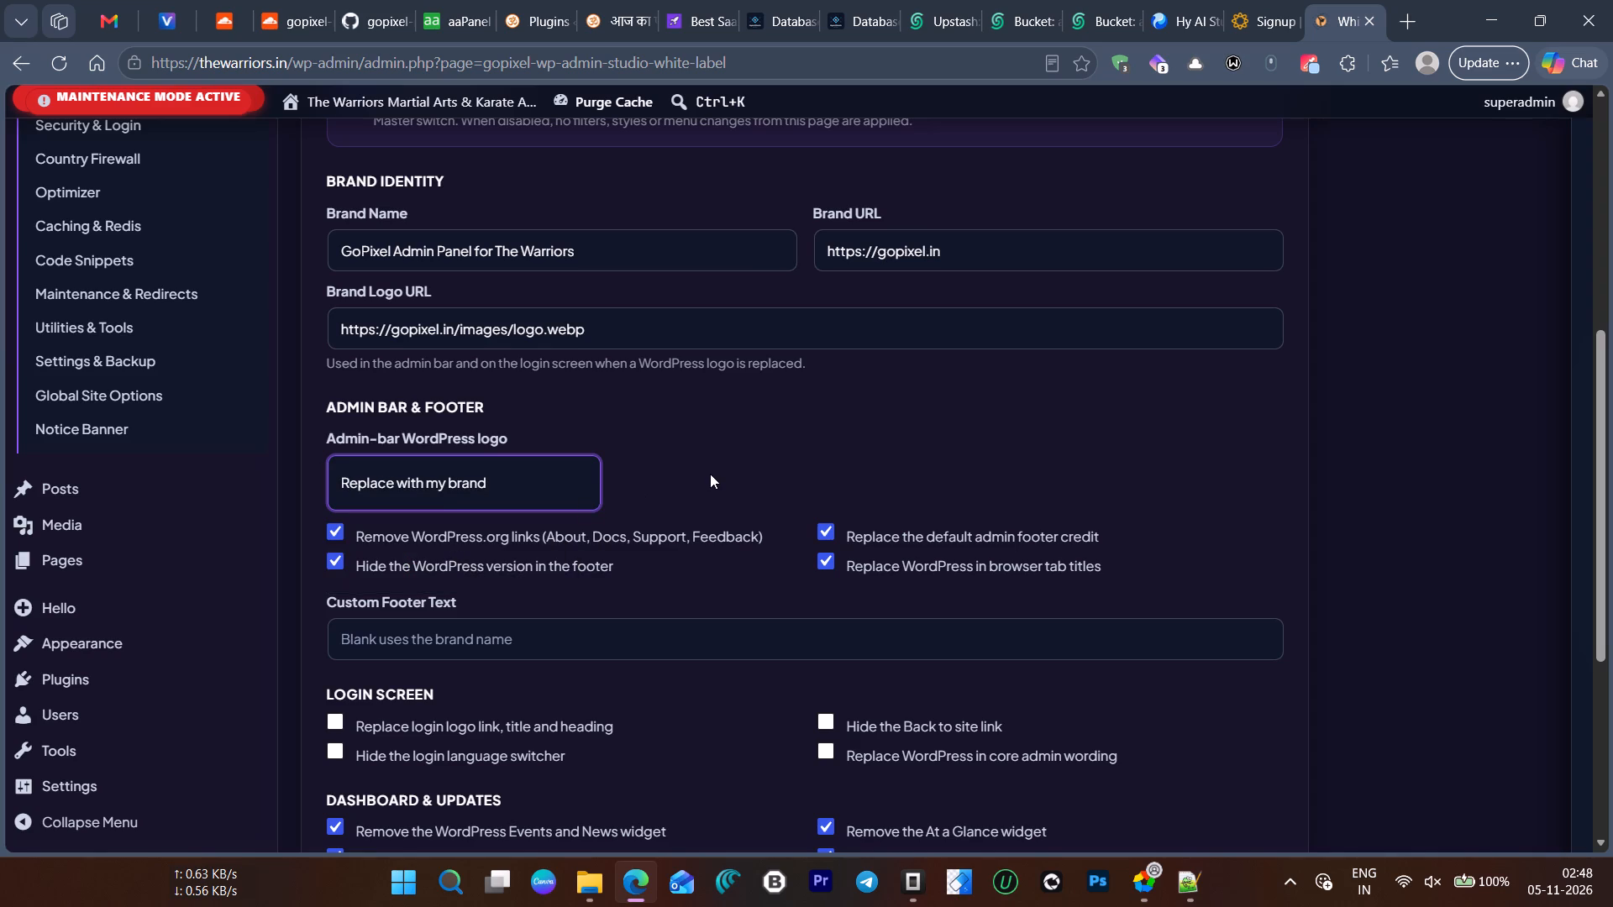
Set the Custom Footer Text to "Developed and designed by GoPixel.In", correcting the capitalization of "designed" with the grammar suggestion.
{"action": "scroll", "coordinate": [710, 474], "scroll_direction": "down", "scroll_amount": 1}
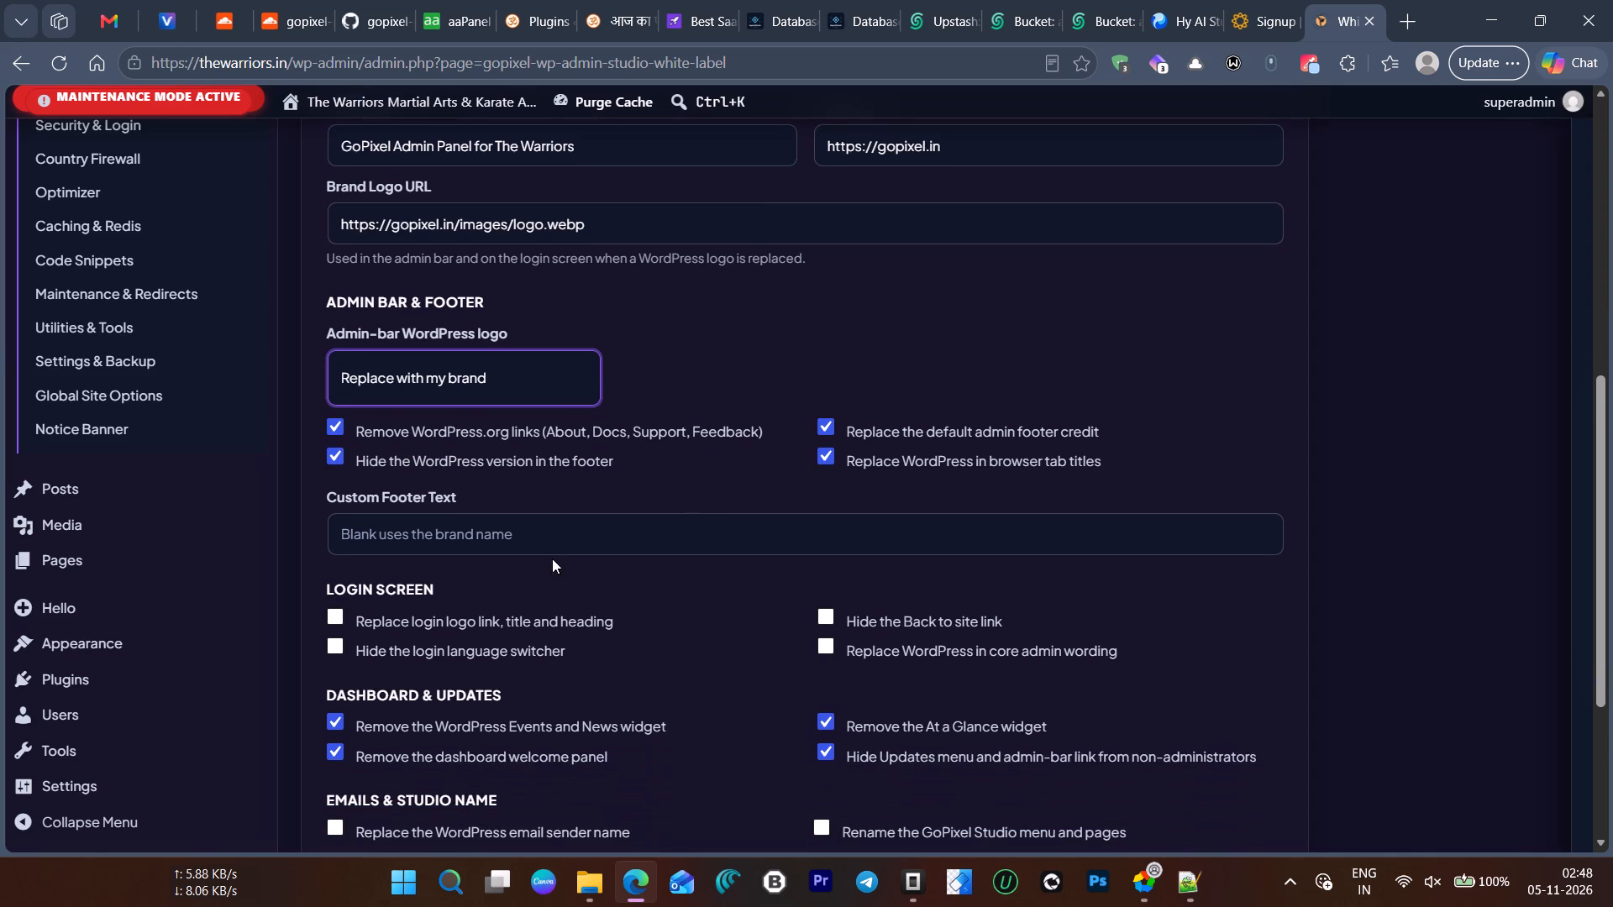
{"action": "left_click", "coordinate": [531, 544]}
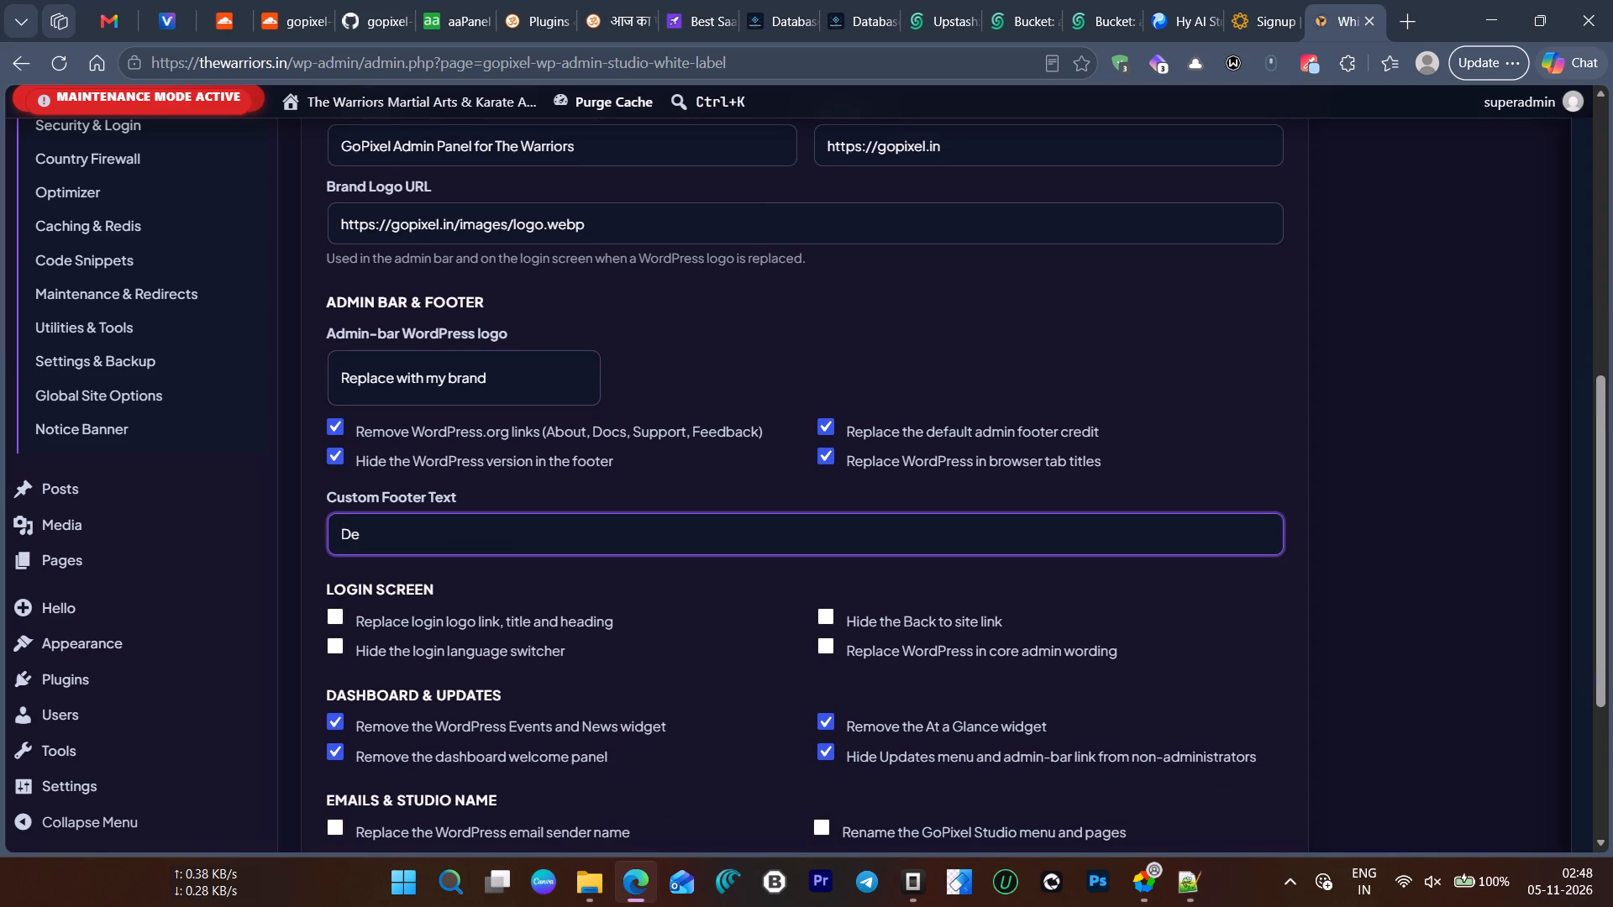
{"action": "key", "text": "BackSpace"}
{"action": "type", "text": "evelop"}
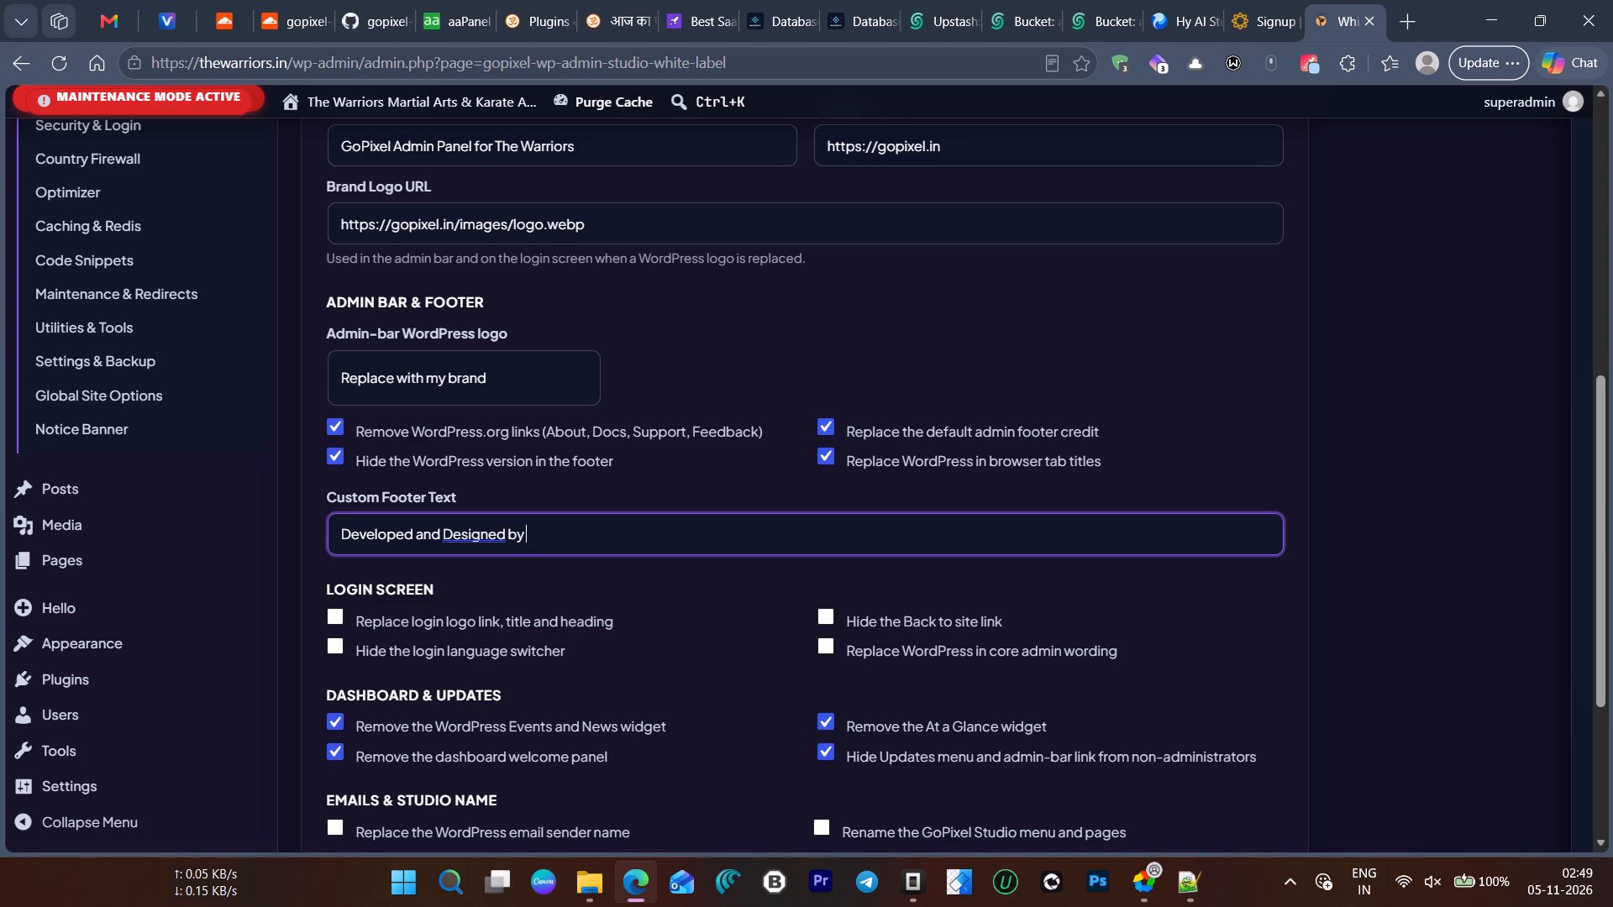
{"action": "right_click", "coordinate": [494, 536]}
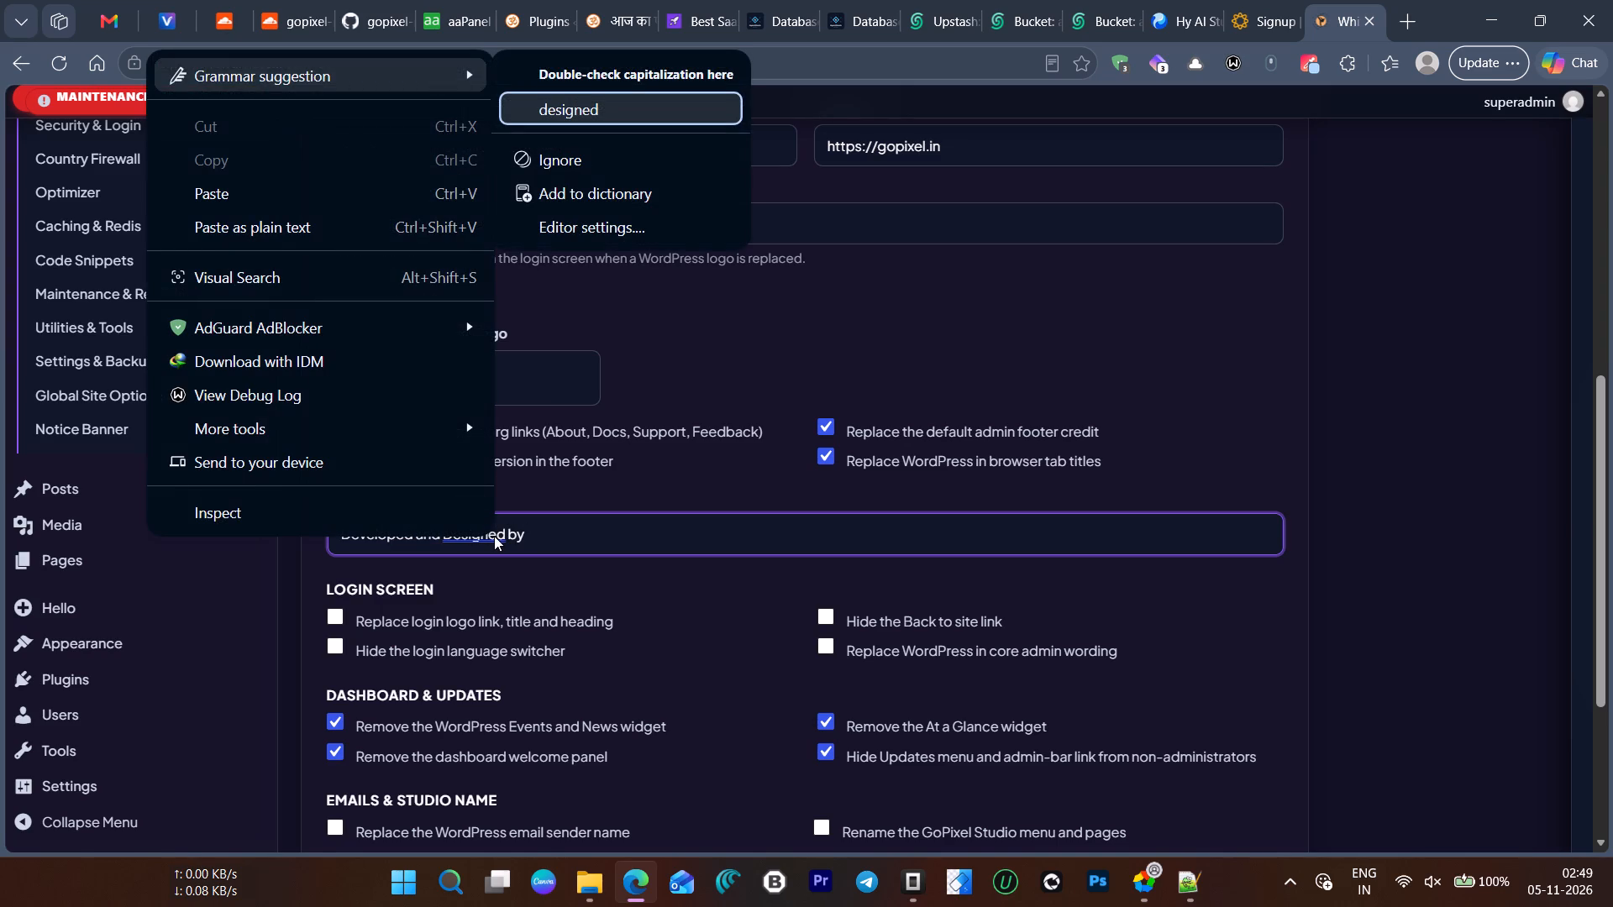
{"action": "left_click", "coordinate": [585, 107]}
{"action": "left_click", "coordinate": [688, 532]}
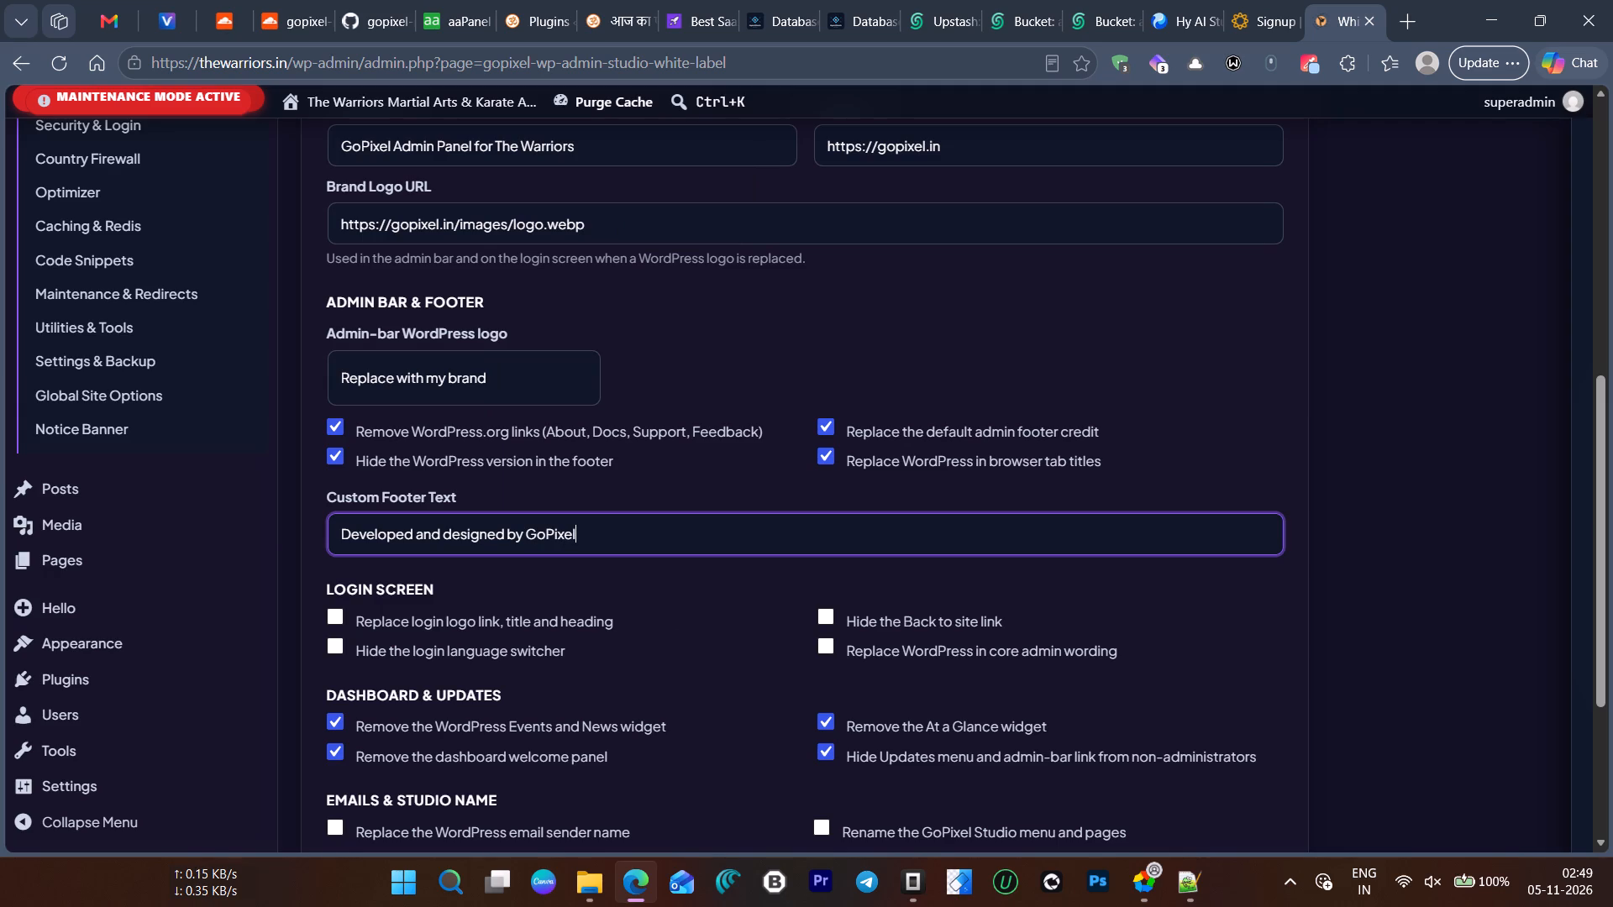
Enable only the Replace WordPress in core admin wording option in the Login Screen section.
{"action": "scroll", "coordinate": [725, 560], "scroll_direction": "down", "scroll_amount": 1}
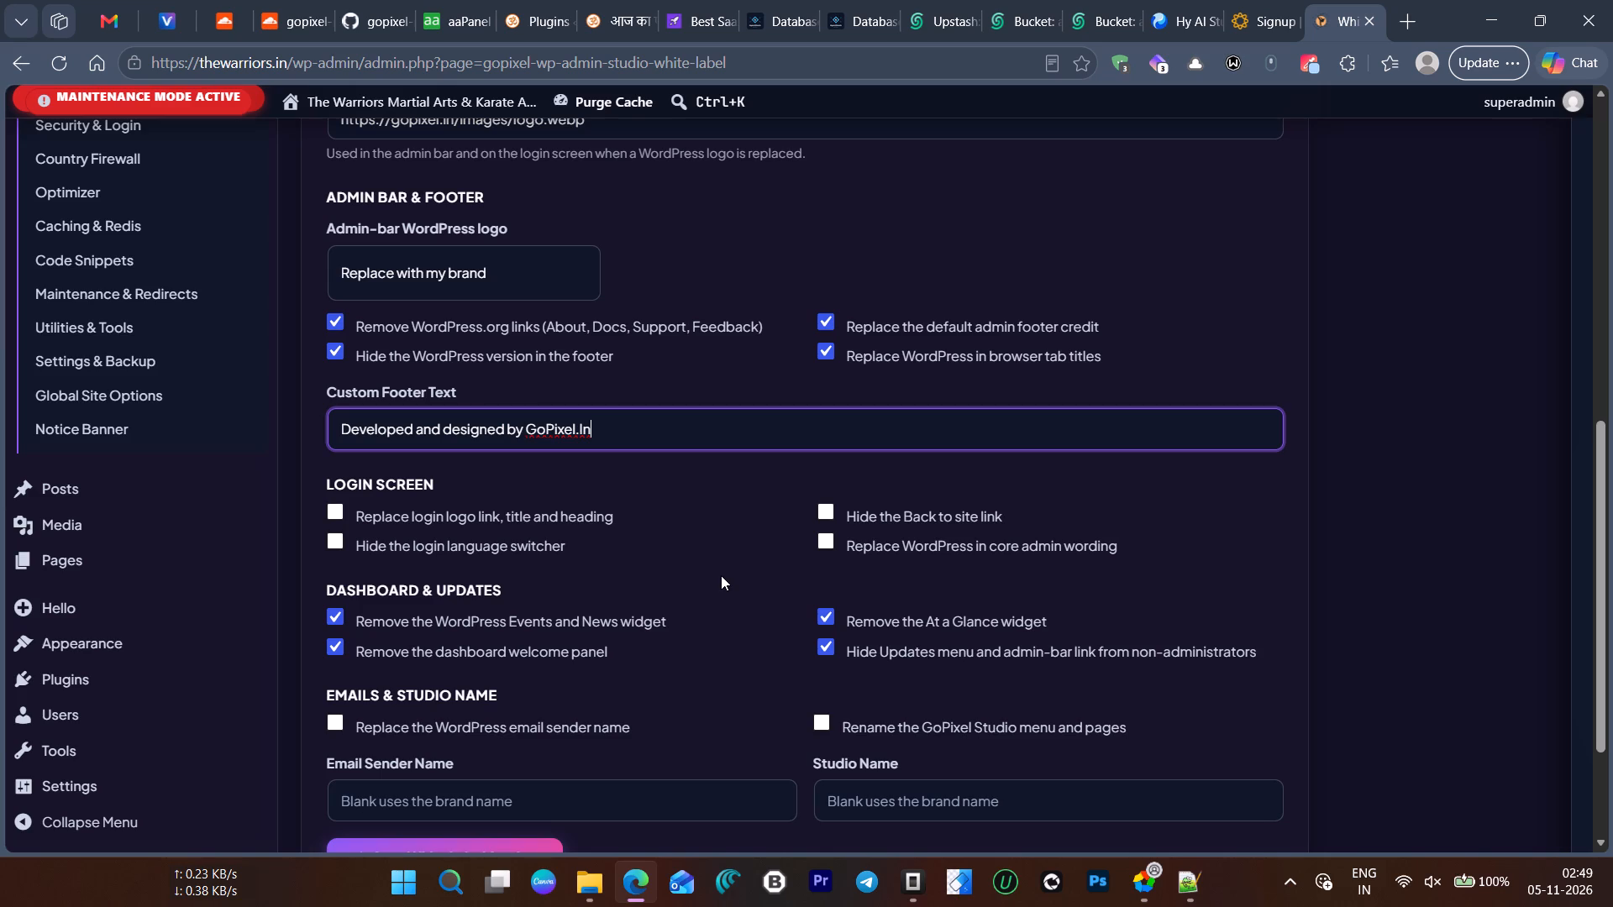
{"action": "left_click", "coordinate": [571, 520]}
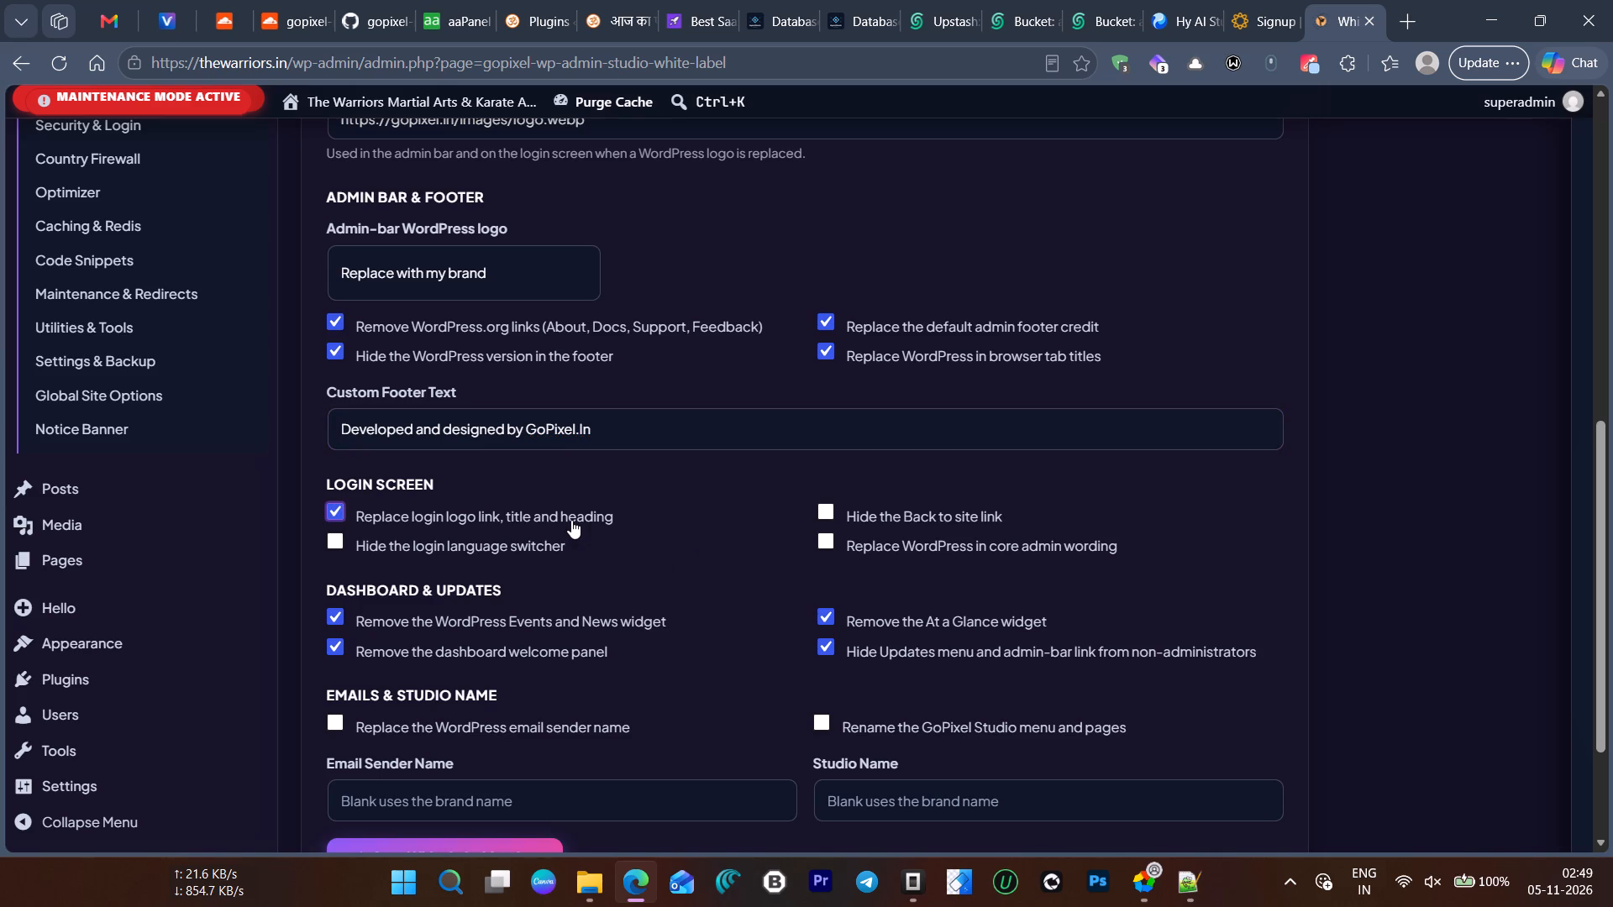
{"action": "left_click", "coordinate": [571, 520]}
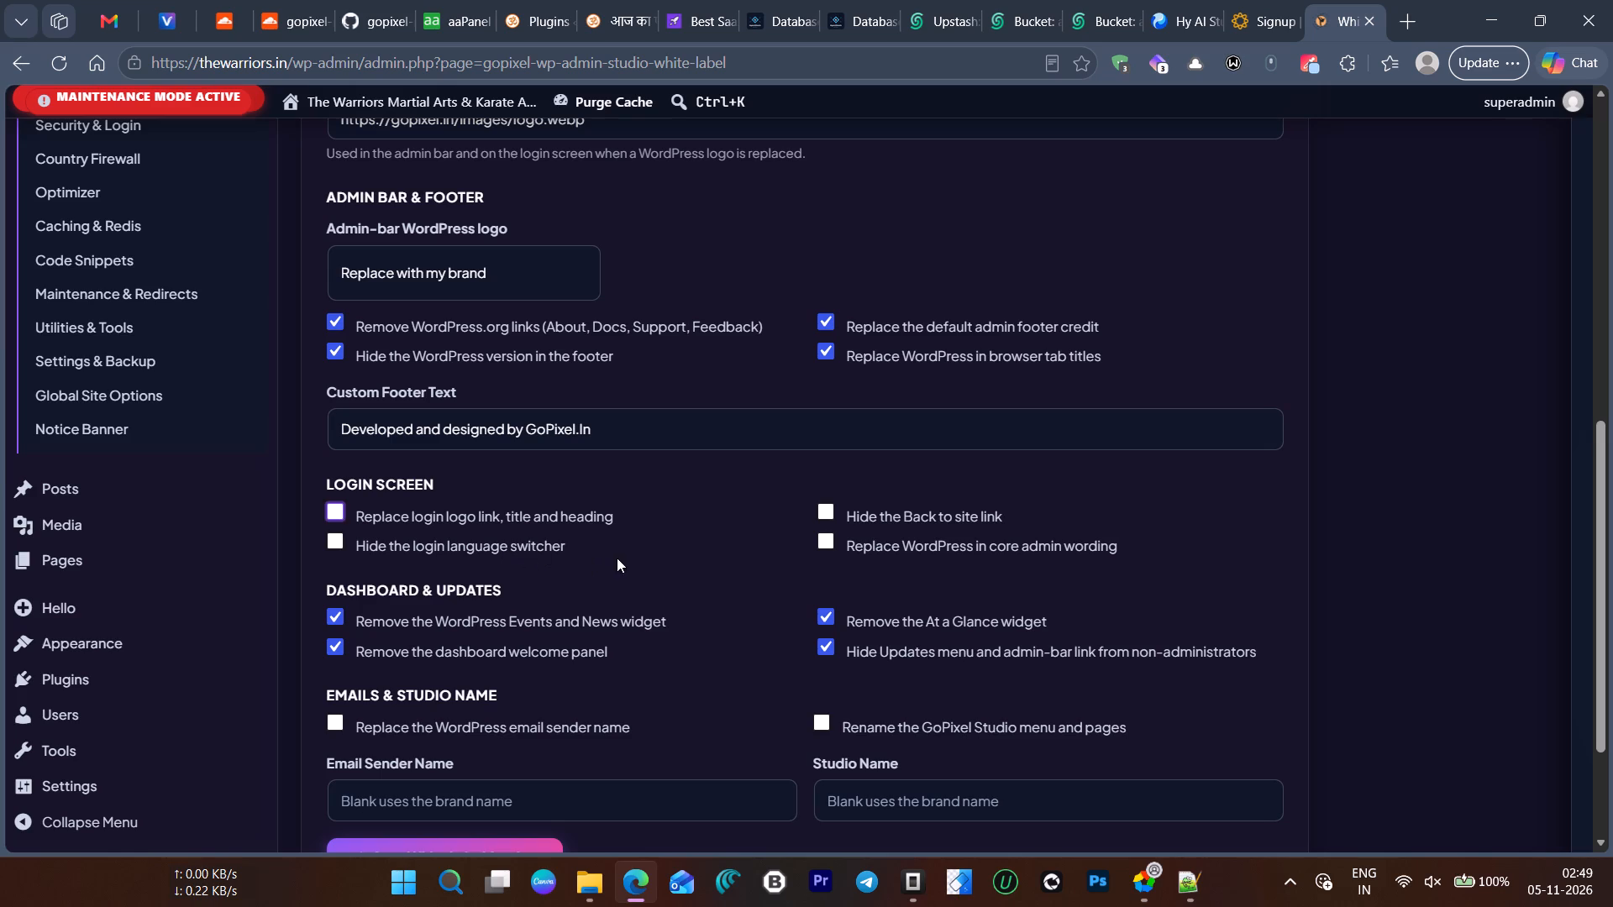
{"action": "left_click", "coordinate": [829, 540]}
Review the White Label options from brand identity to studio name and save the White Label settings.
{"action": "scroll", "coordinate": [716, 577], "scroll_direction": "down", "scroll_amount": 2}
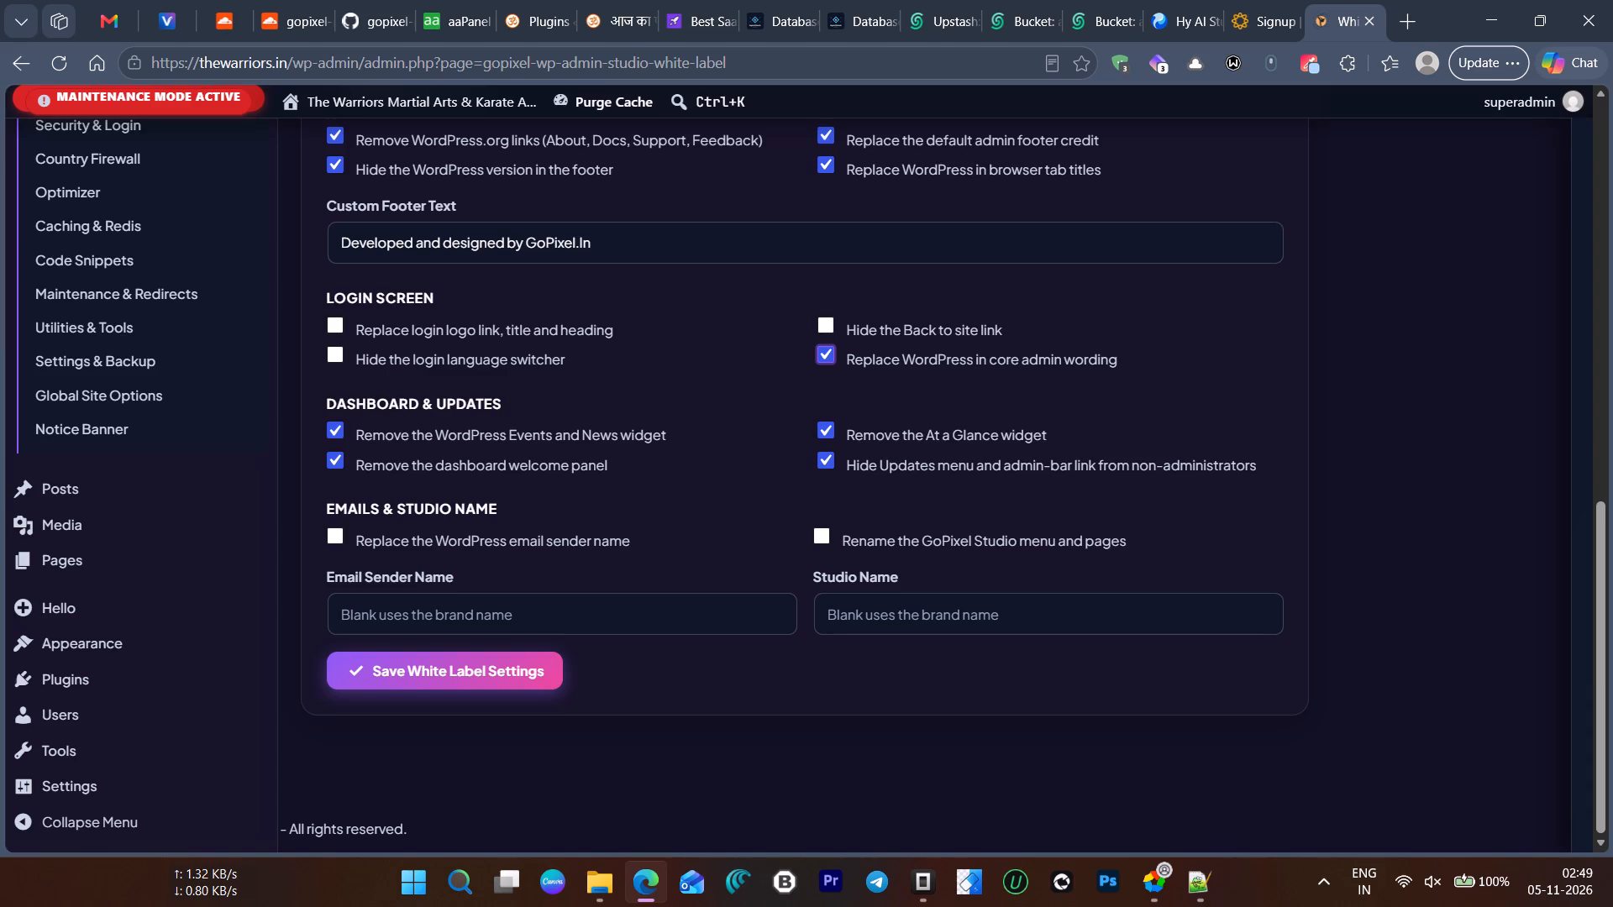
{"action": "scroll", "coordinate": [554, 631], "scroll_direction": "up", "scroll_amount": 3}
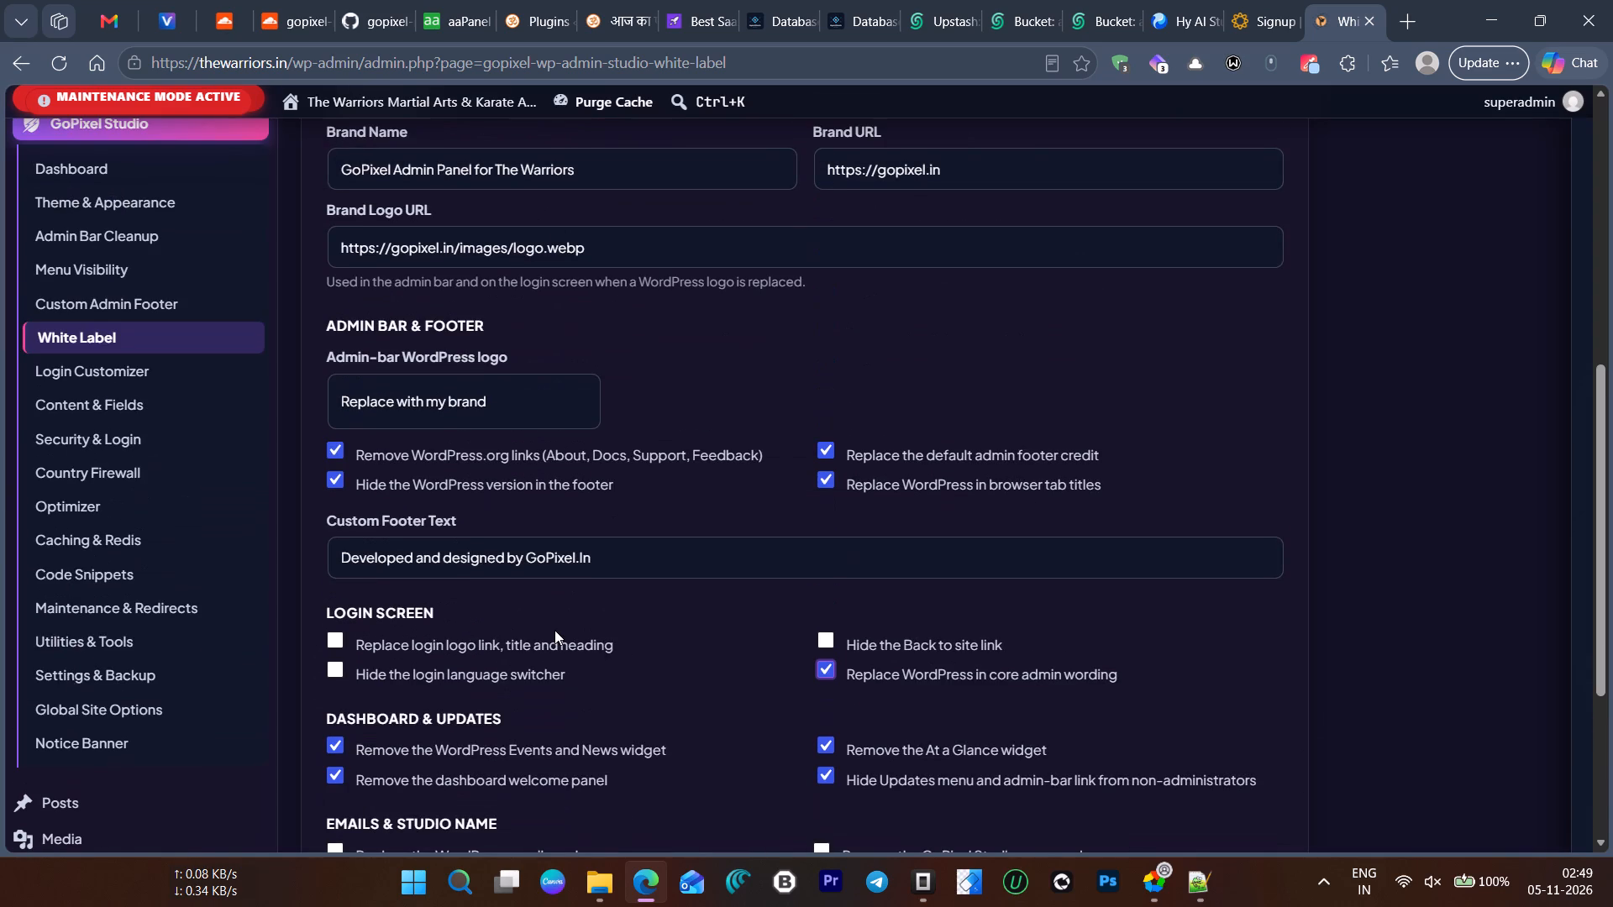
{"action": "scroll", "coordinate": [554, 630], "scroll_direction": "up", "scroll_amount": 3}
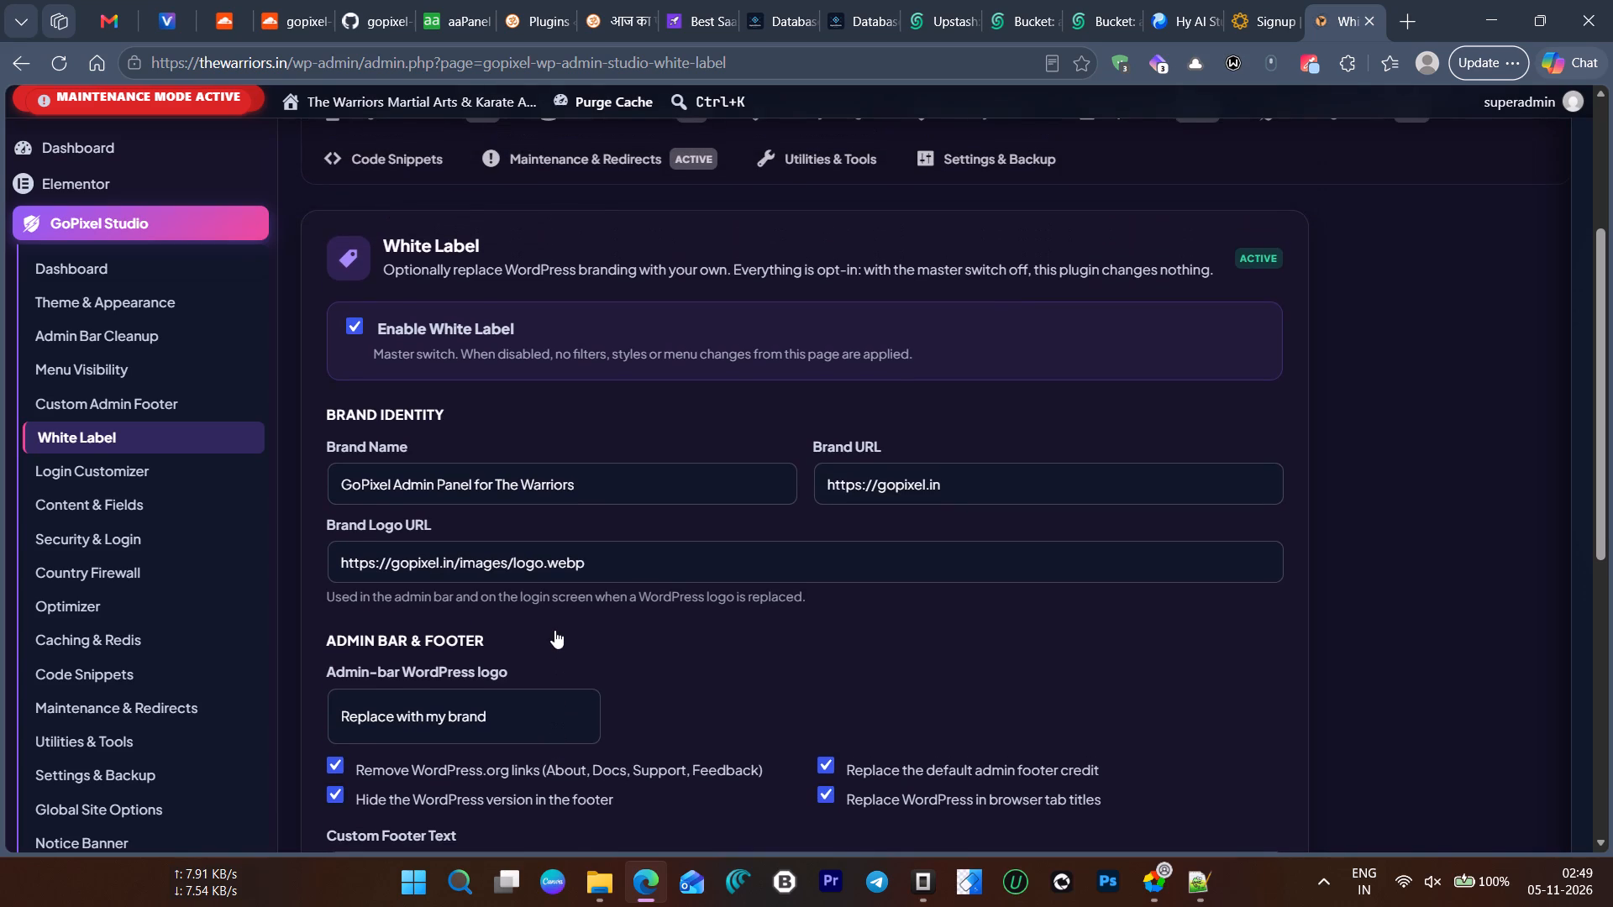
{"action": "scroll", "coordinate": [554, 630], "scroll_direction": "down", "scroll_amount": 7}
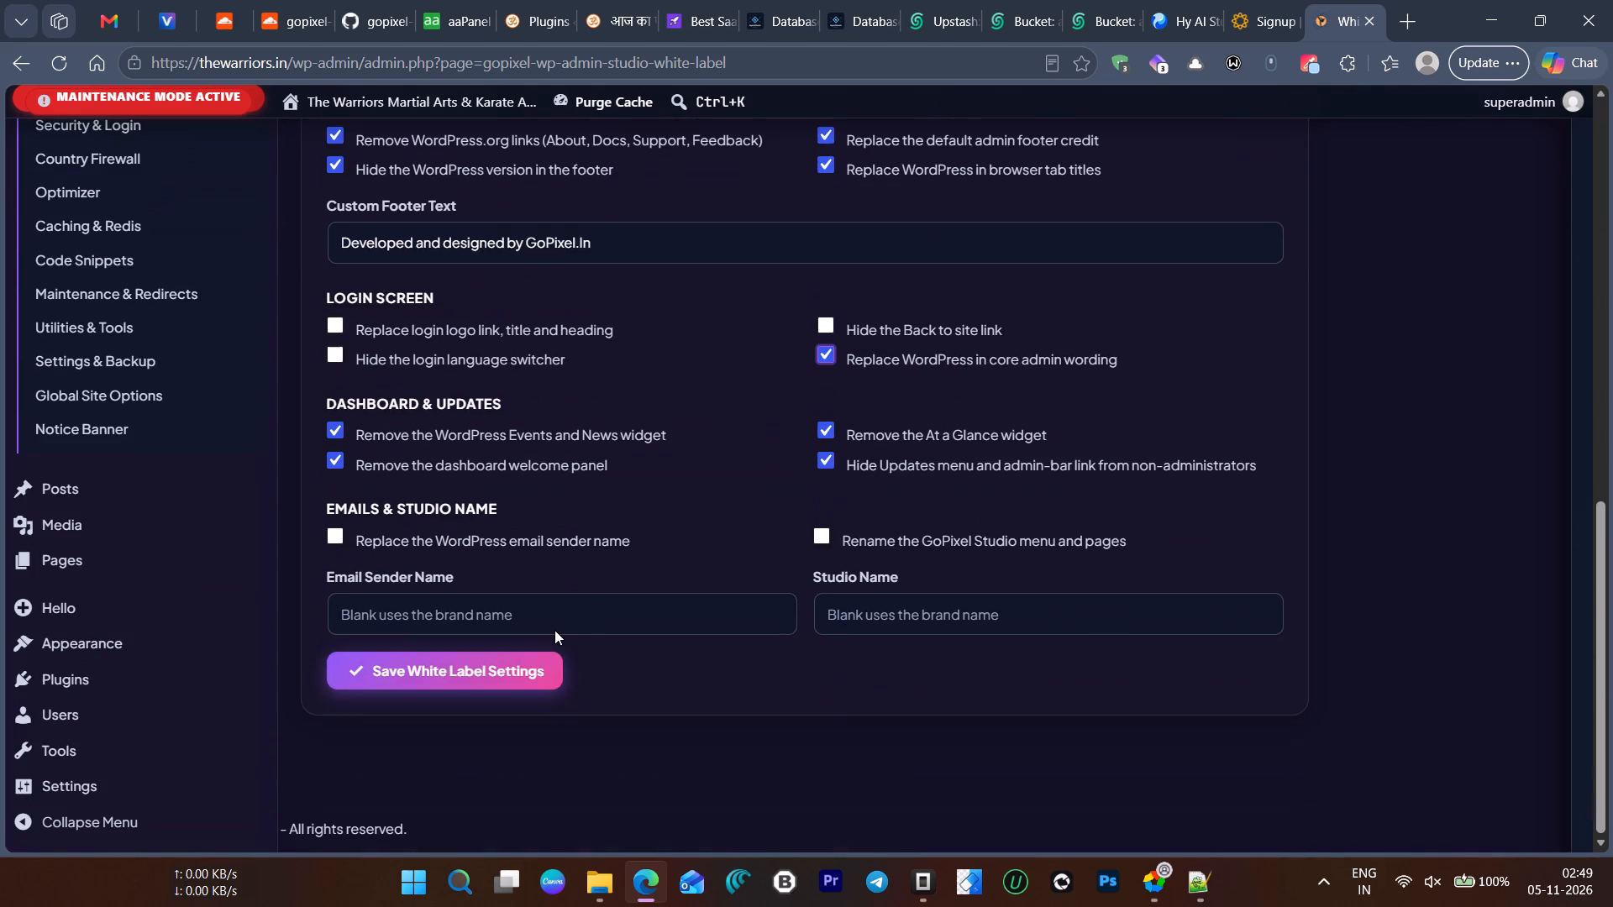
{"action": "left_click", "coordinate": [478, 665]}
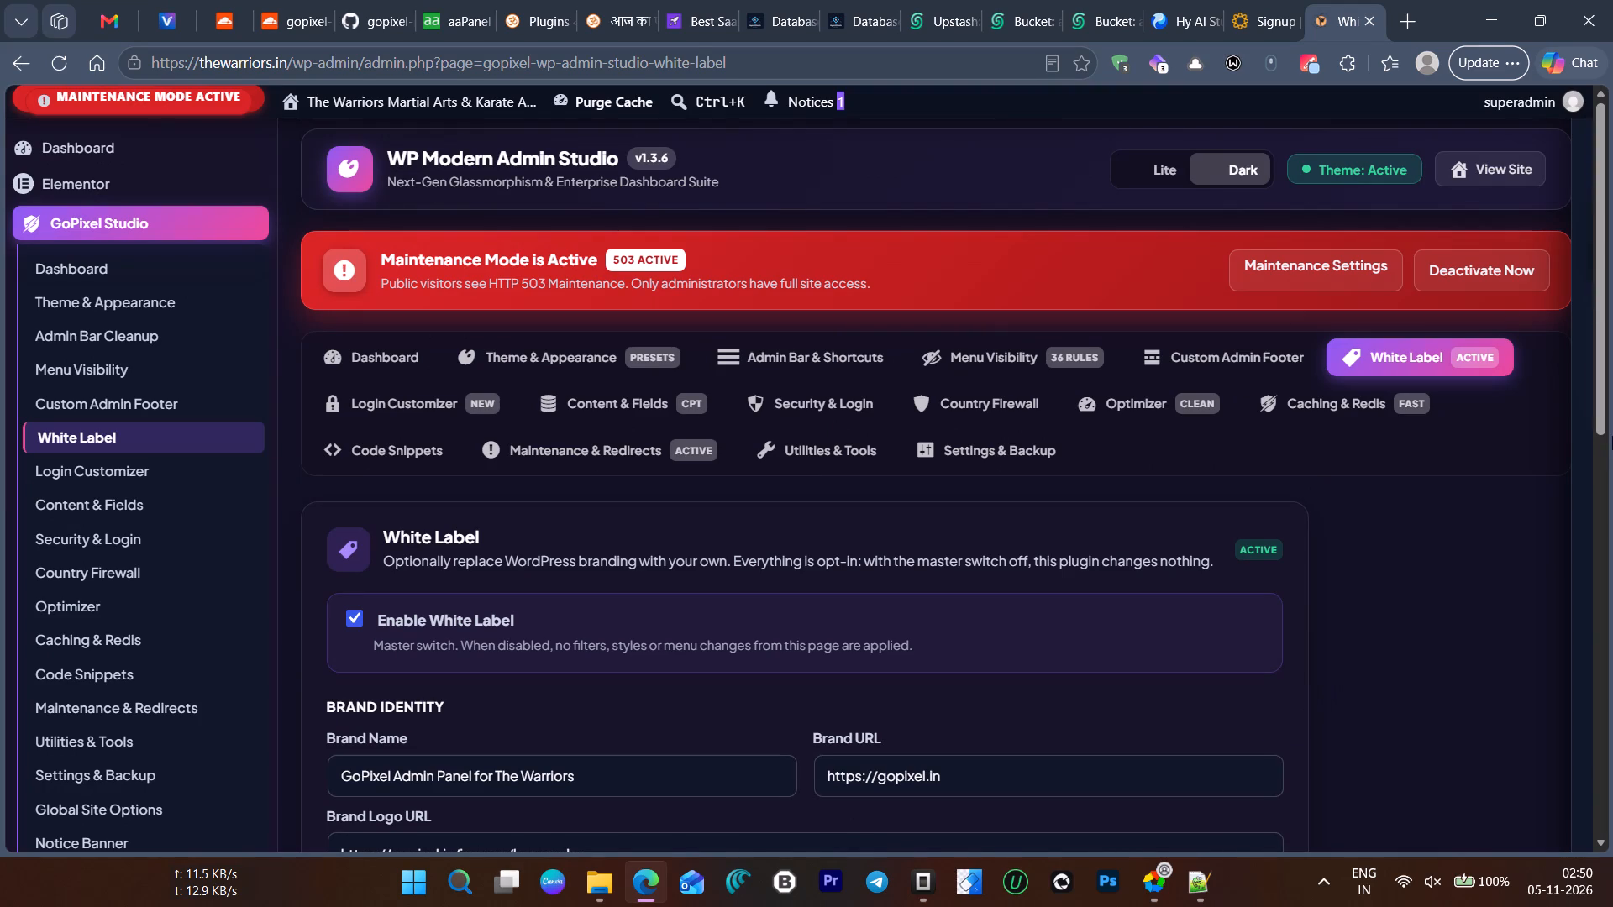
Open the Custom Admin Footer settings and examine the footer branding fields and real-time preview.
{"action": "left_click", "coordinate": [1197, 355]}
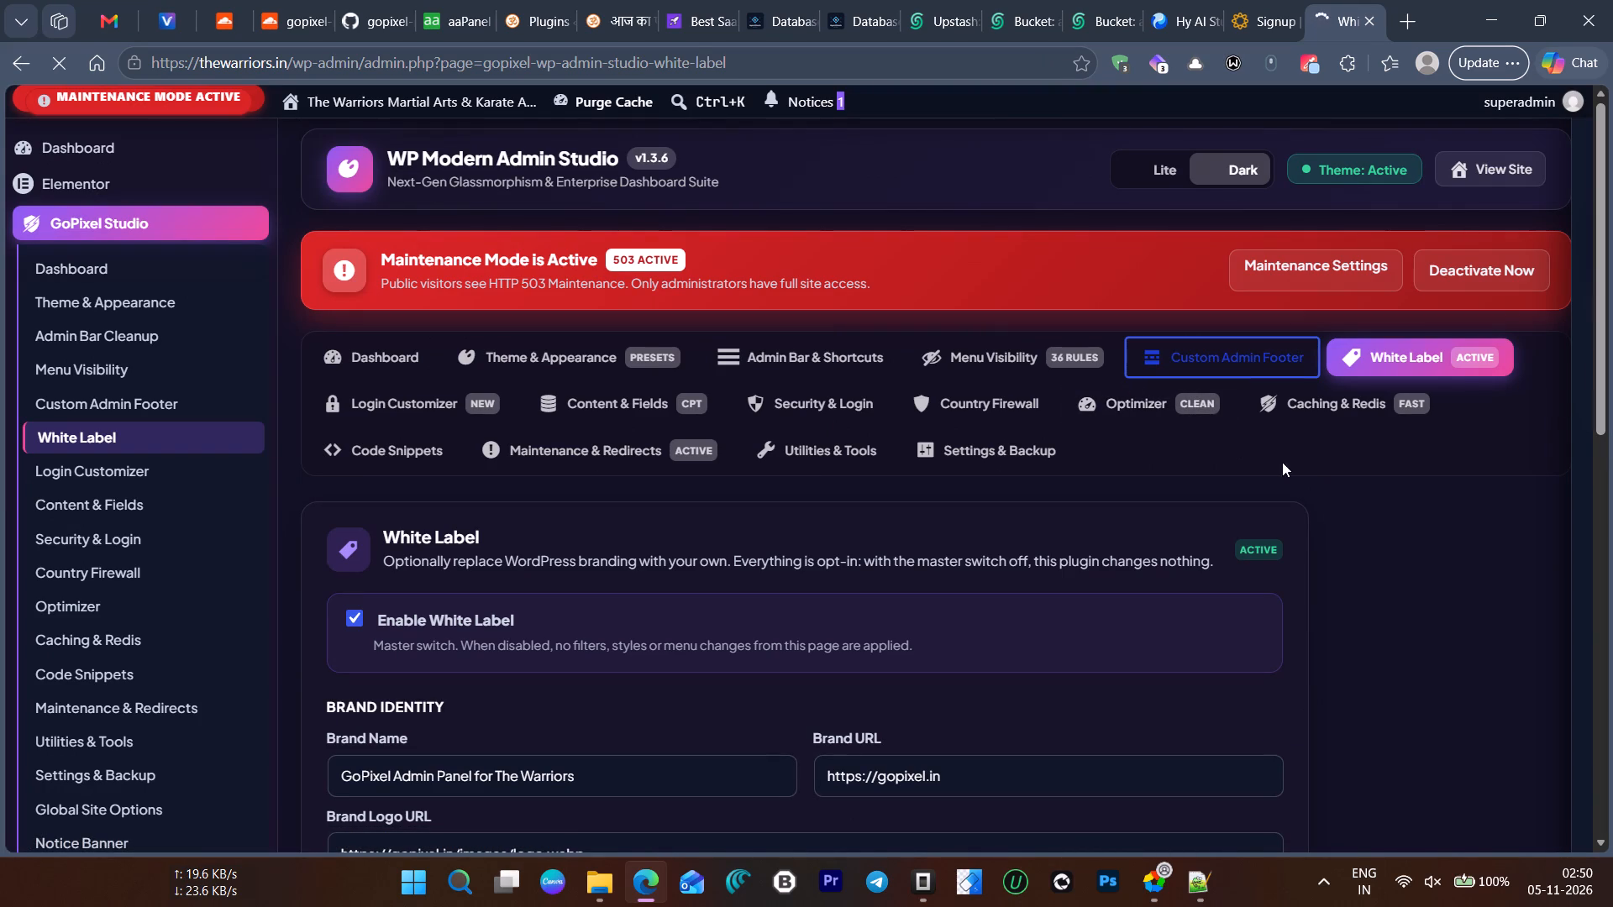
{"action": "scroll", "coordinate": [1406, 537], "scroll_direction": "down", "scroll_amount": 13}
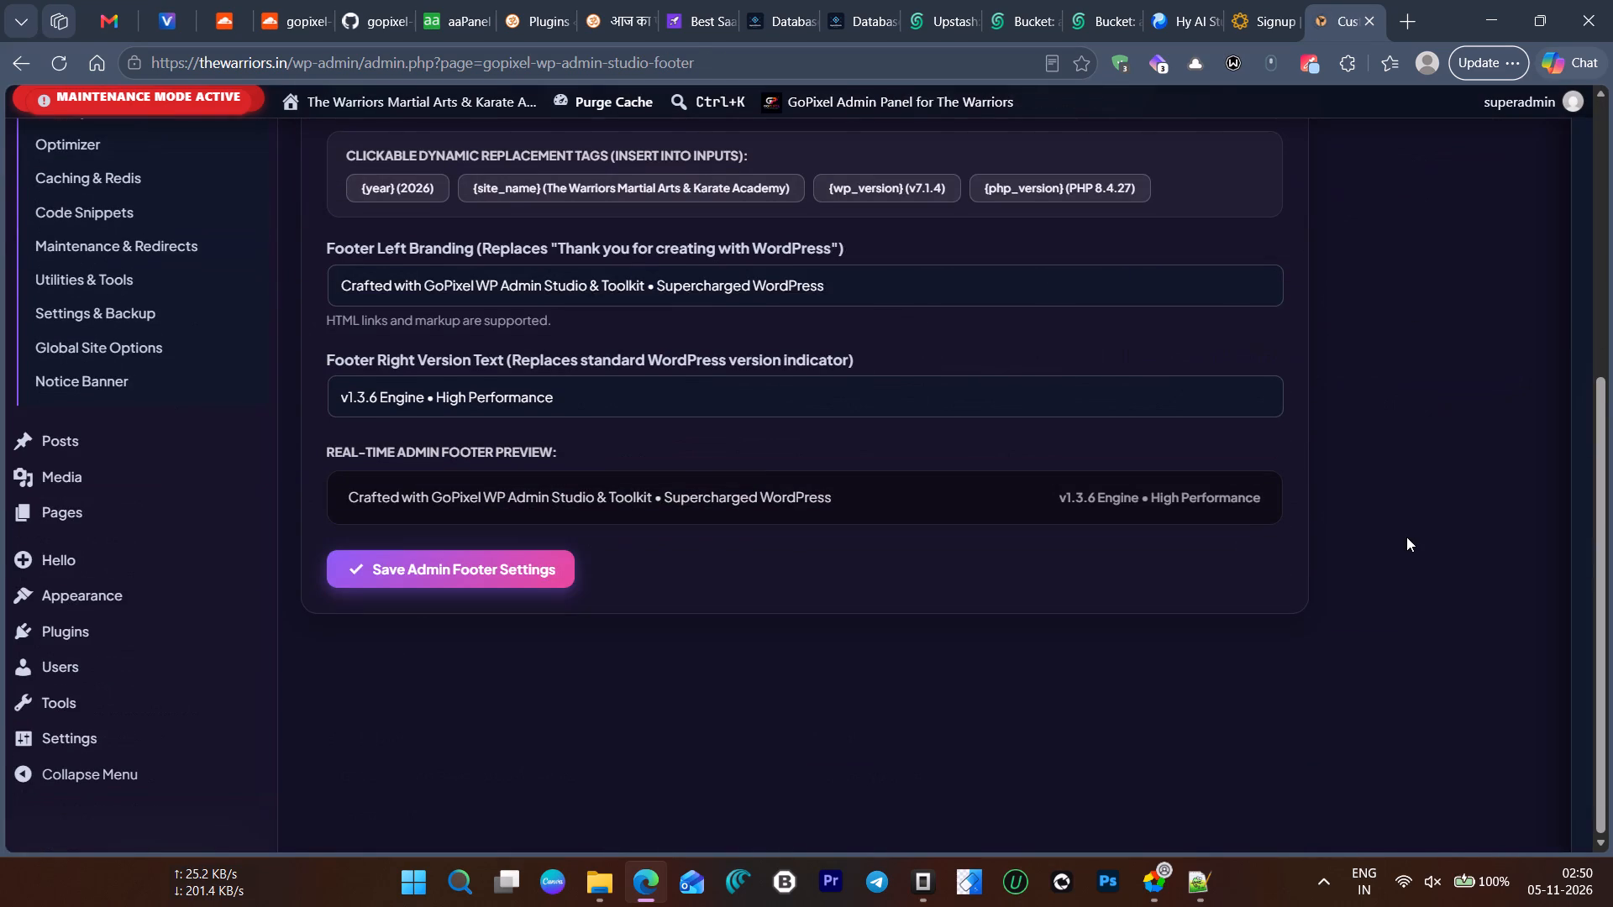
{"action": "scroll", "coordinate": [1406, 537], "scroll_direction": "down", "scroll_amount": 8}
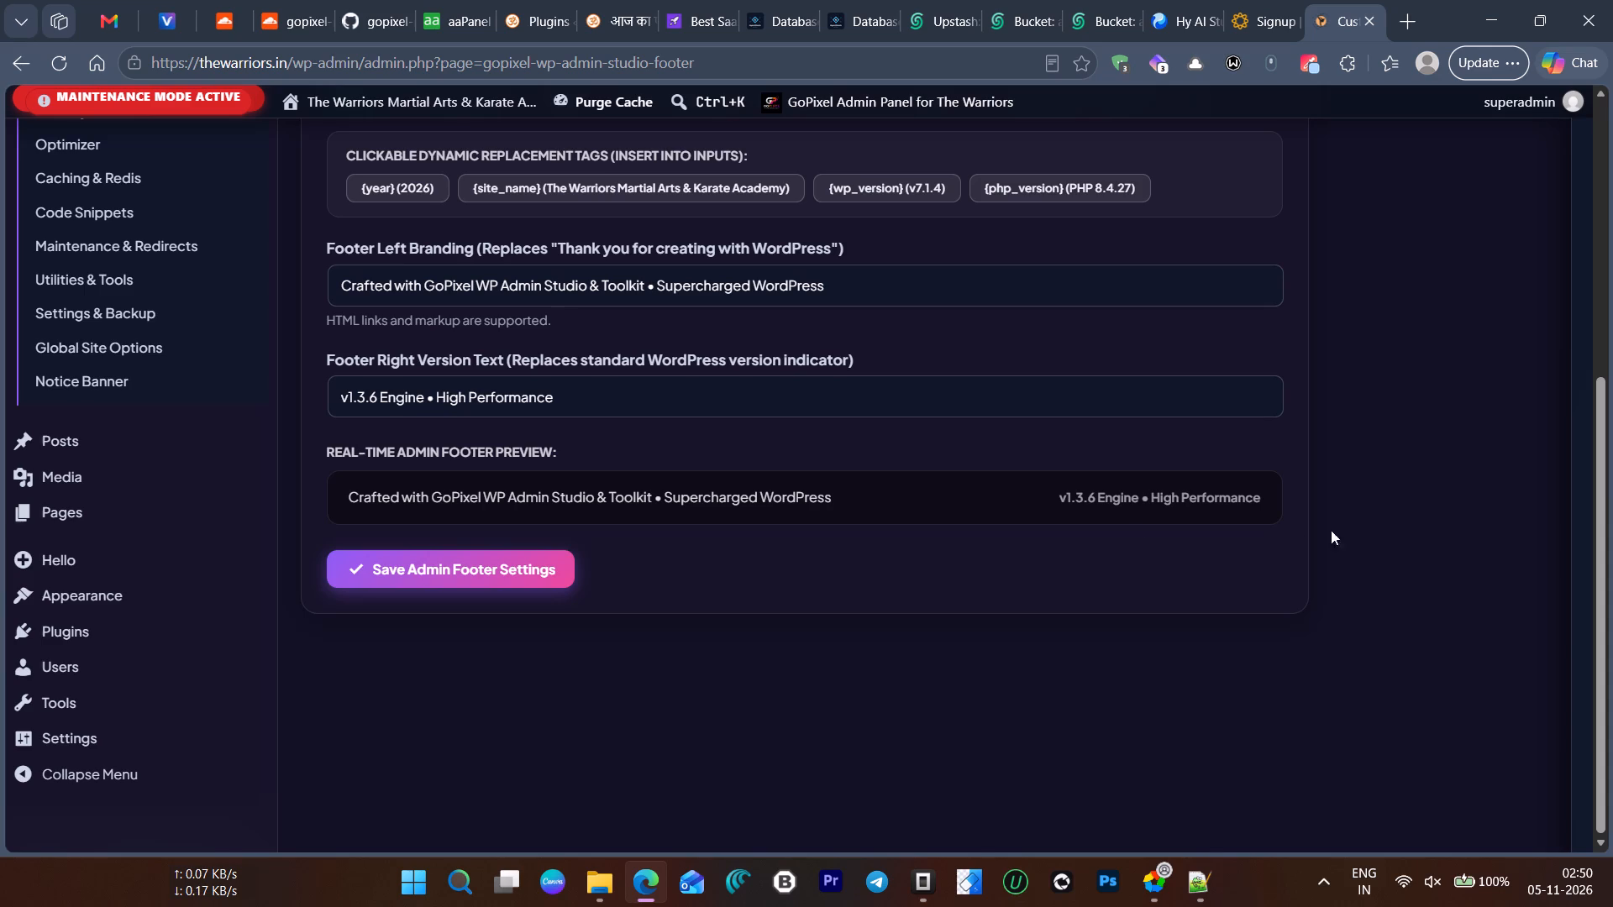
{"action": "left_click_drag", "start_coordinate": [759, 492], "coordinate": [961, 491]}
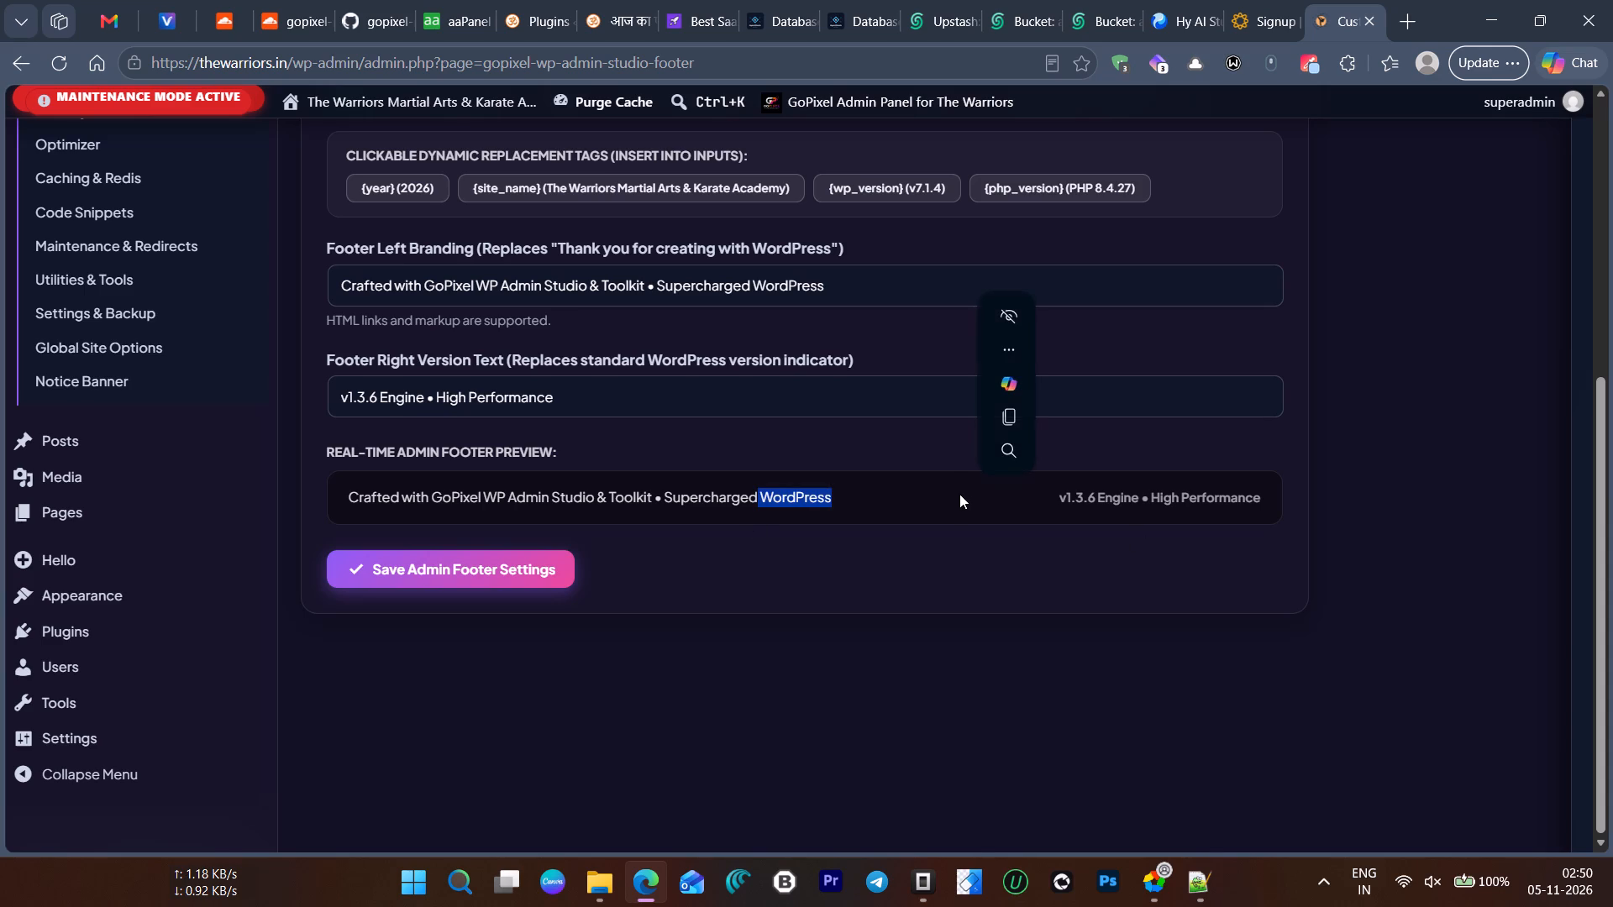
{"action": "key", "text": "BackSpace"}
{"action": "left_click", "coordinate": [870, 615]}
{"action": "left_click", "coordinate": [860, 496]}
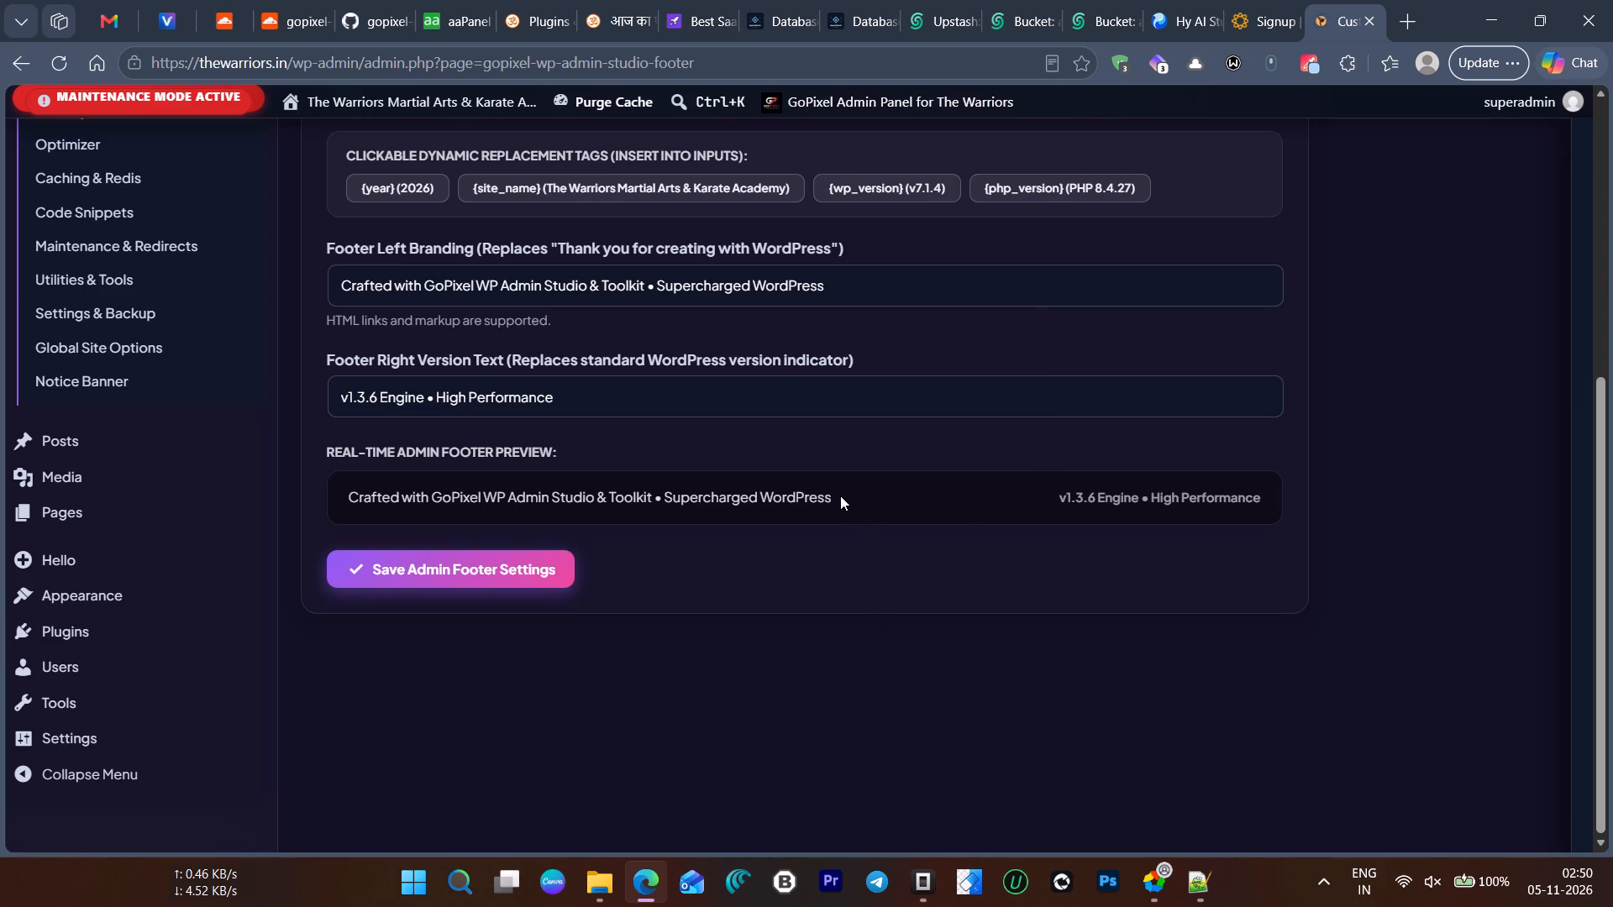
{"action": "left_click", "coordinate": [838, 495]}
Shorten the Footer Left Branding text to "Crafted with GoPixel WP Admin Studio & Toolkit • Supercharged" and save the admin footer settings.
{"action": "scroll", "coordinate": [755, 599], "scroll_direction": "up", "scroll_amount": 1}
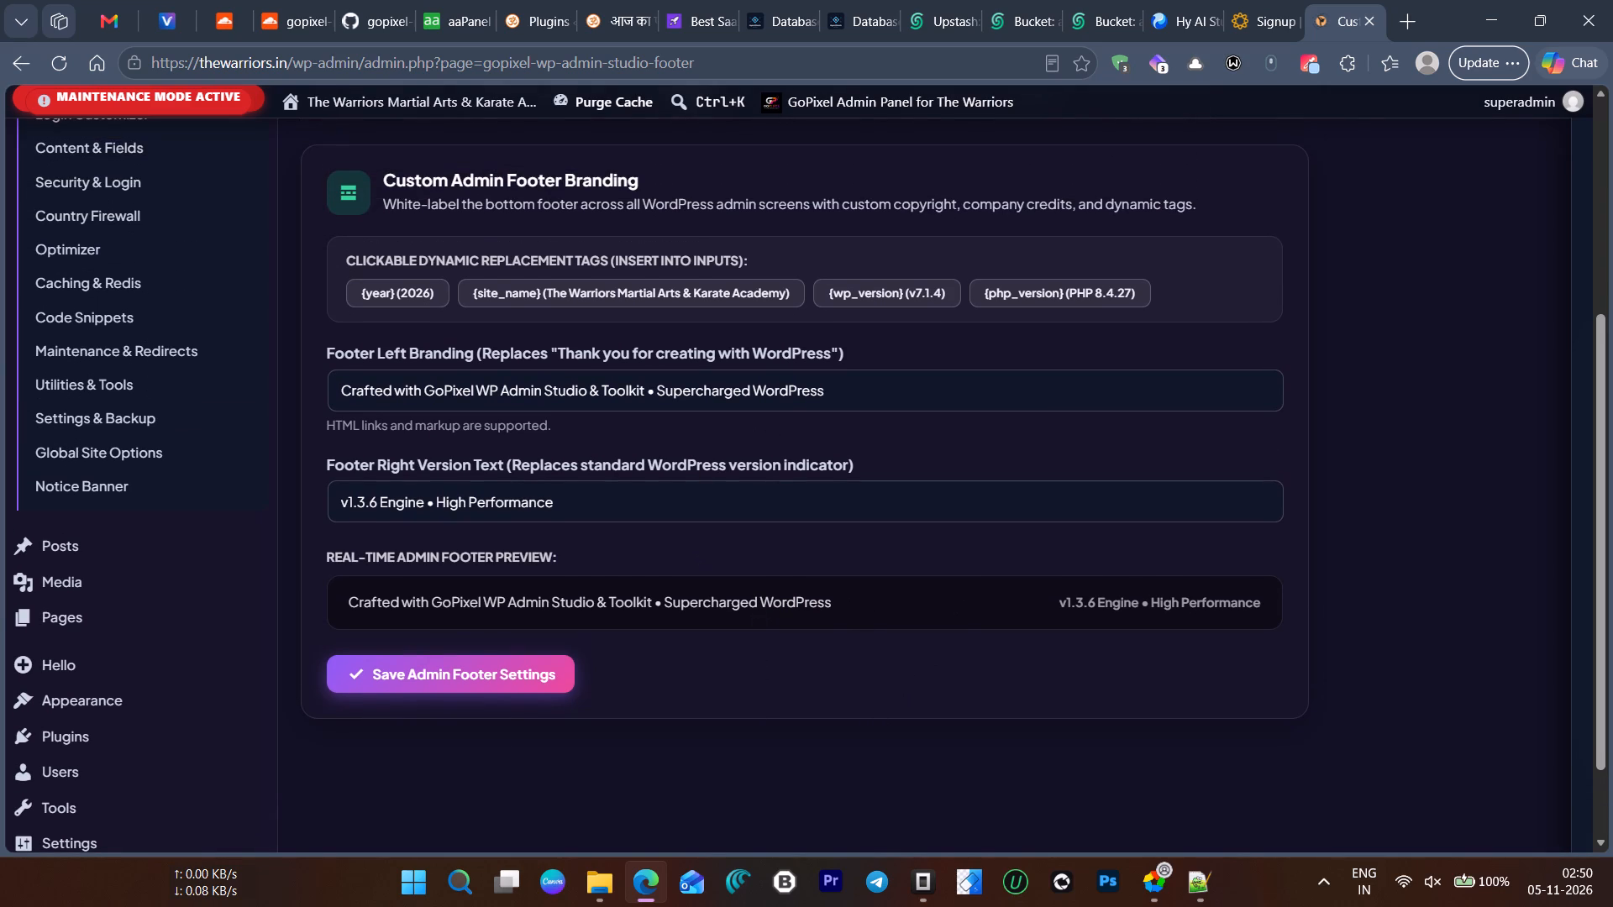
{"action": "left_click_drag", "start_coordinate": [829, 386], "coordinate": [755, 386]}
{"action": "key", "text": "BackSpace"}
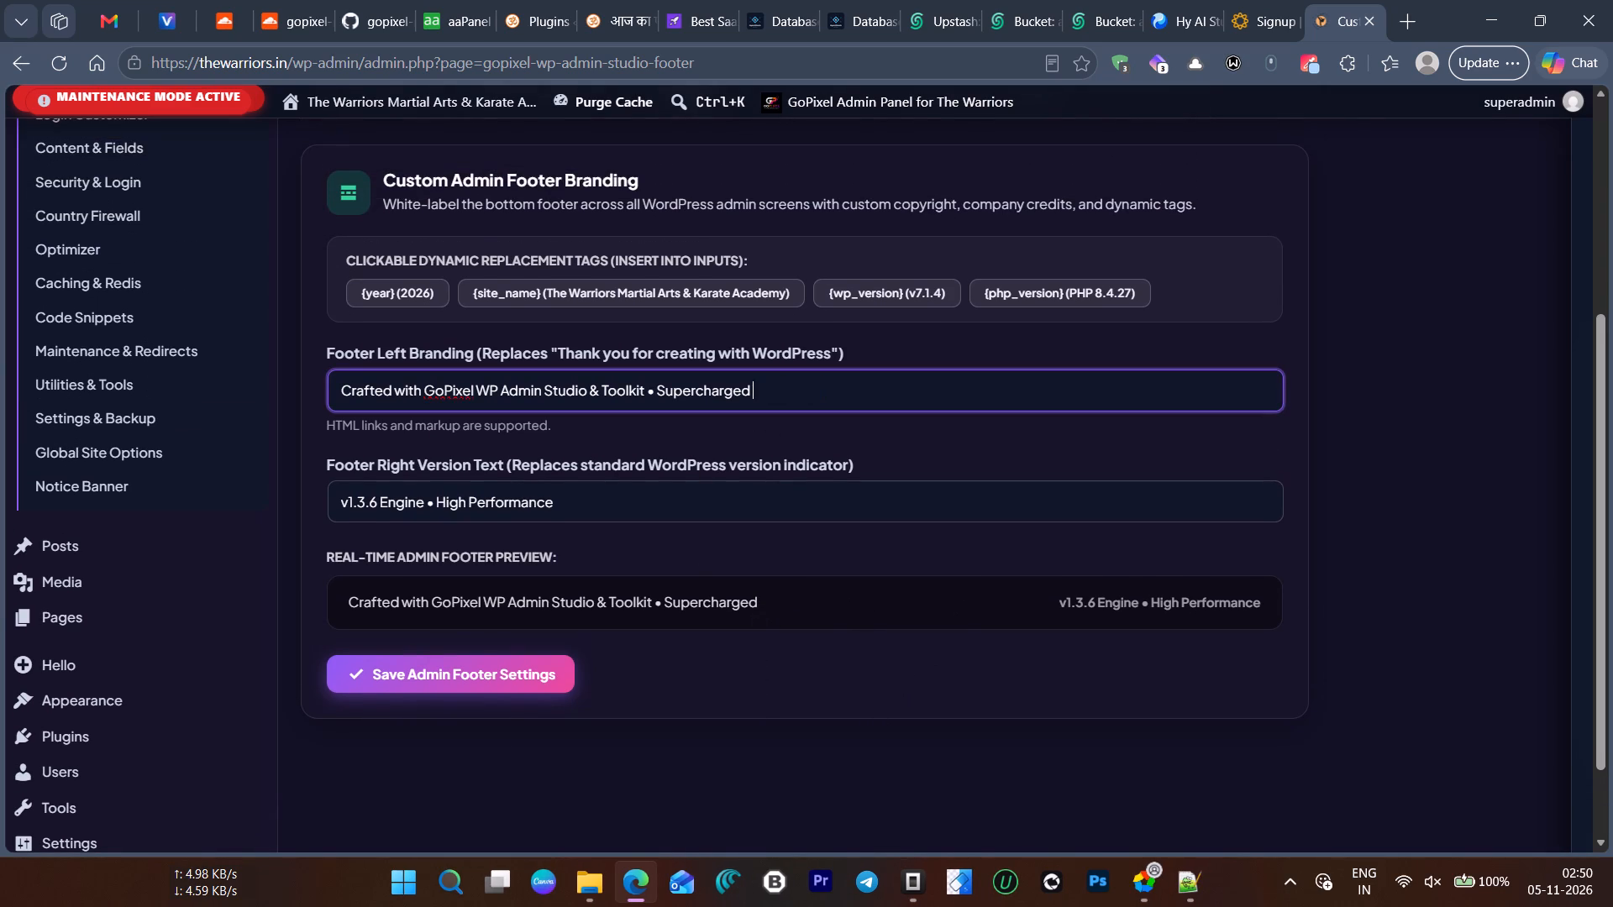
{"action": "key", "text": "BackSpace"}
{"action": "left_click", "coordinate": [433, 666]}
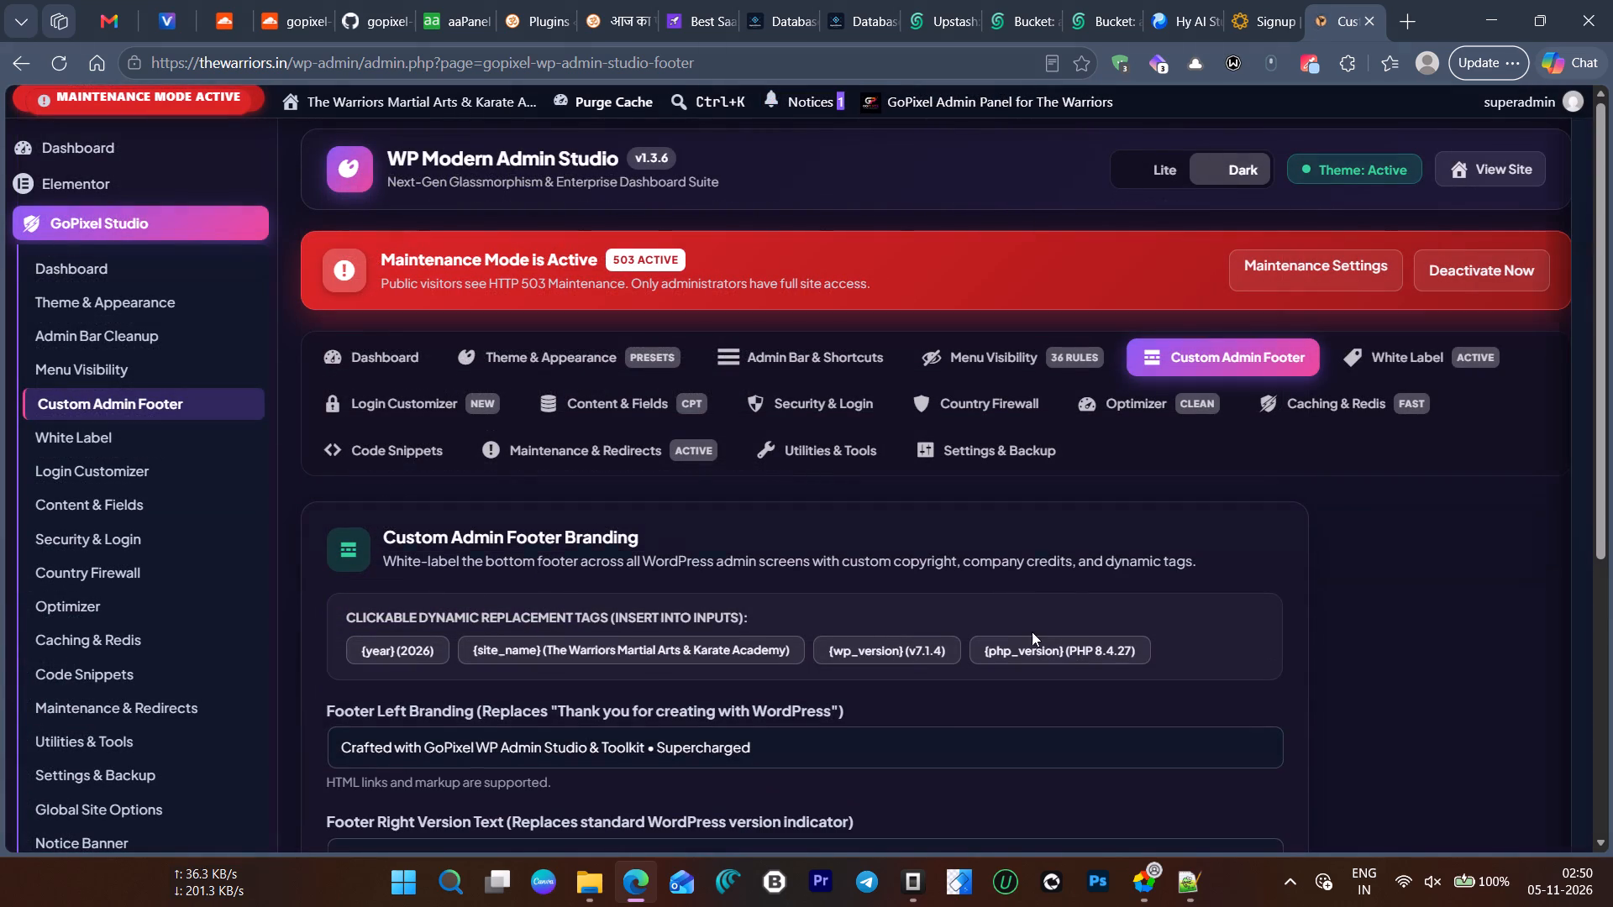
Open the Menu Visibility settings and examine the active per-role hiding rules and the menu item toggles.
{"action": "left_click", "coordinate": [1008, 360]}
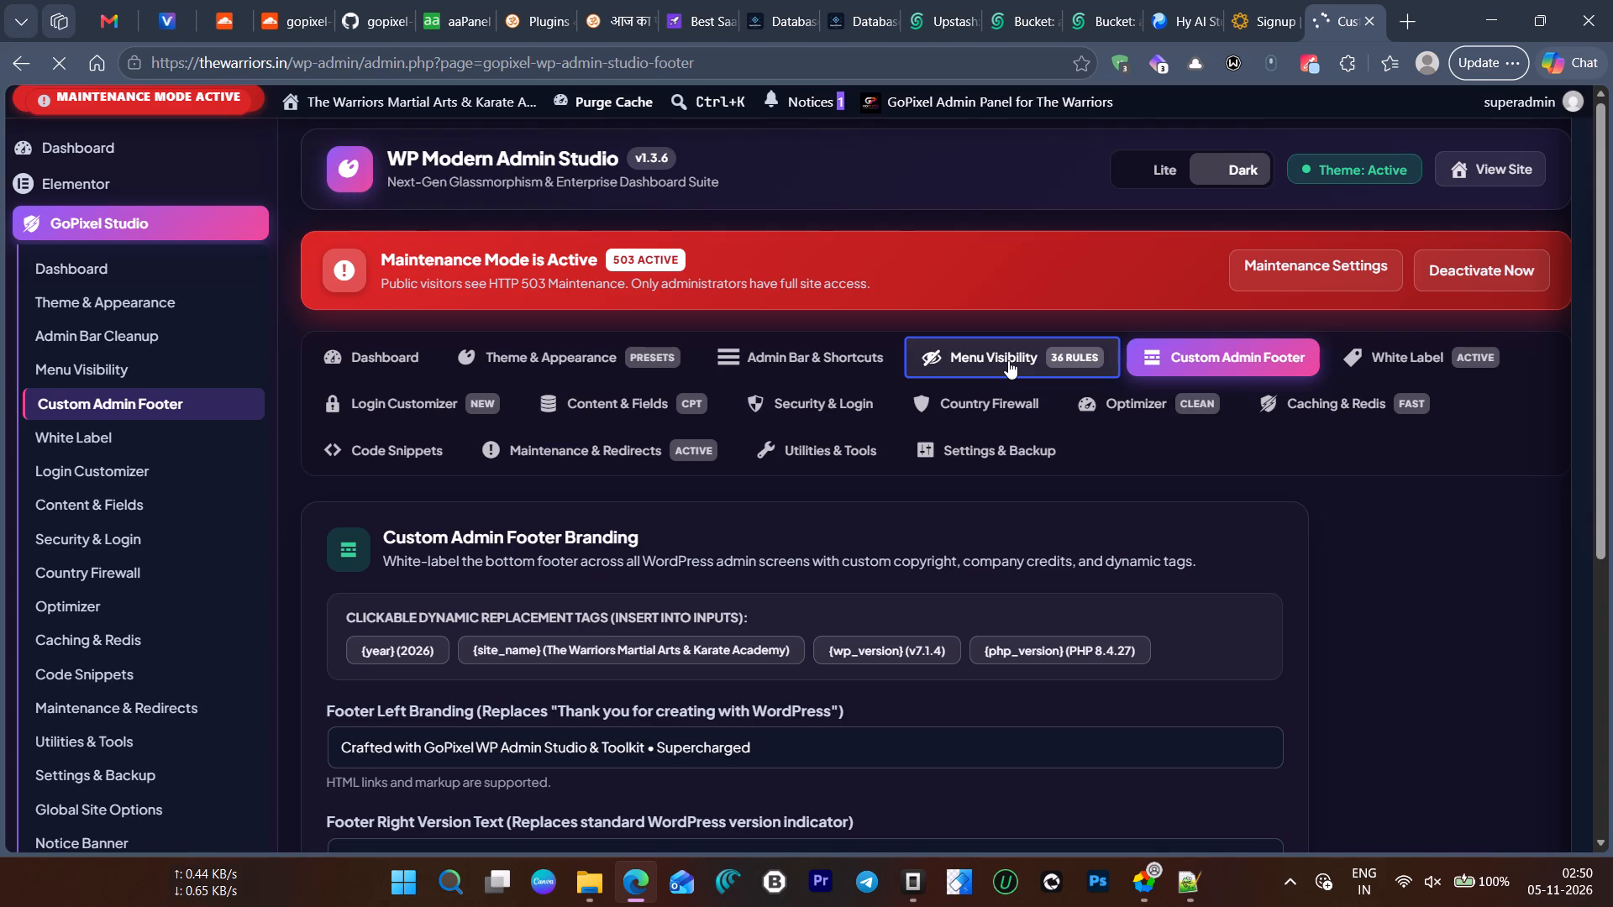
{"action": "scroll", "coordinate": [963, 586], "scroll_direction": "down", "scroll_amount": 2}
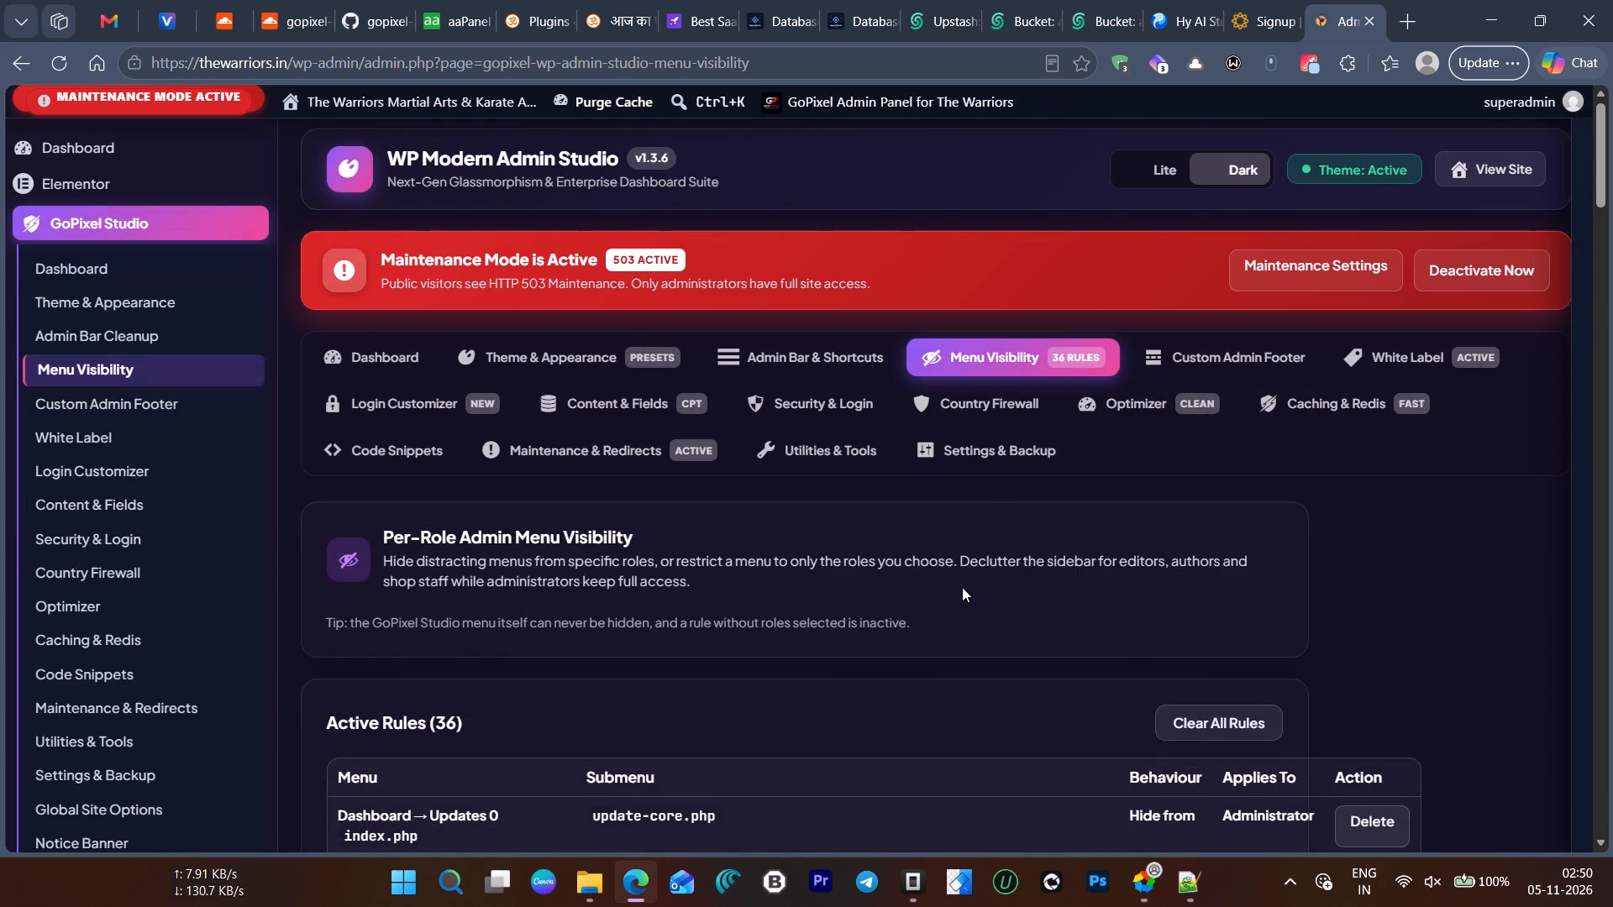
{"action": "scroll", "coordinate": [1049, 572], "scroll_direction": "down", "scroll_amount": 16}
{"action": "scroll", "coordinate": [1050, 572], "scroll_direction": "up", "scroll_amount": 1}
{"action": "scroll", "coordinate": [1051, 572], "scroll_direction": "down", "scroll_amount": 5}
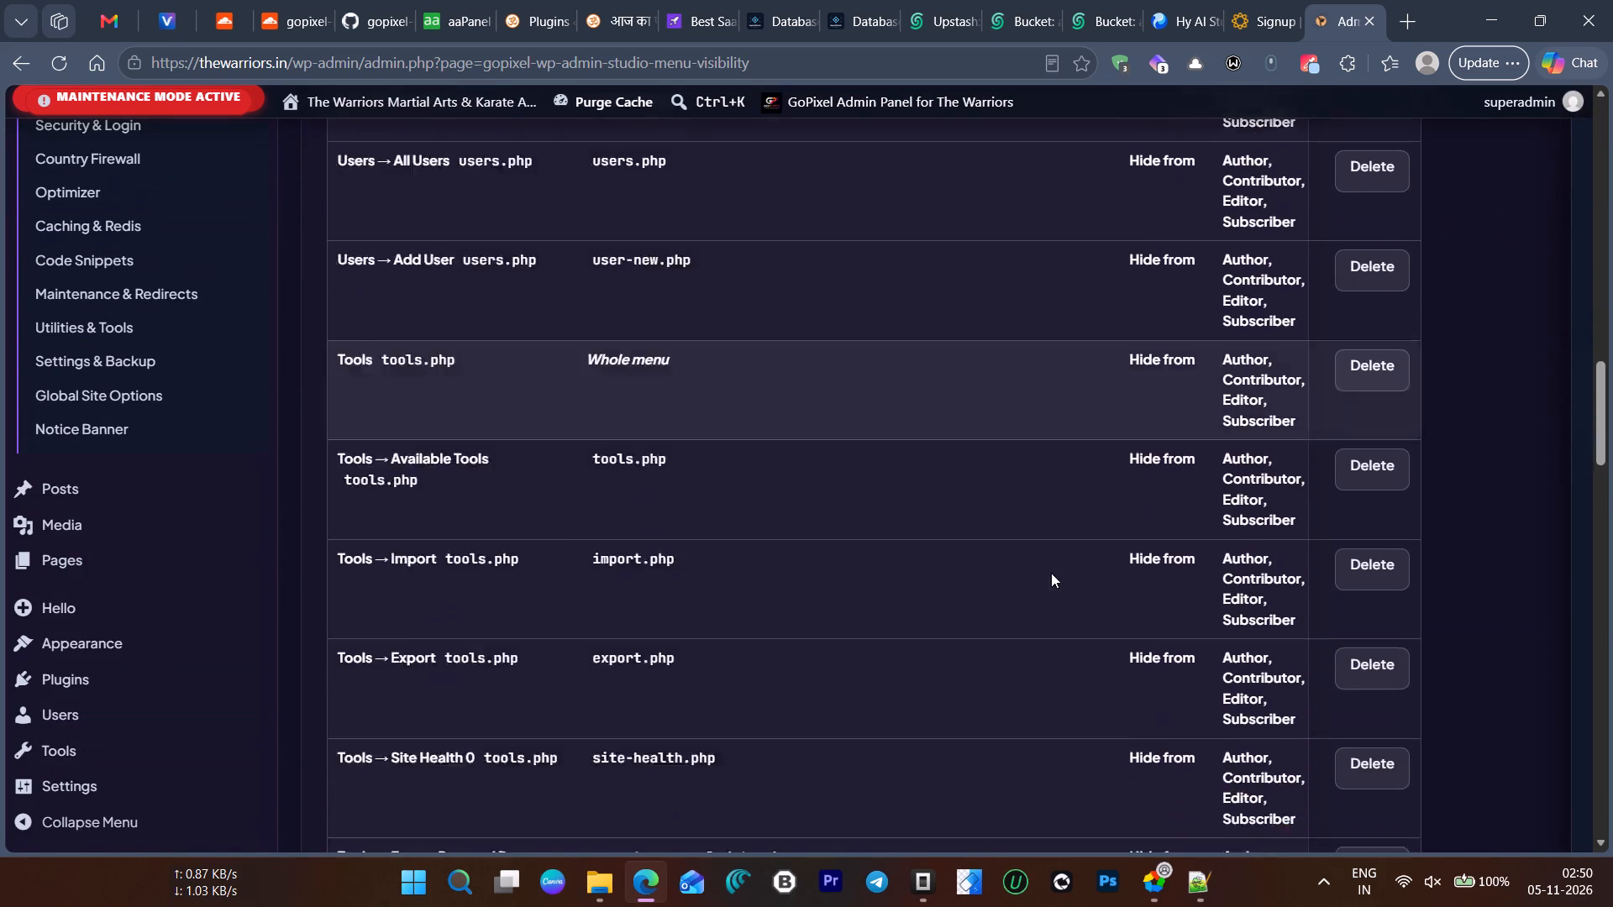
{"action": "scroll", "coordinate": [1051, 573], "scroll_direction": "down", "scroll_amount": 20}
{"action": "scroll", "coordinate": [1051, 573], "scroll_direction": "down", "scroll_amount": 9}
{"action": "scroll", "coordinate": [1050, 587], "scroll_direction": "up", "scroll_amount": 4}
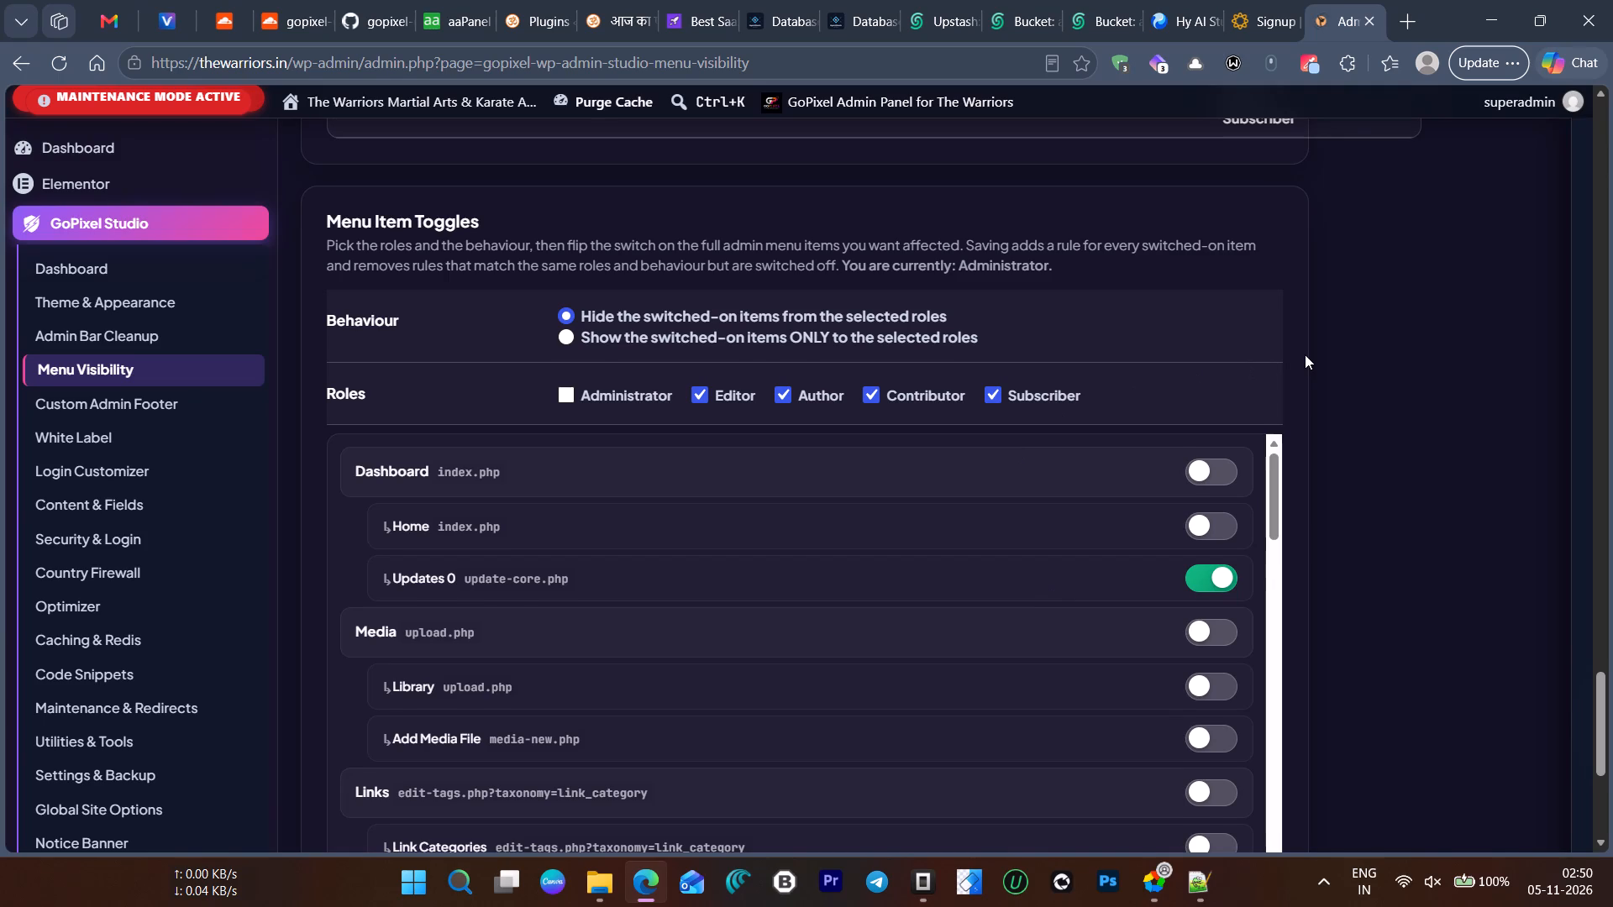
{"action": "scroll", "coordinate": [1305, 354], "scroll_direction": "down", "scroll_amount": 1}
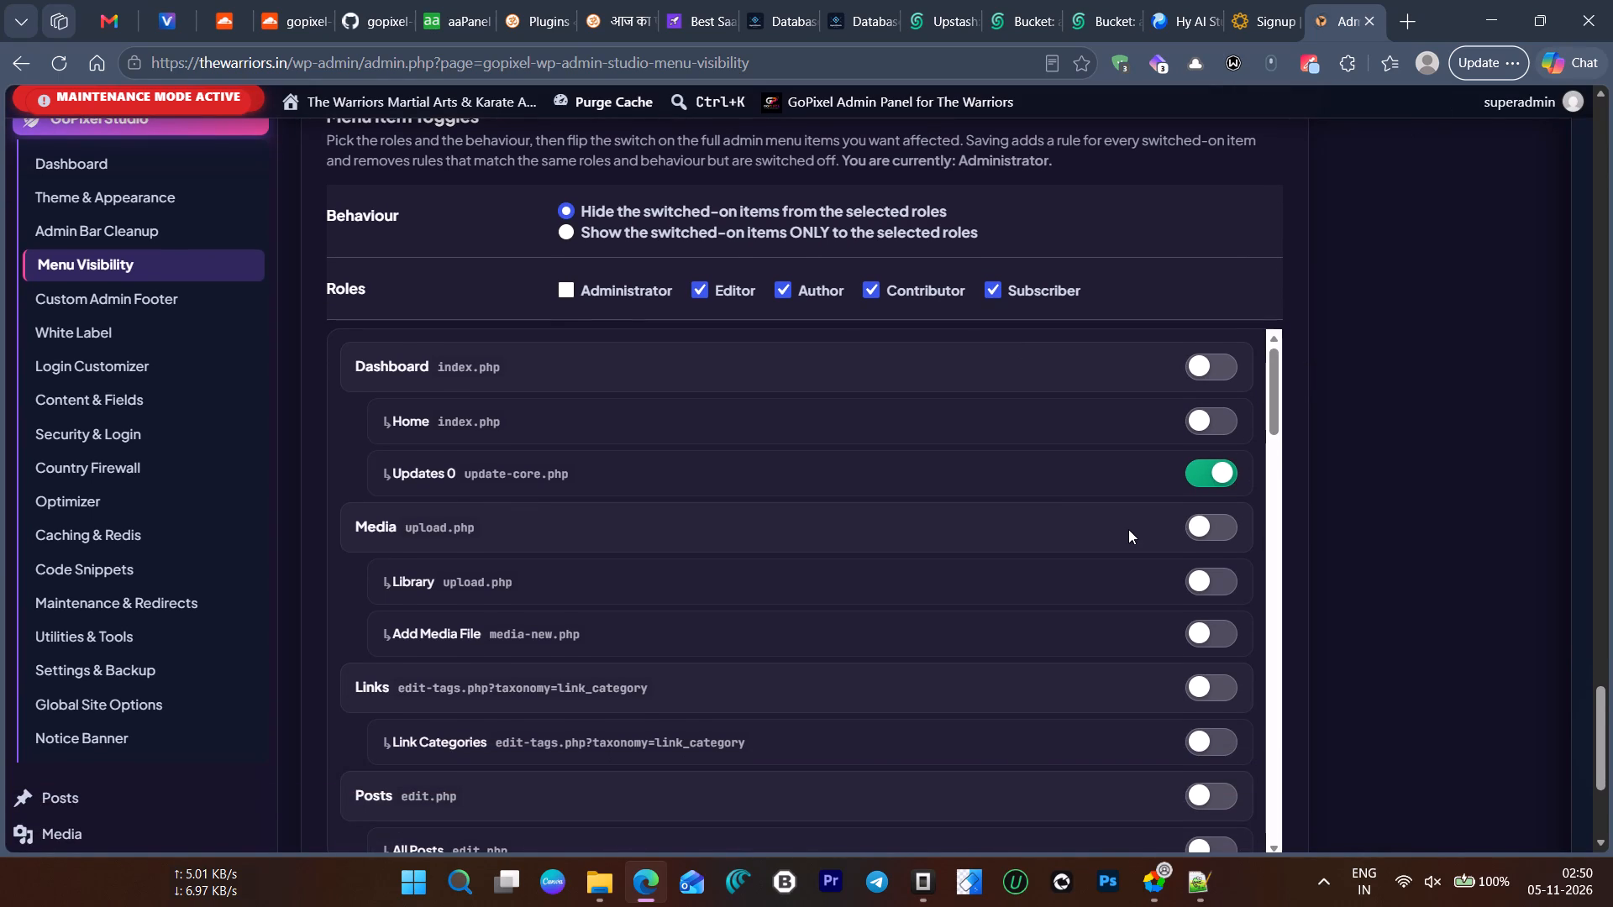
{"action": "scroll", "coordinate": [1128, 529], "scroll_direction": "down", "scroll_amount": 1}
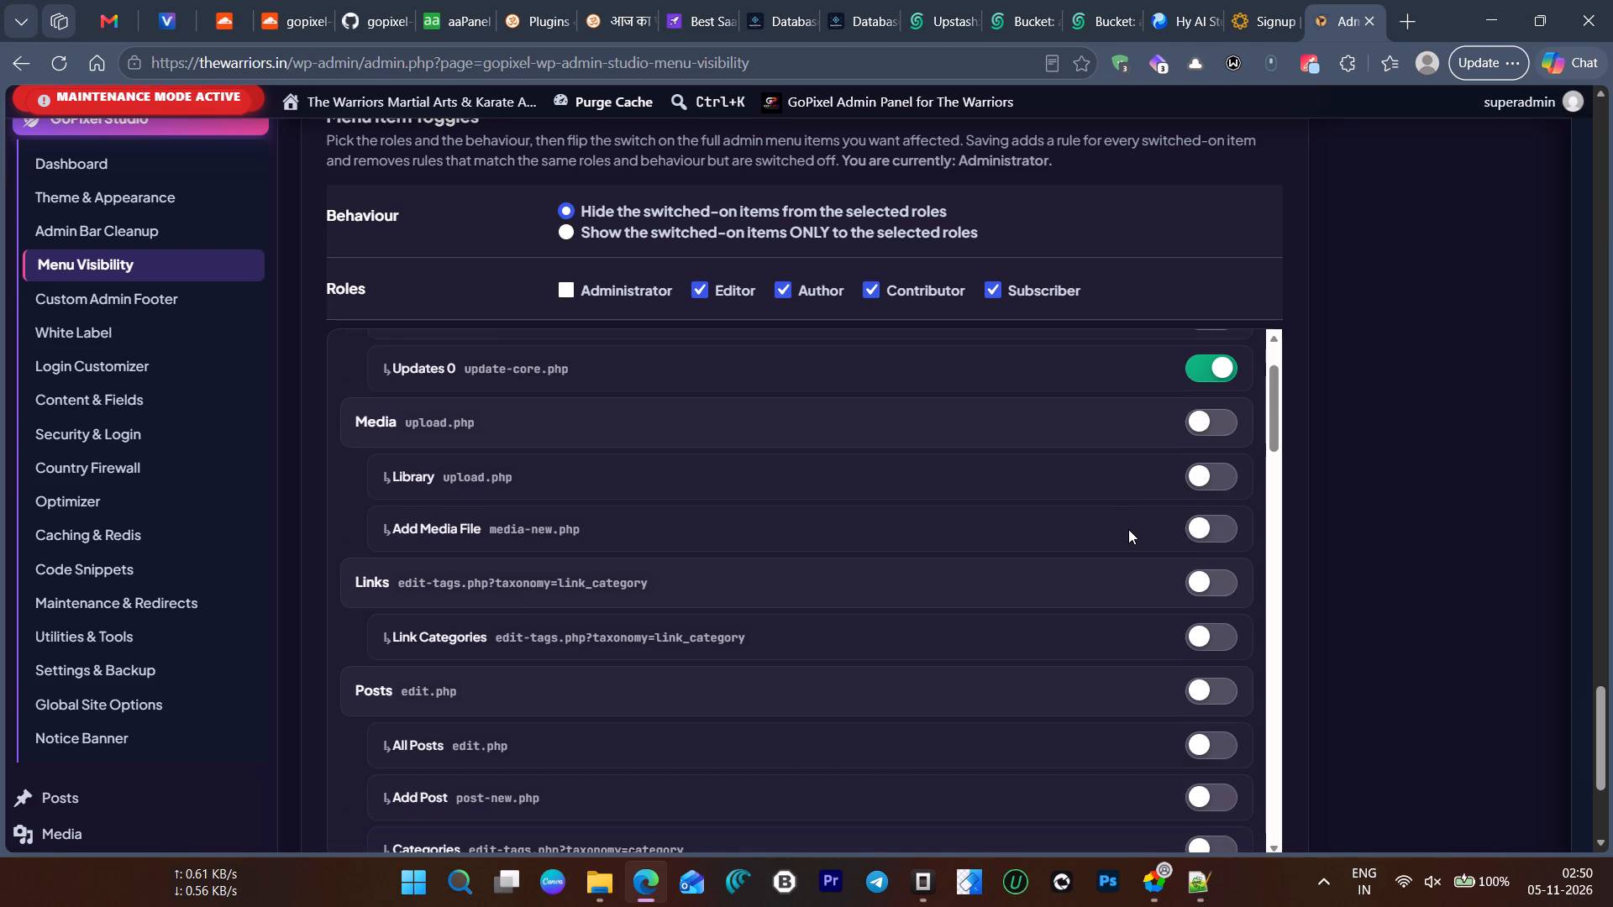
{"action": "scroll", "coordinate": [1128, 529], "scroll_direction": "up", "scroll_amount": 2}
{"action": "scroll", "coordinate": [1128, 529], "scroll_direction": "down", "scroll_amount": 2}
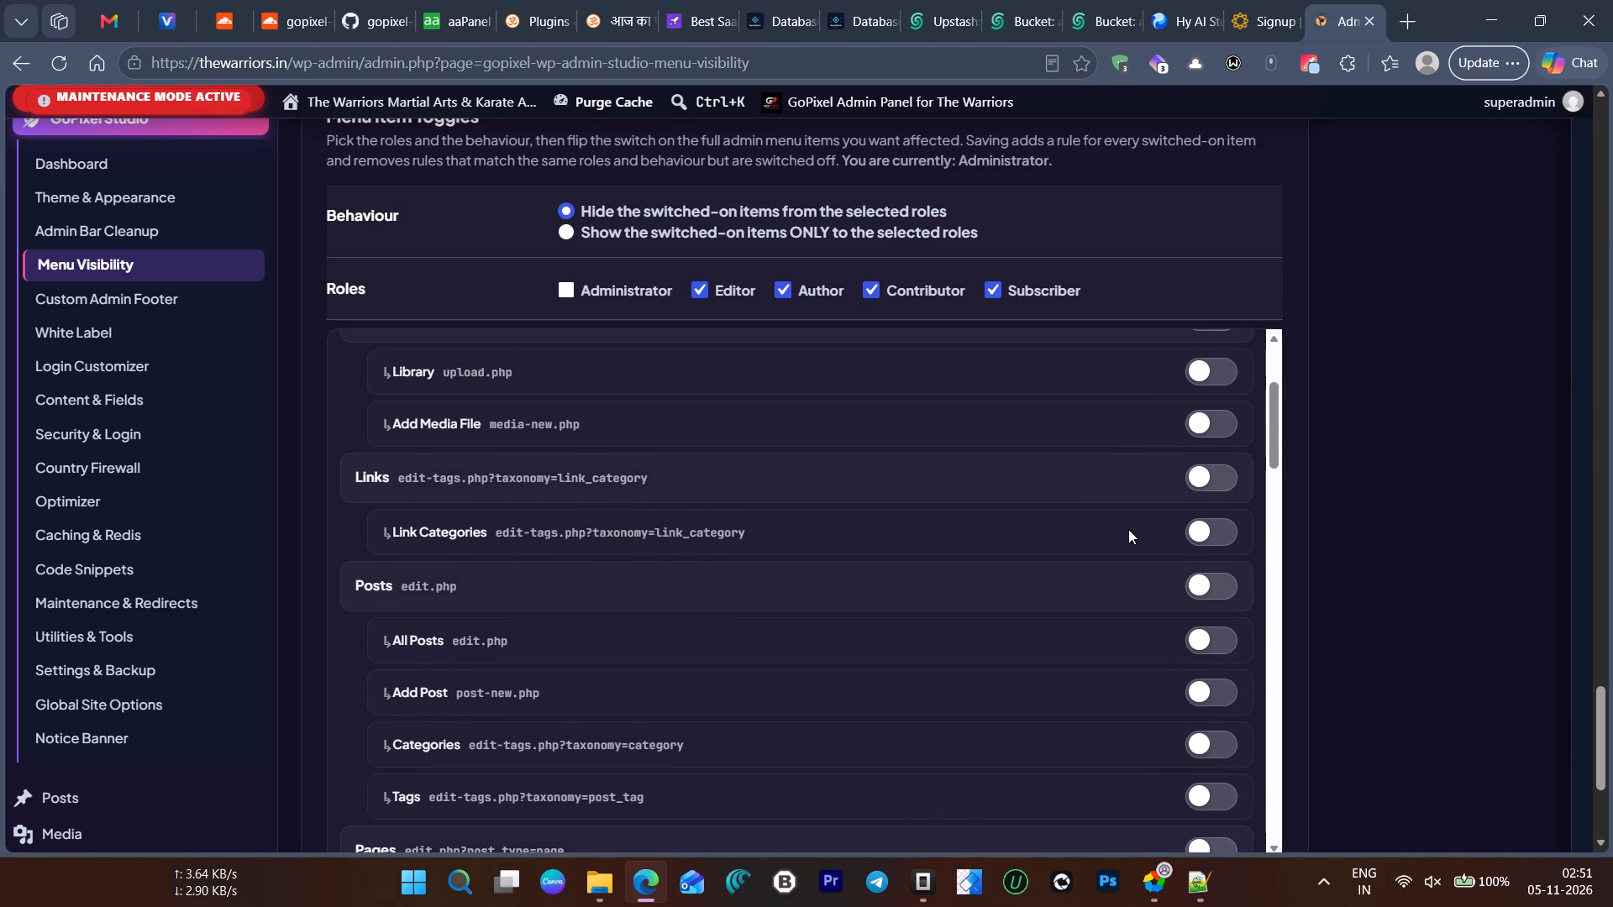
{"action": "scroll", "coordinate": [1128, 529], "scroll_direction": "down", "scroll_amount": 2}
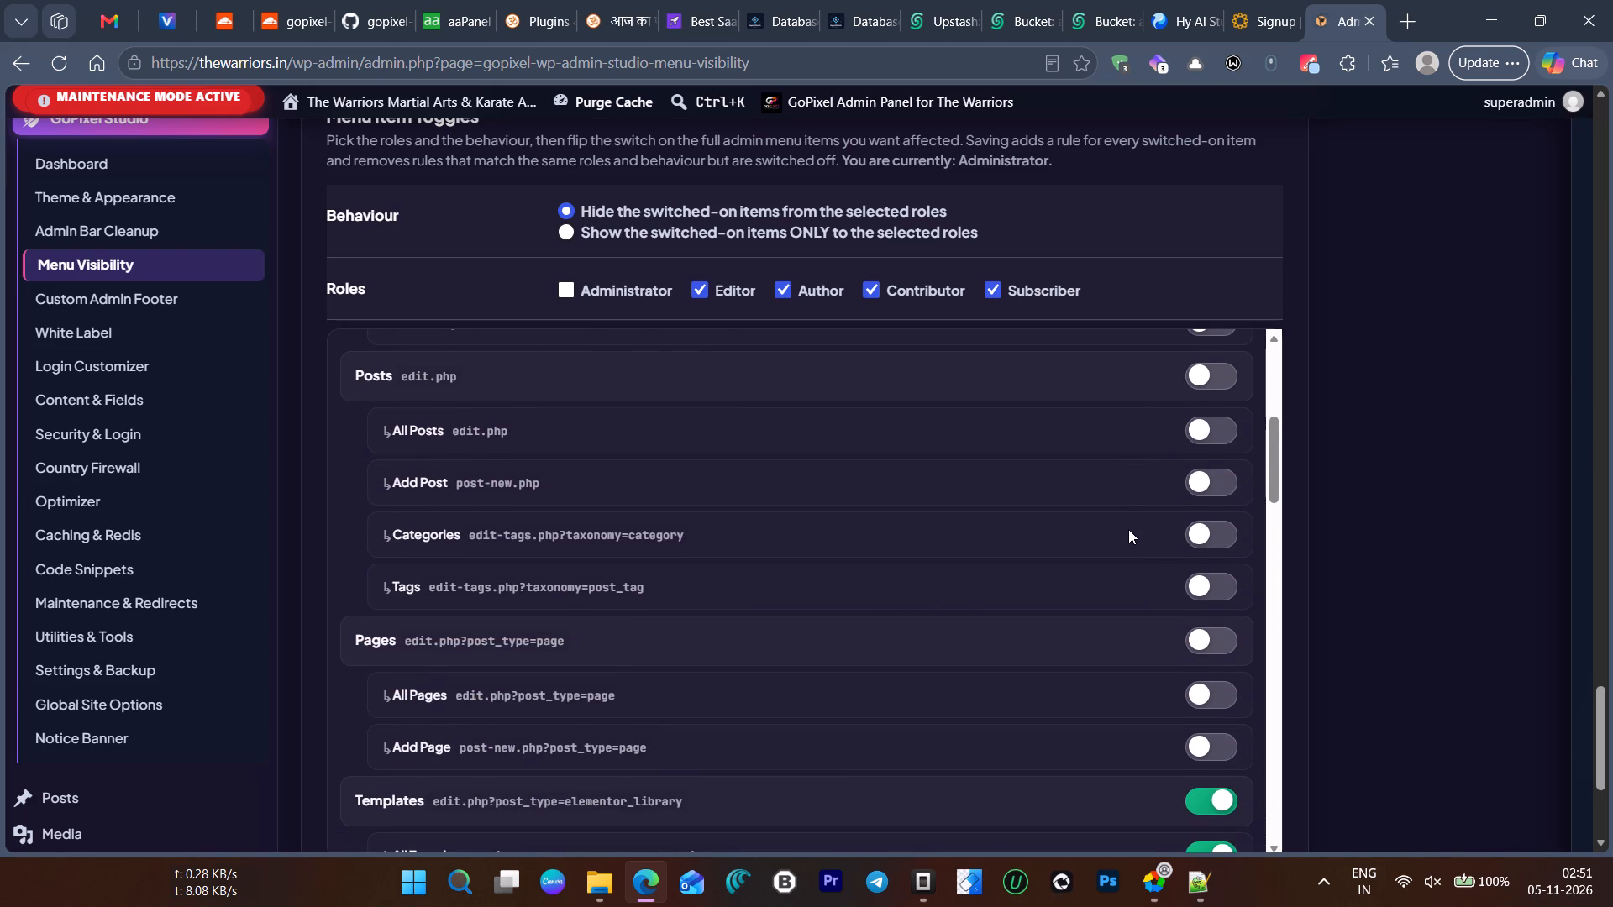
{"action": "scroll", "coordinate": [1128, 529], "scroll_direction": "down", "scroll_amount": 1}
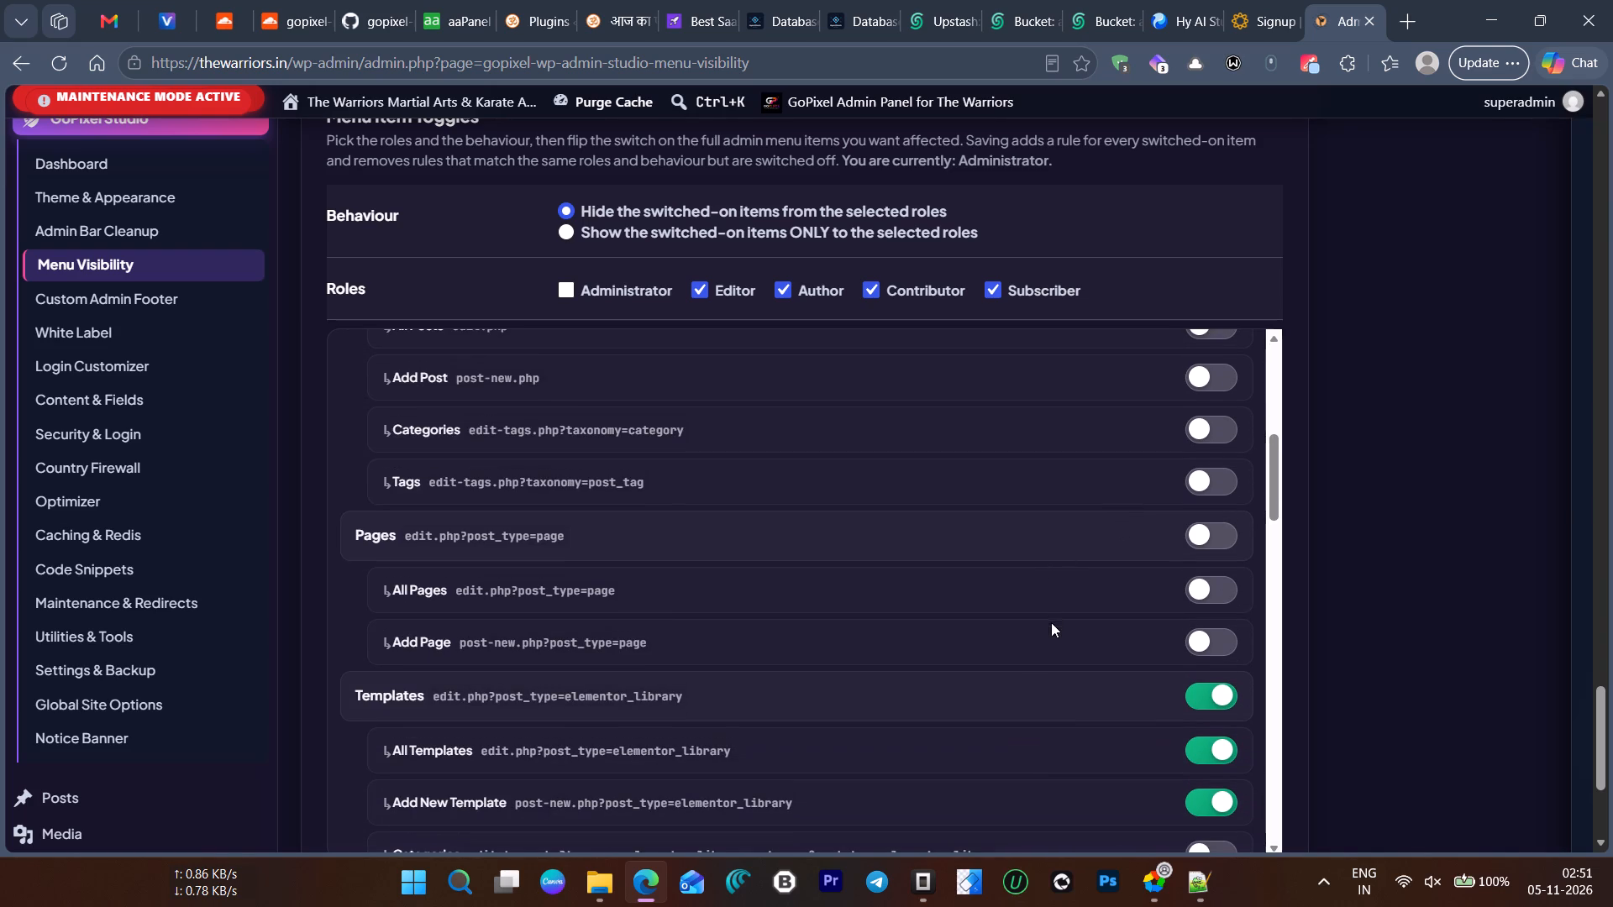
{"action": "scroll", "coordinate": [1038, 668], "scroll_direction": "up", "scroll_amount": 8}
{"action": "scroll", "coordinate": [1116, 343], "scroll_direction": "up", "scroll_amount": 5}
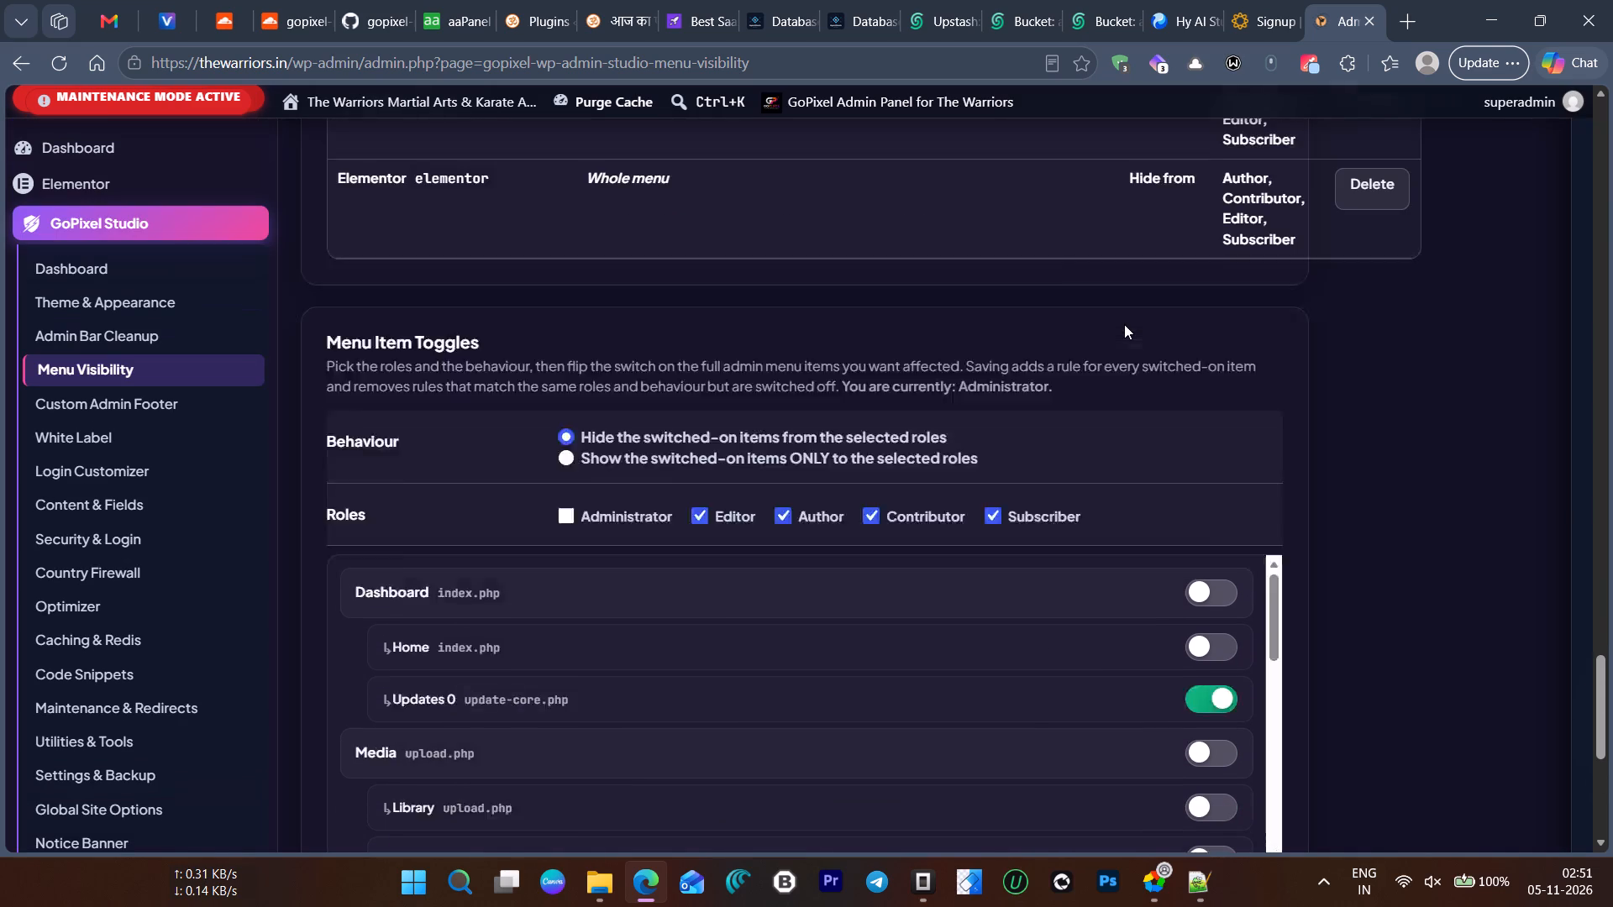
{"action": "scroll", "coordinate": [1124, 324], "scroll_direction": "up", "scroll_amount": 1}
{"action": "scroll", "coordinate": [835, 409], "scroll_direction": "up", "scroll_amount": 20}
{"action": "scroll", "coordinate": [835, 409], "scroll_direction": "up", "scroll_amount": 13}
{"action": "scroll", "coordinate": [834, 411], "scroll_direction": "down", "scroll_amount": 1}
{"action": "scroll", "coordinate": [834, 411], "scroll_direction": "up", "scroll_amount": 5}
Open the Admin Bar & Shortcuts settings and examine the Admin Bar Visibility & Declutter options.
{"action": "left_click", "coordinate": [810, 349]}
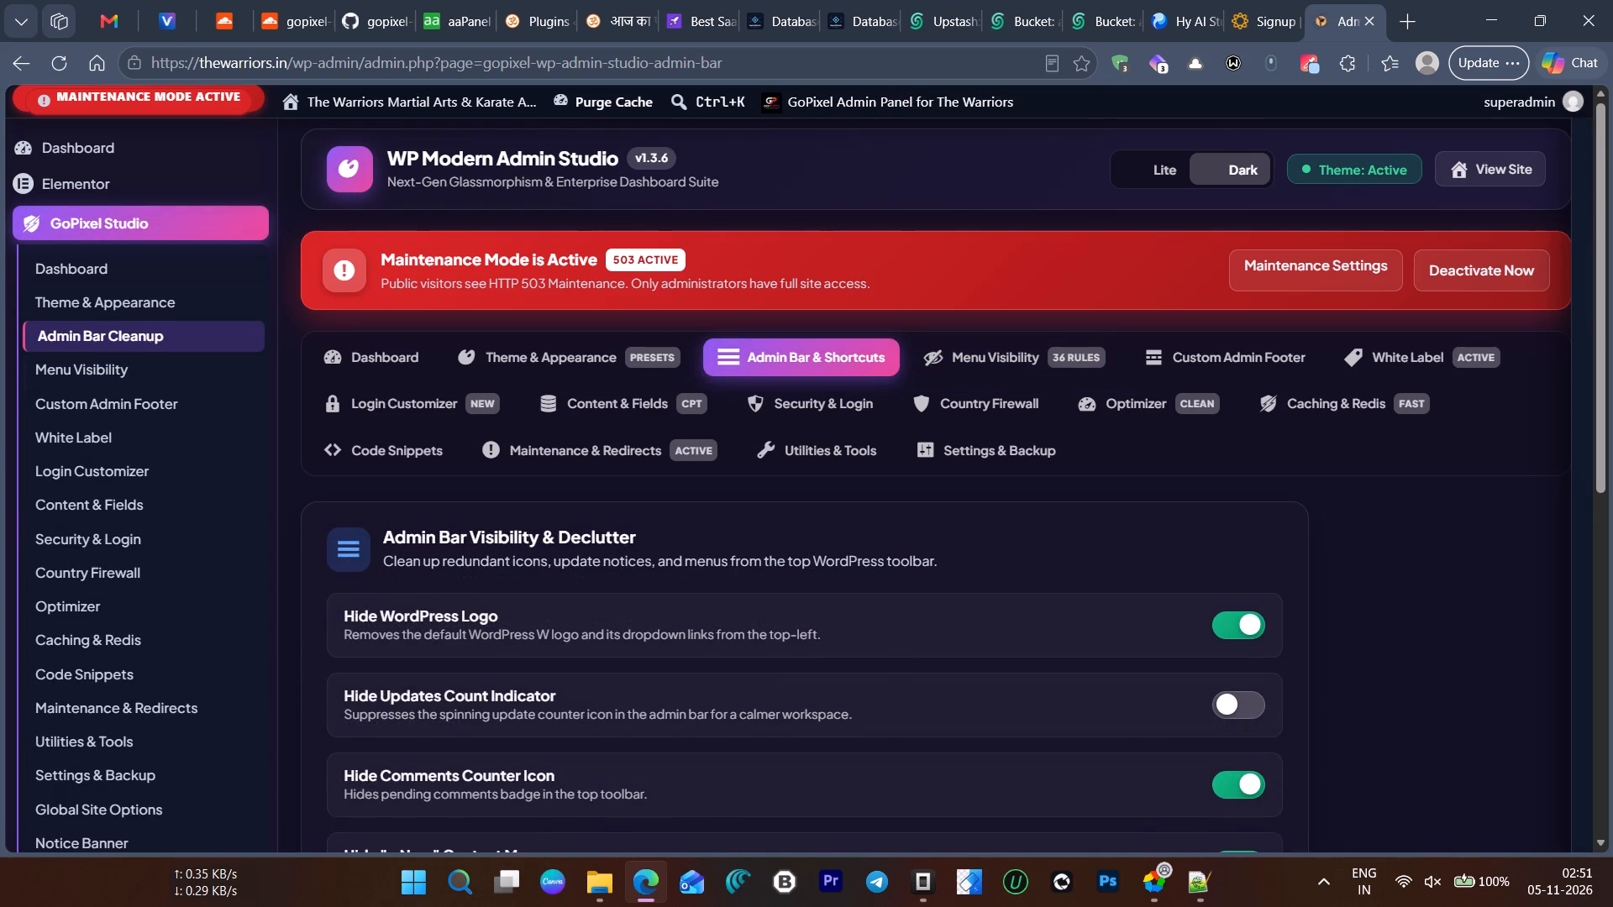
{"action": "scroll", "coordinate": [887, 558], "scroll_direction": "down", "scroll_amount": 2}
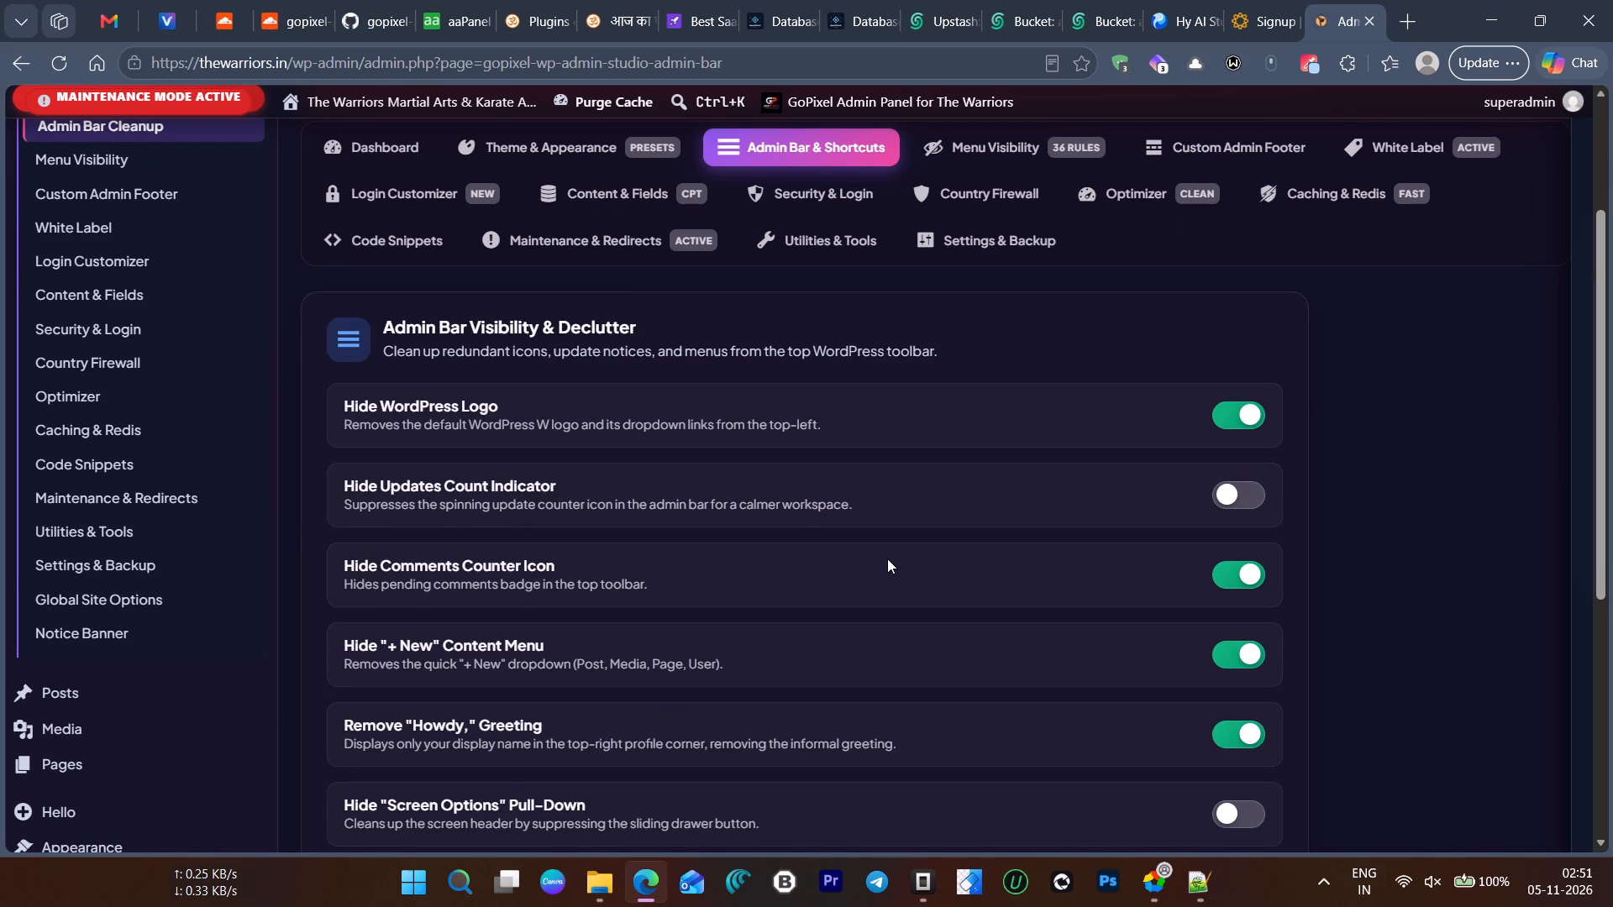
{"action": "scroll", "coordinate": [887, 558], "scroll_direction": "up", "scroll_amount": 1}
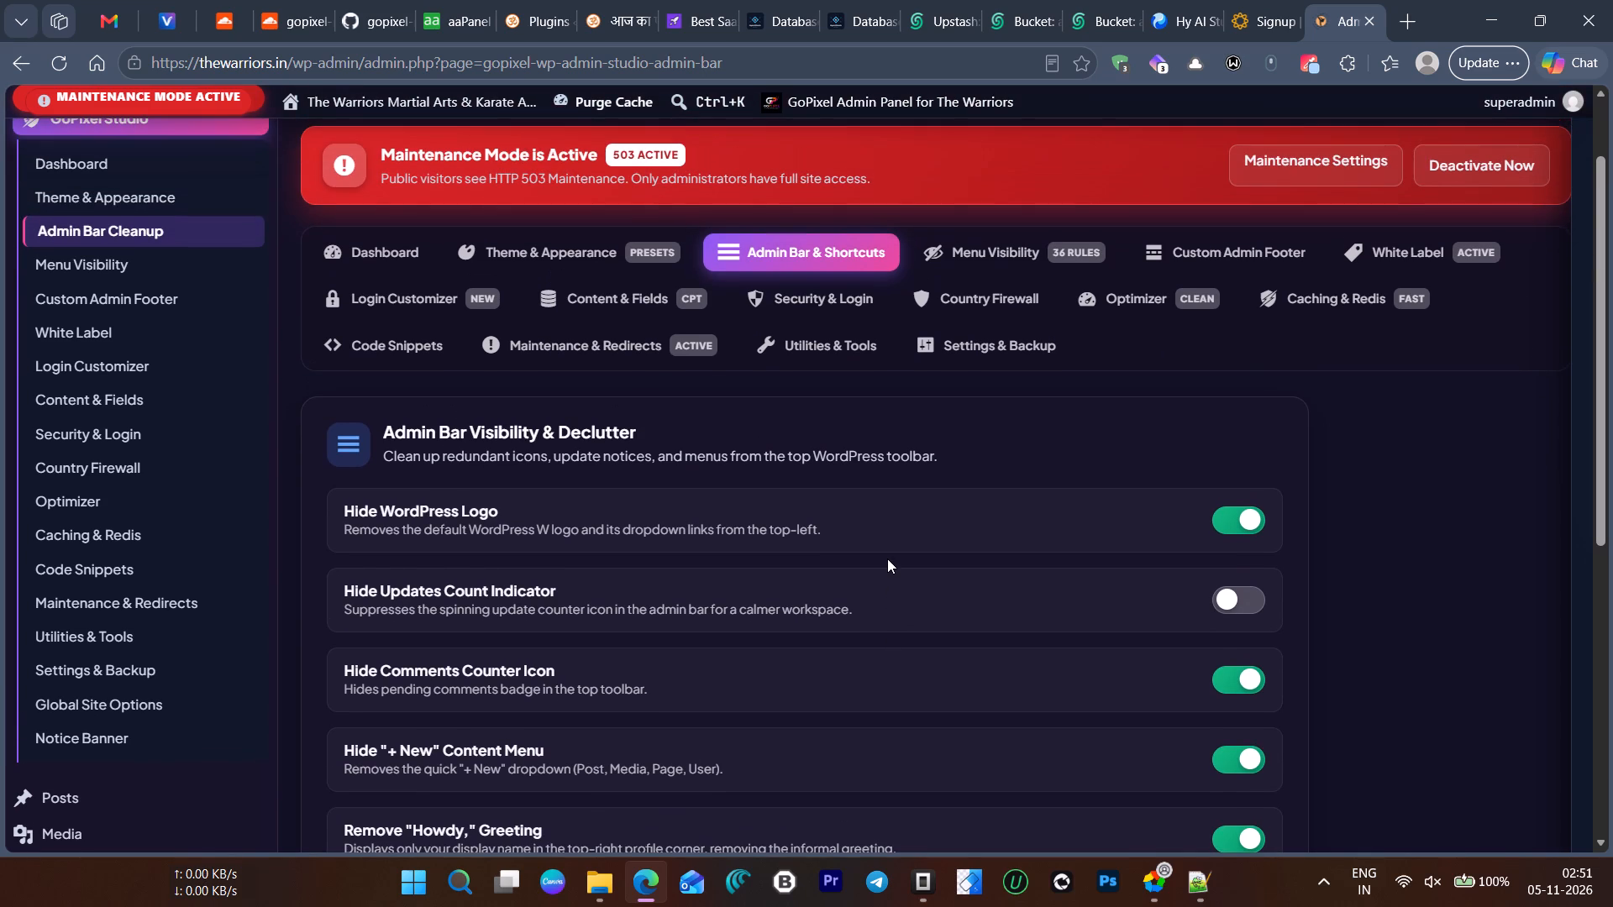
{"action": "scroll", "coordinate": [887, 558], "scroll_direction": "down", "scroll_amount": 1}
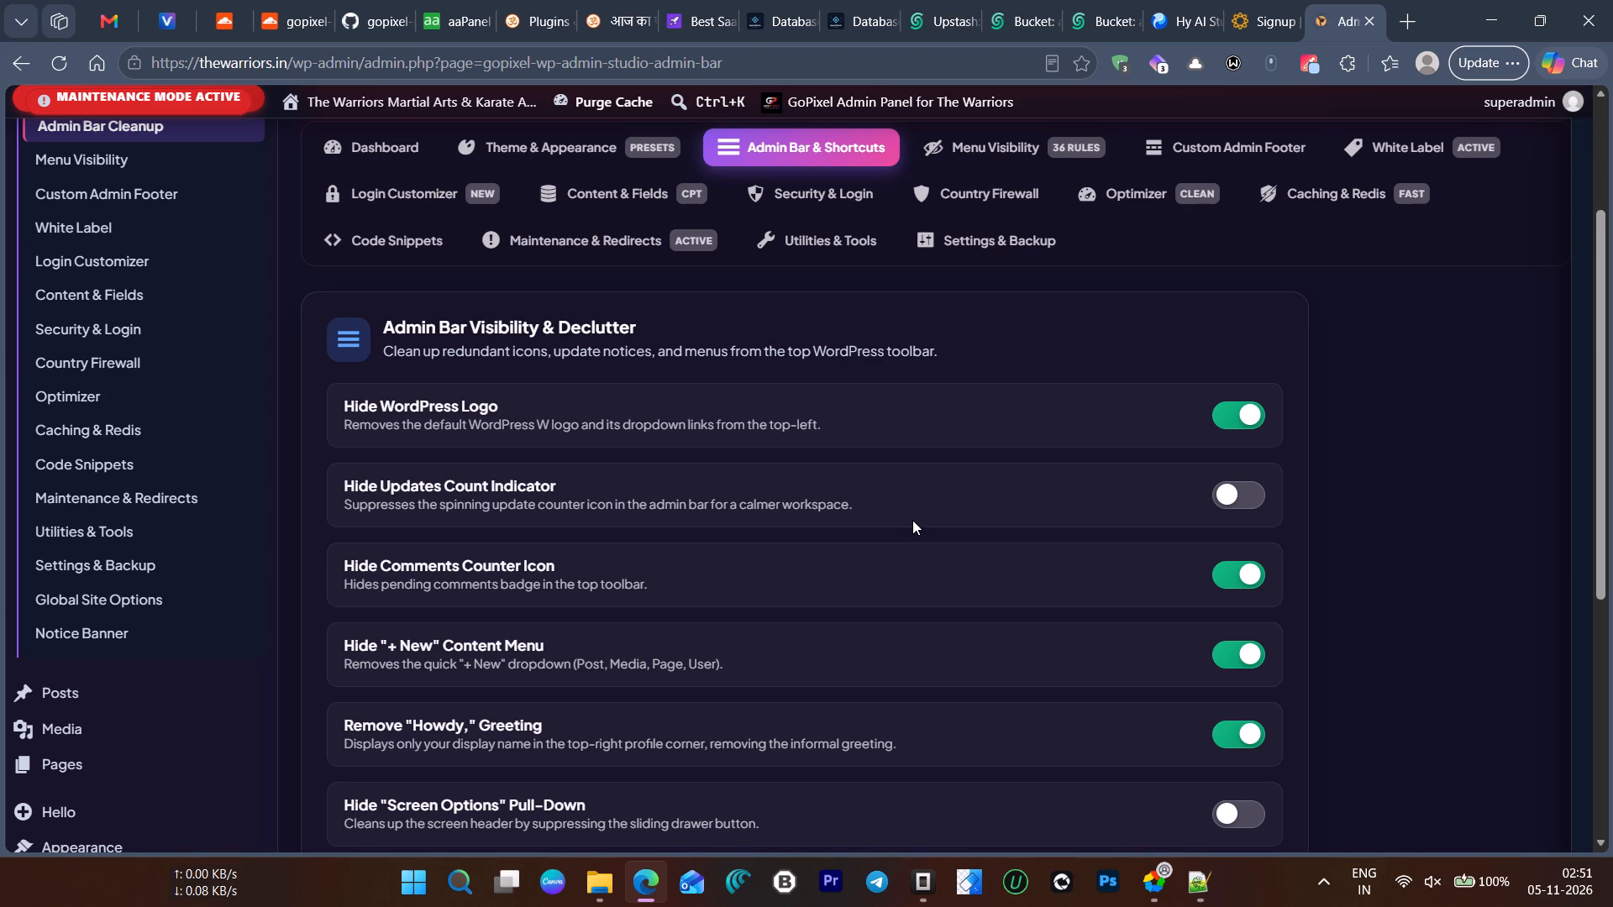
{"action": "scroll", "coordinate": [913, 521], "scroll_direction": "down", "scroll_amount": 1}
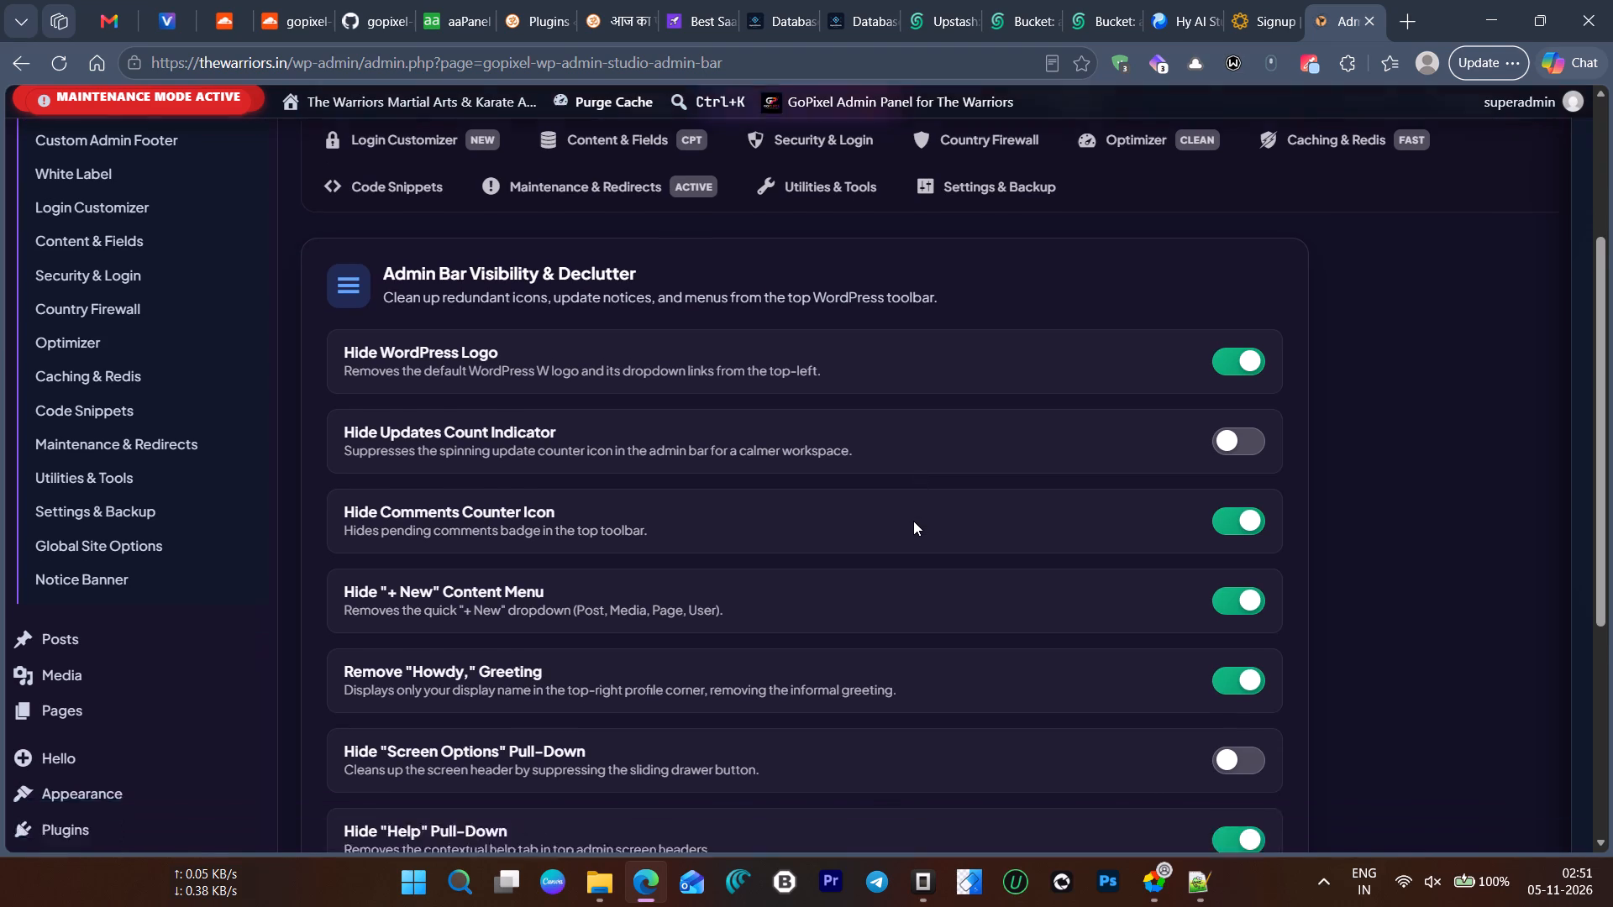